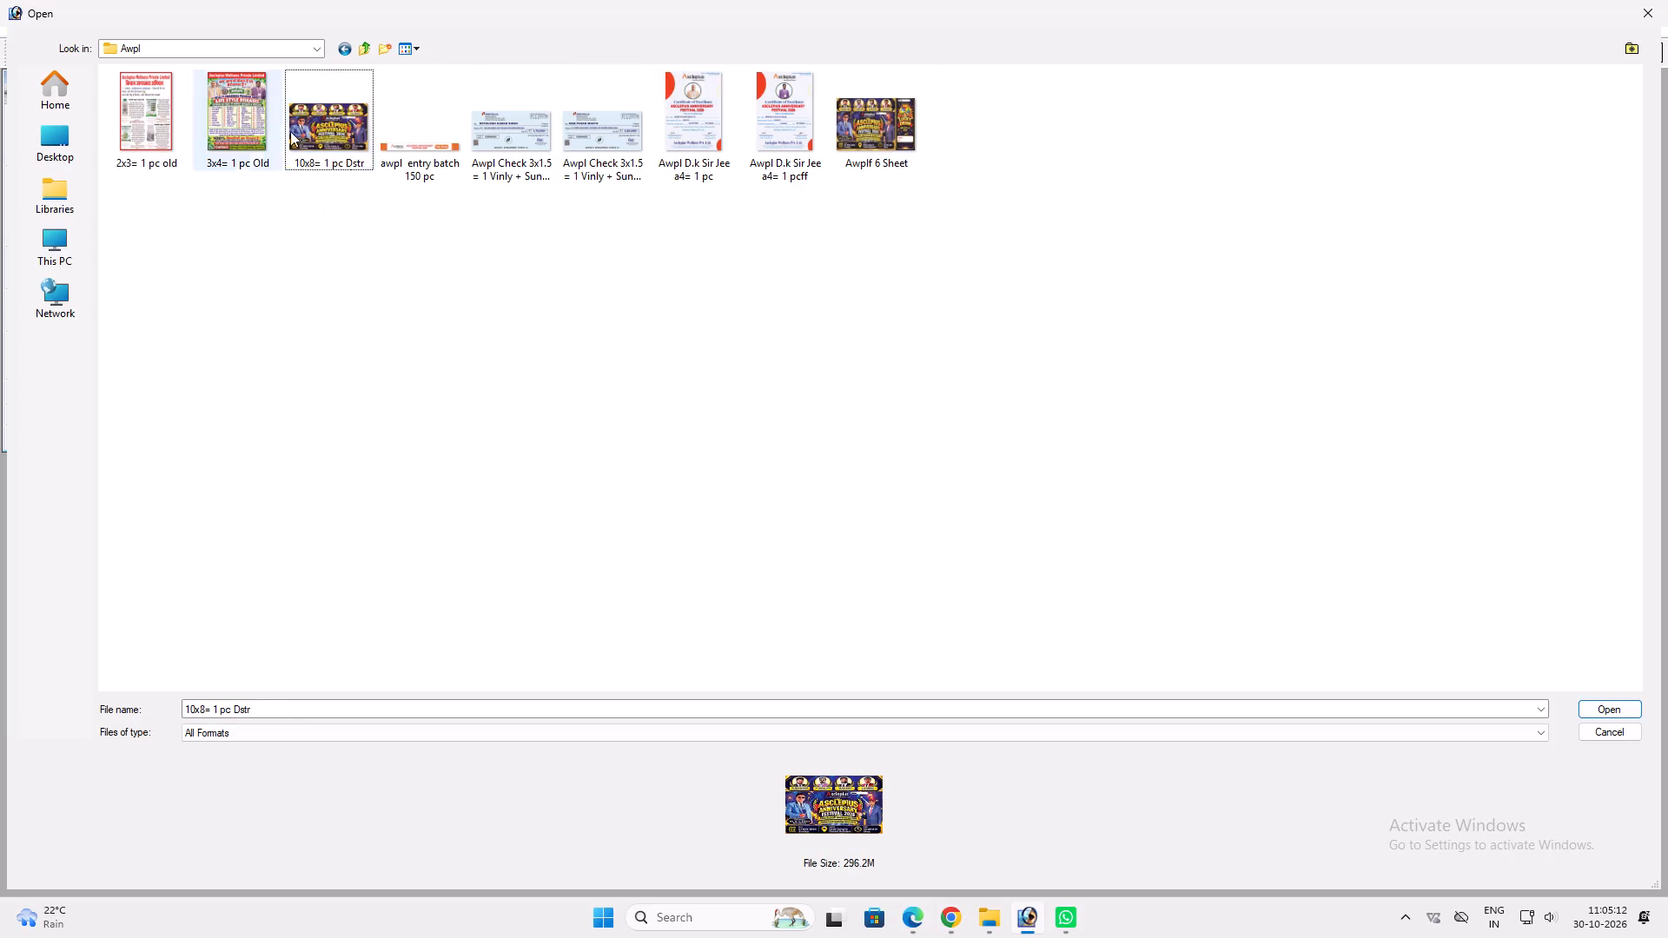
click(358, 49)
click(781, 343)
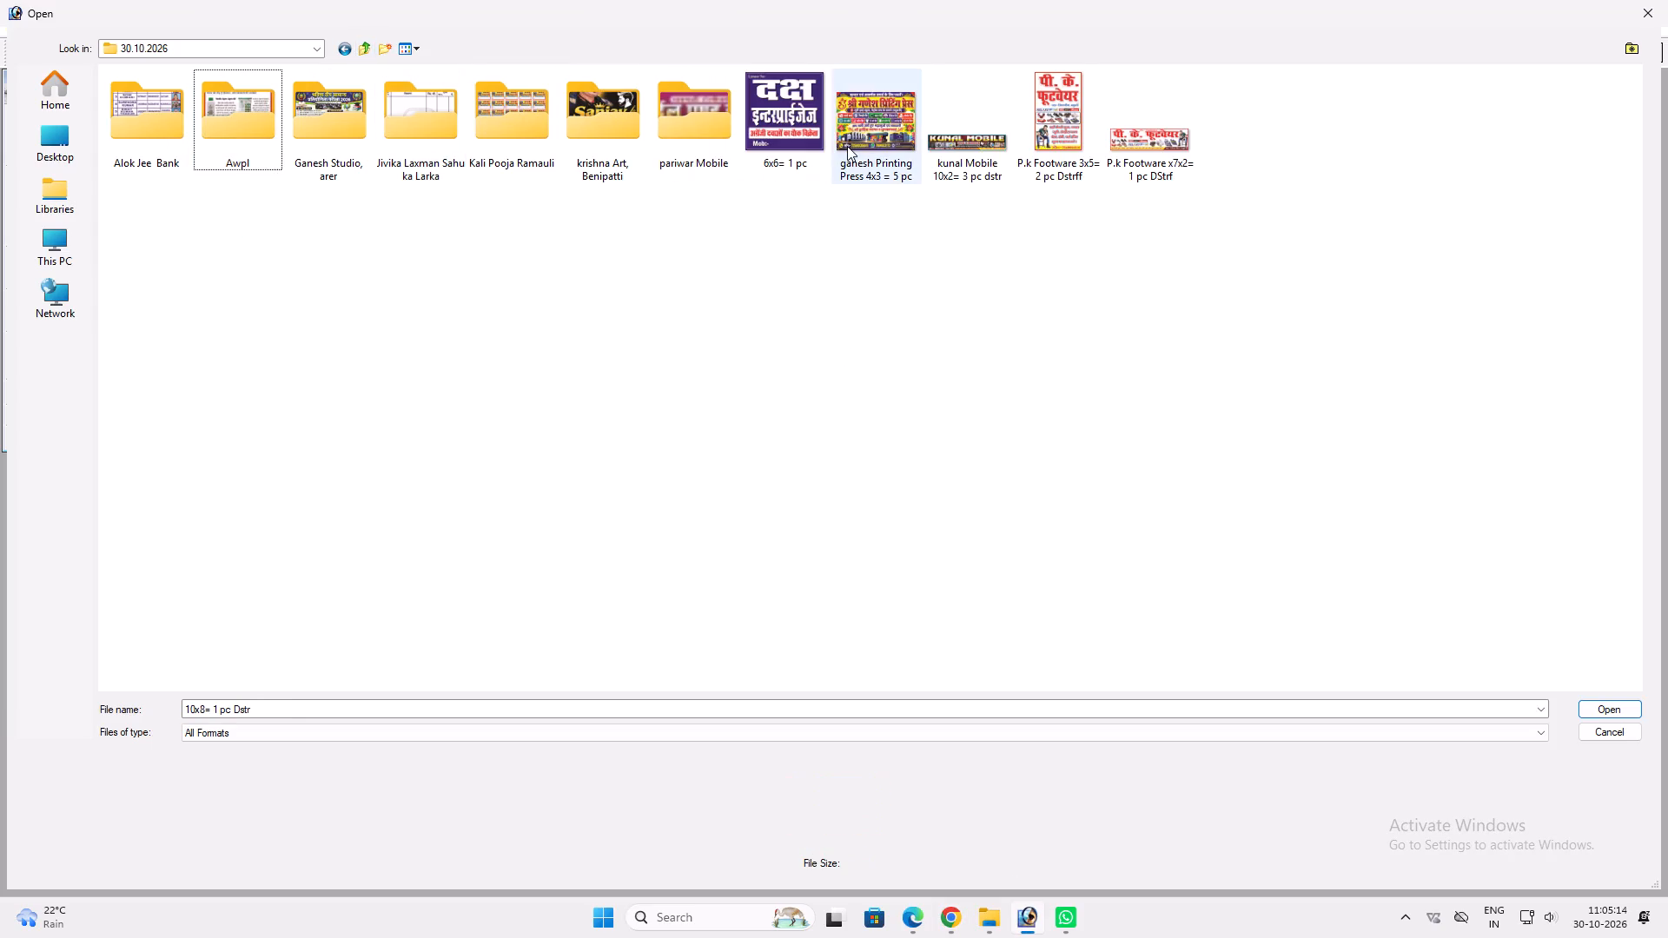
click(721, 145)
click(620, 144)
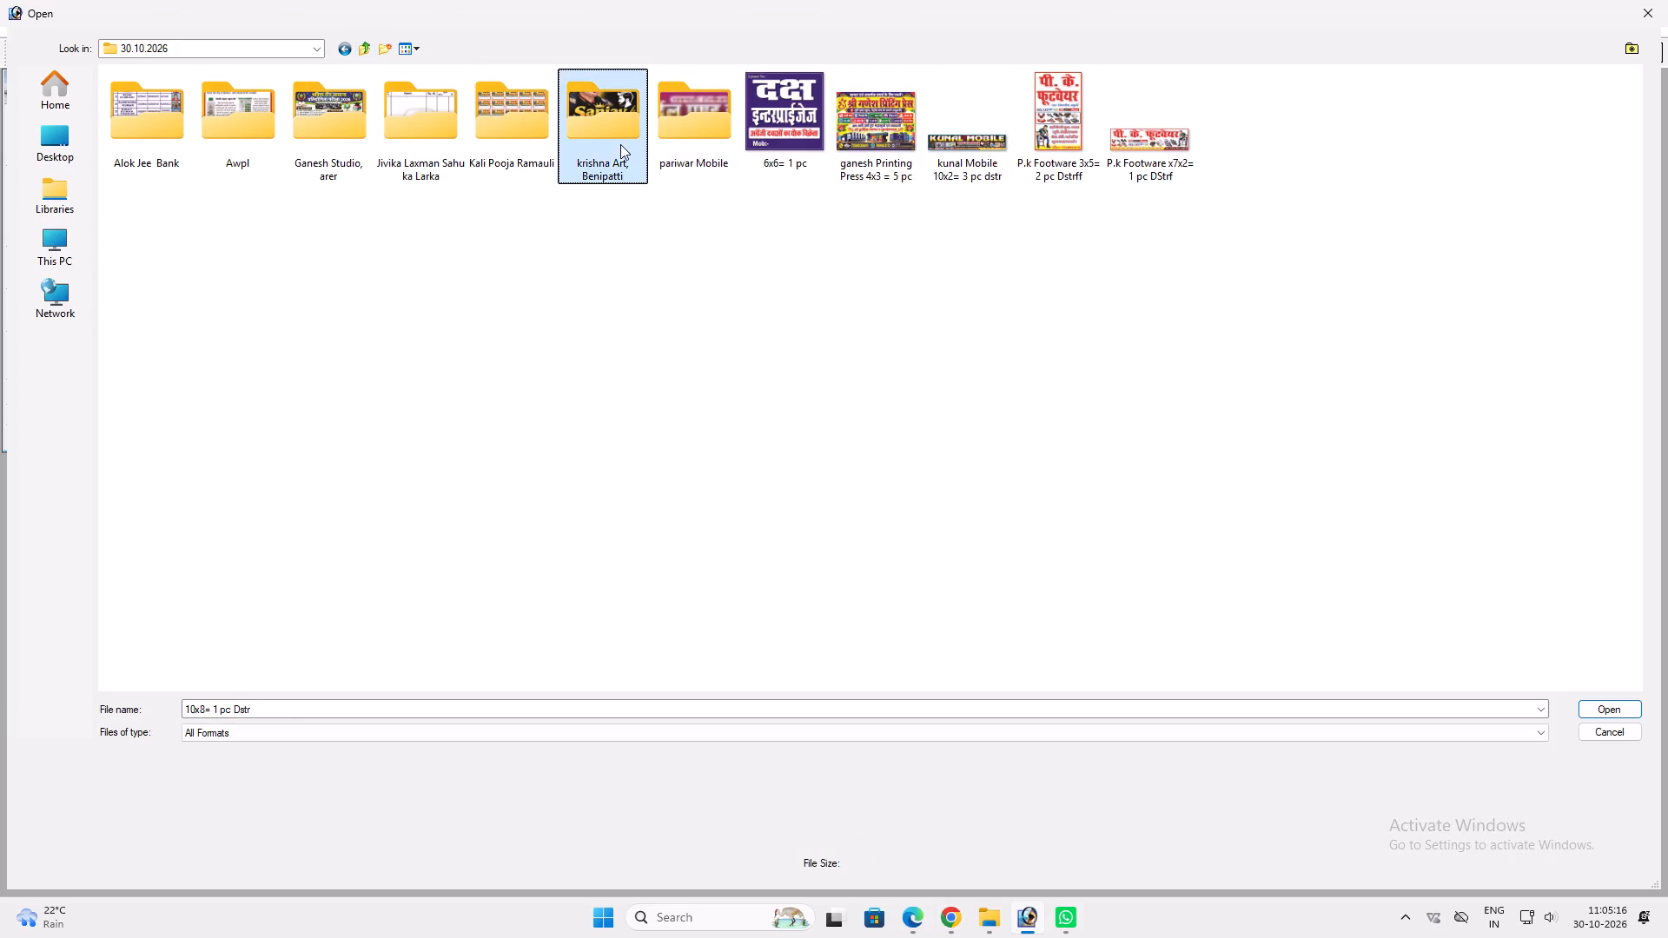
ctrl+click(315, 126)
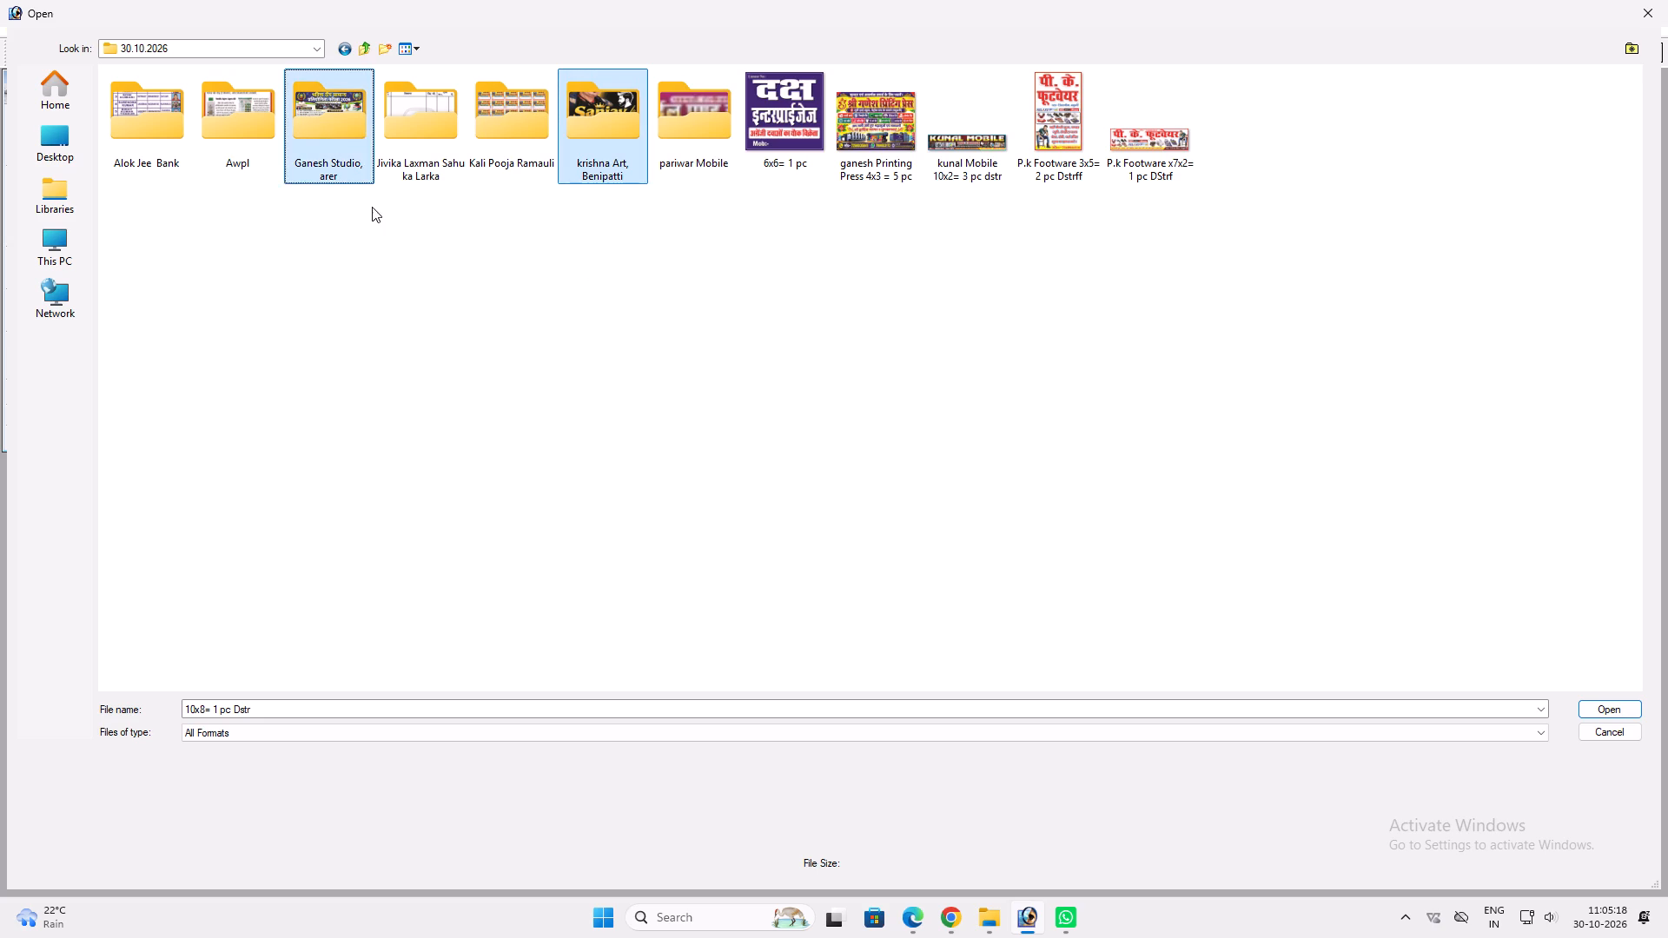
click(372, 207)
Copy the Comprehenssive Bank 2x3 file from the Alok Jee Bank folder into the october FINAL PRINT folder.
click(181, 129)
double_click(181, 129)
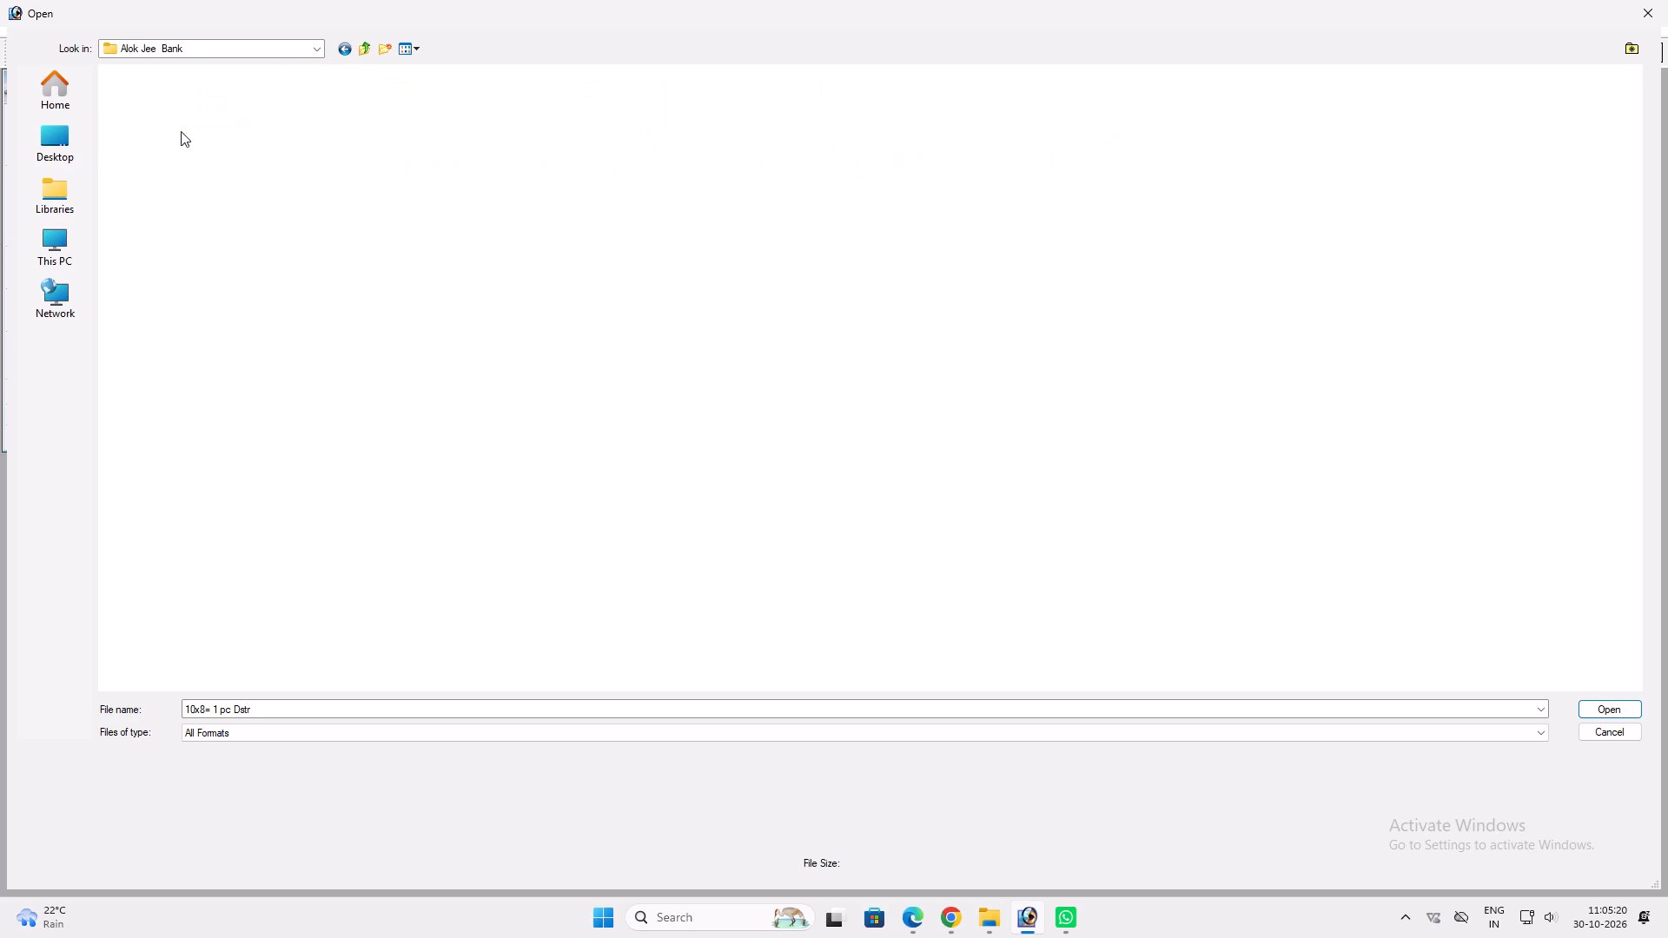
click(243, 129)
key(ctrl+c)
key(ctrl+c)
key(ctrl+c)
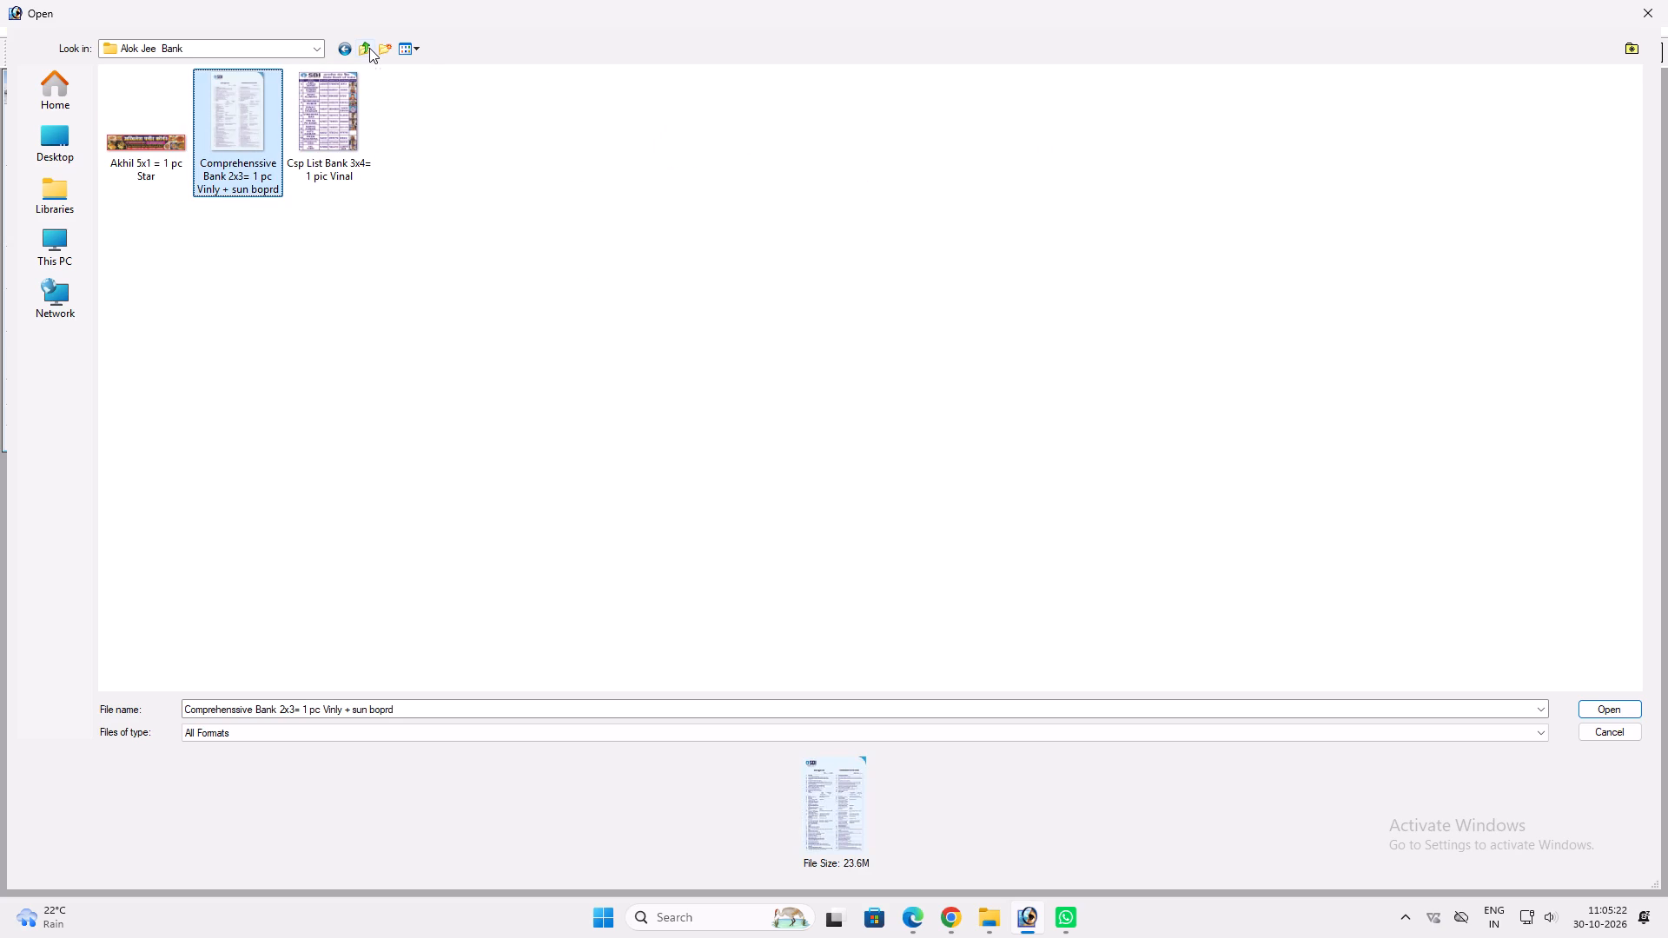
key(ctrl+c)
double_click(369, 48)
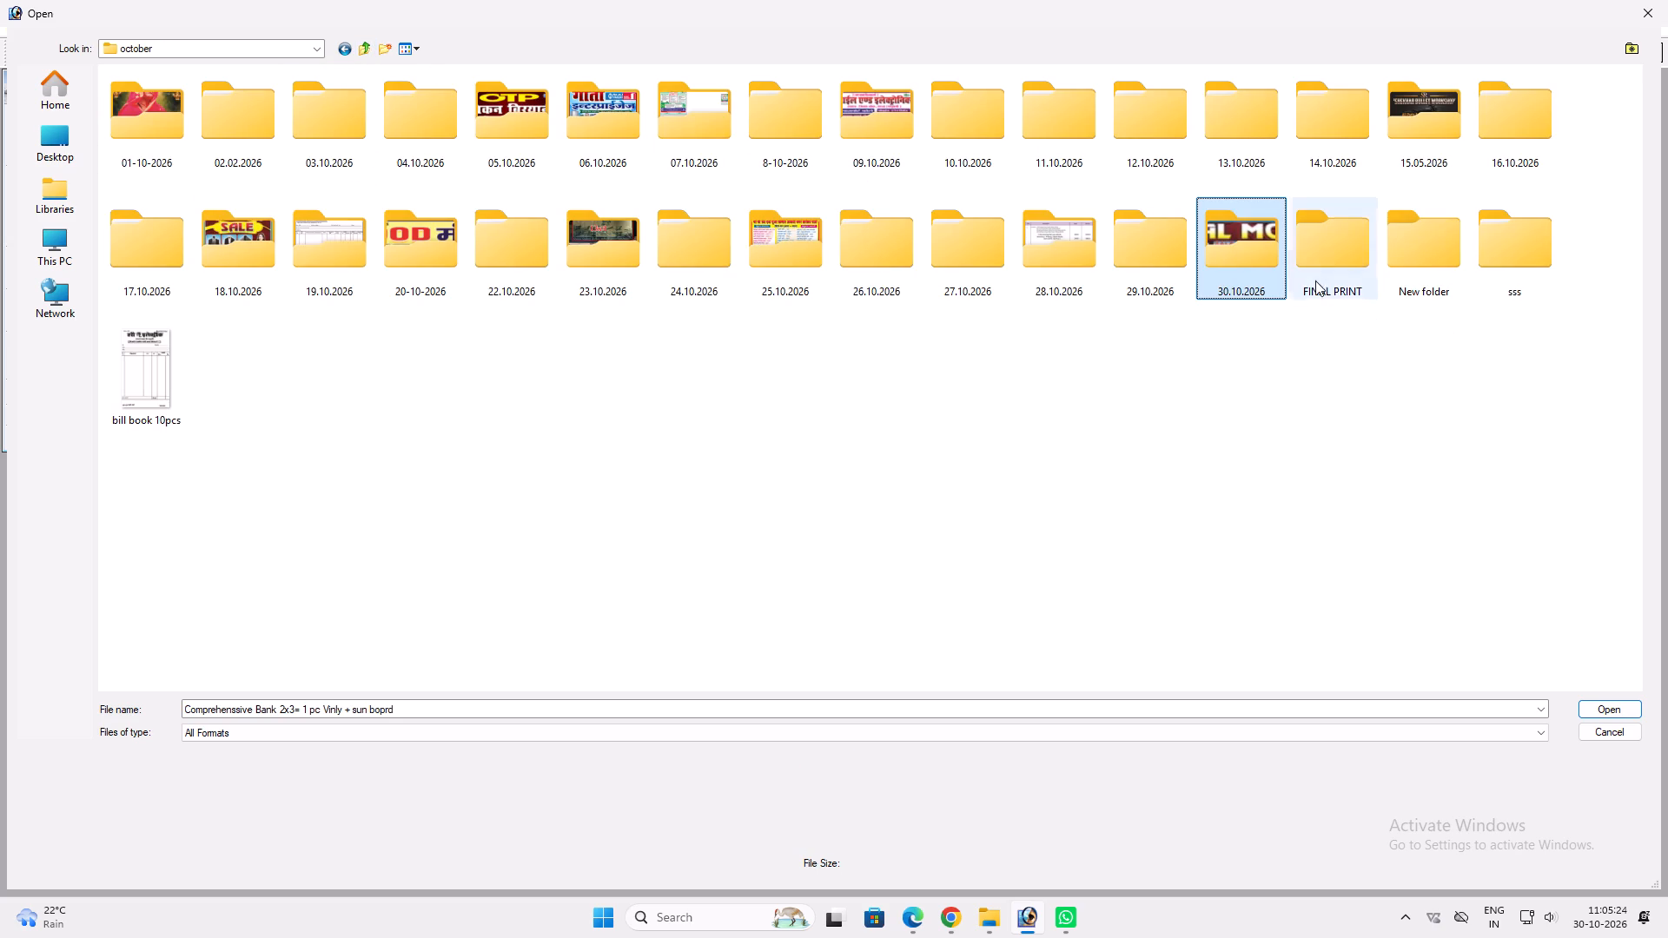
triple_click(1313, 273)
key(ctrl+v)
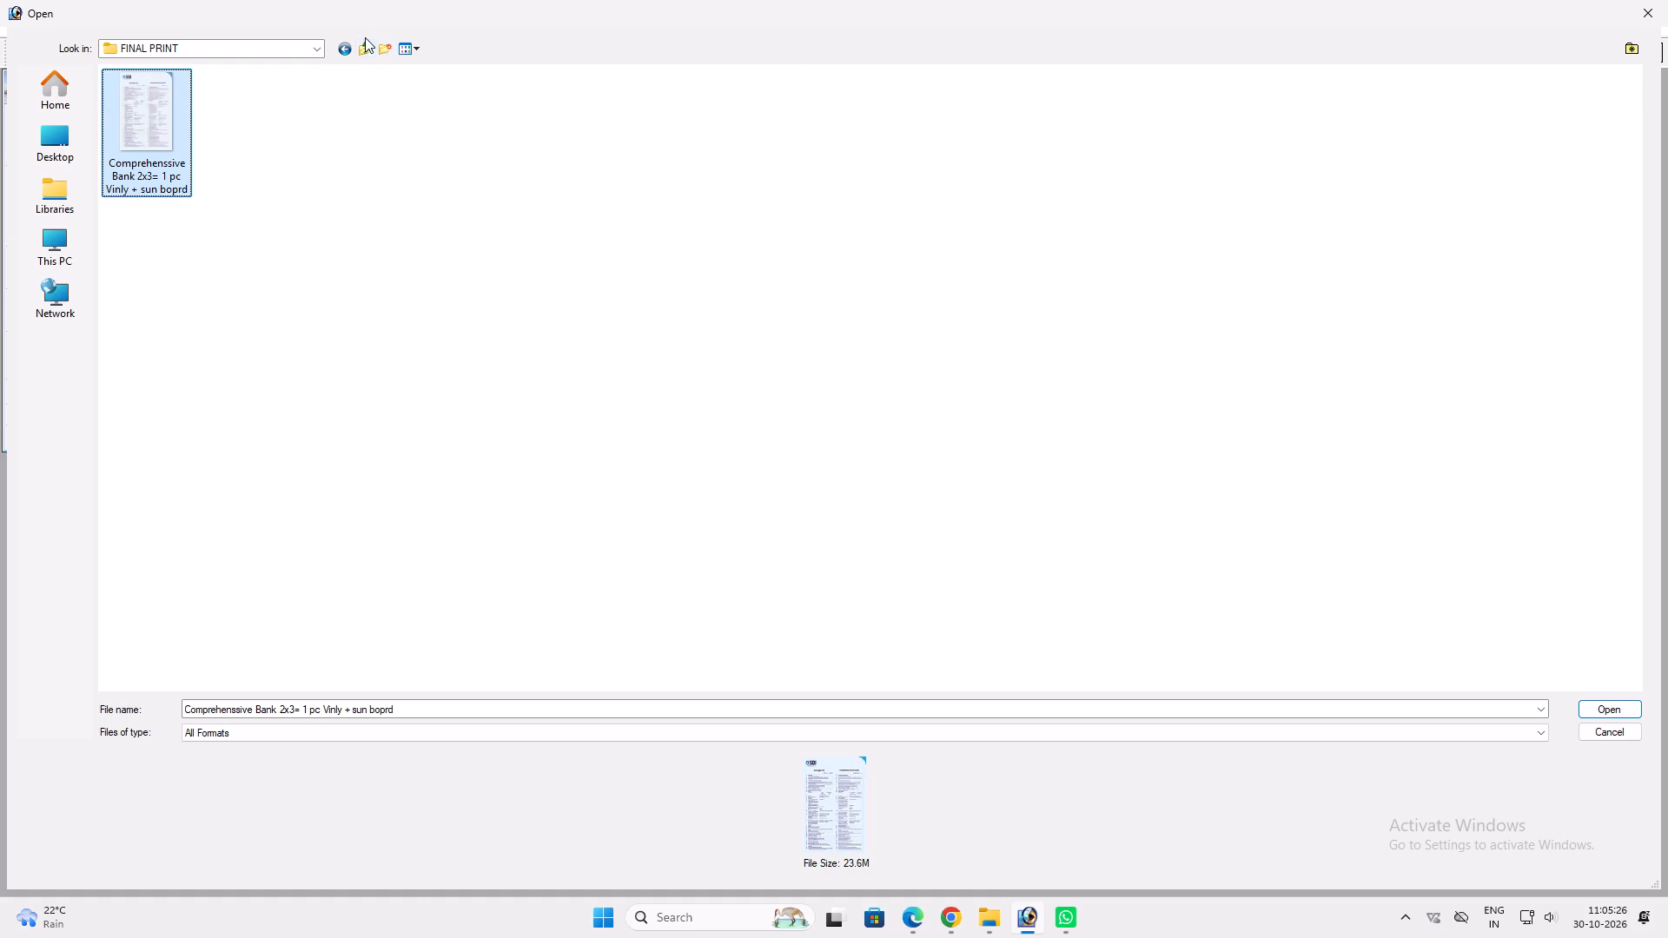
Copy the kunal Mobile 10x2 file and the krishna Art, Benipatti folder from 30.10.2026 into FINAL PRINT.
click(364, 37)
click(364, 45)
click(788, 426)
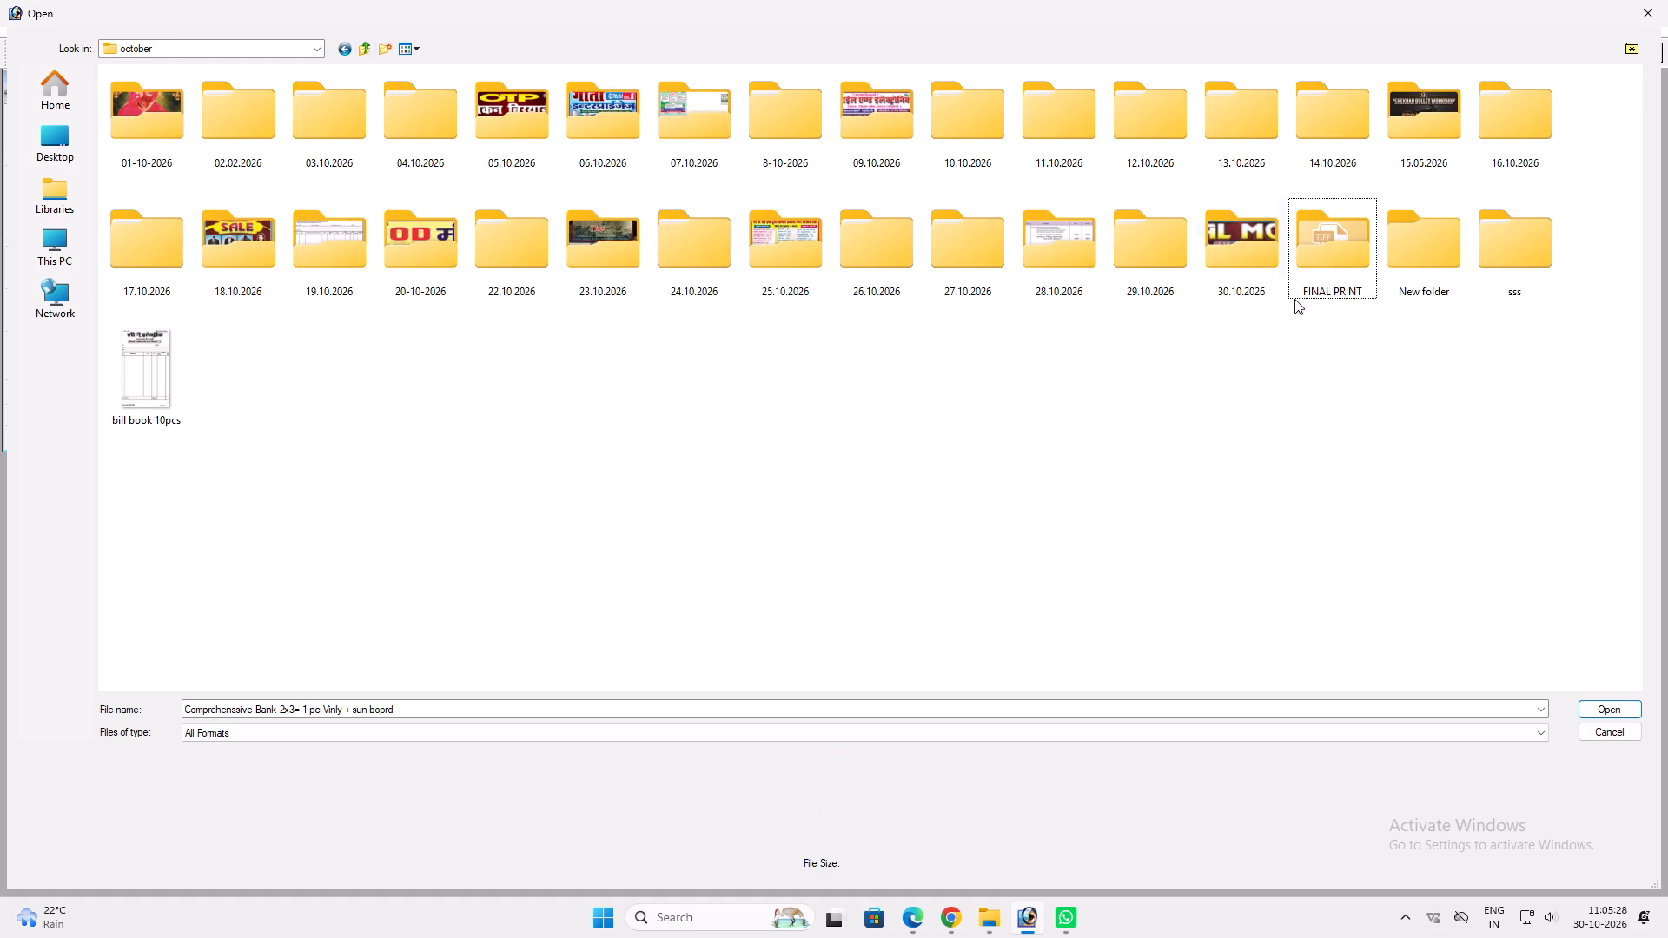
double_click(1247, 277)
click(989, 161)
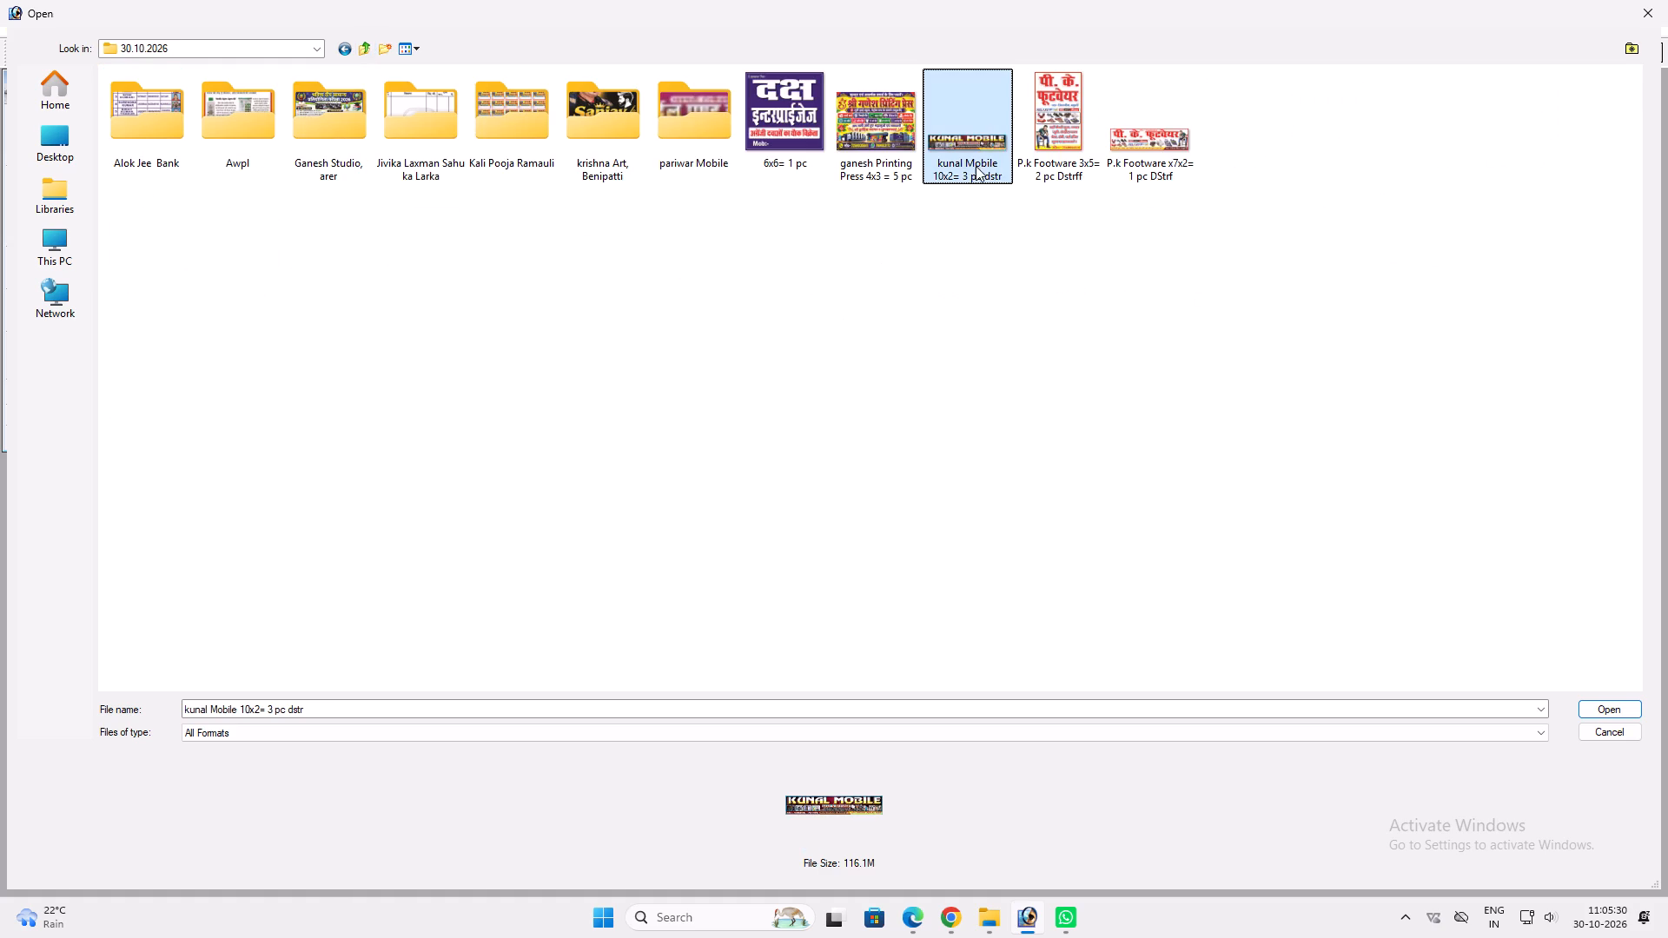
ctrl+click(606, 148)
key(ctrl+c)
key(ctrl+c)
key(ctrl+c)
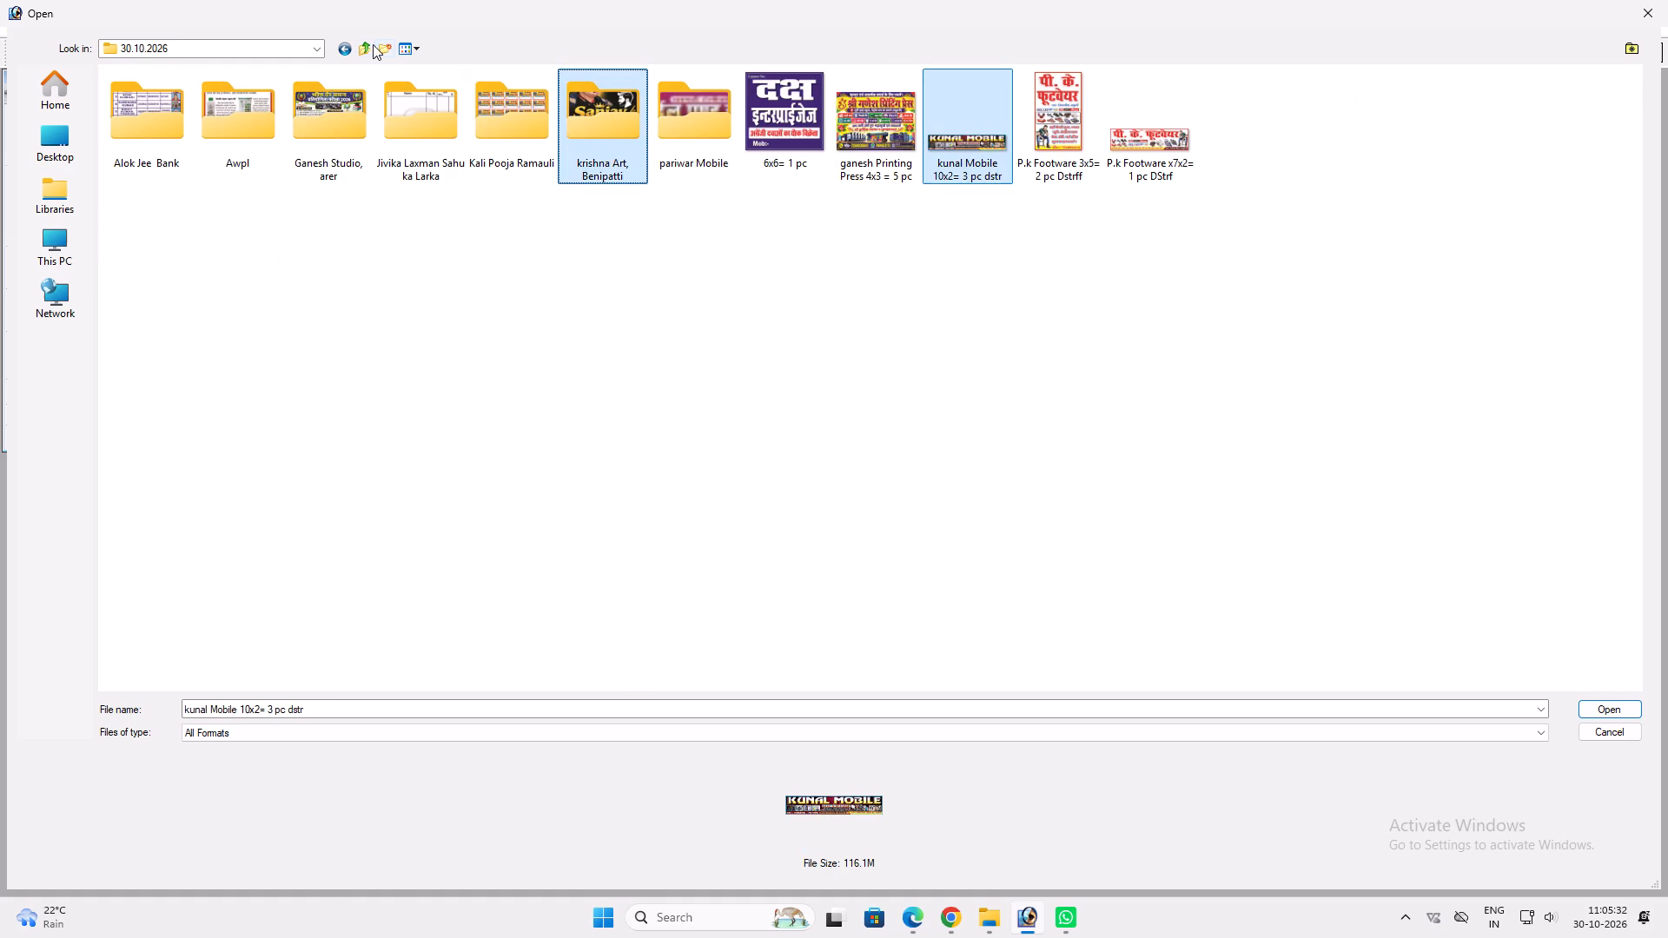
key(ctrl+c)
key(ctrl+c)
key(ctrl+c)
key(ctrl+c)
key(ctrl+c)
click(370, 45)
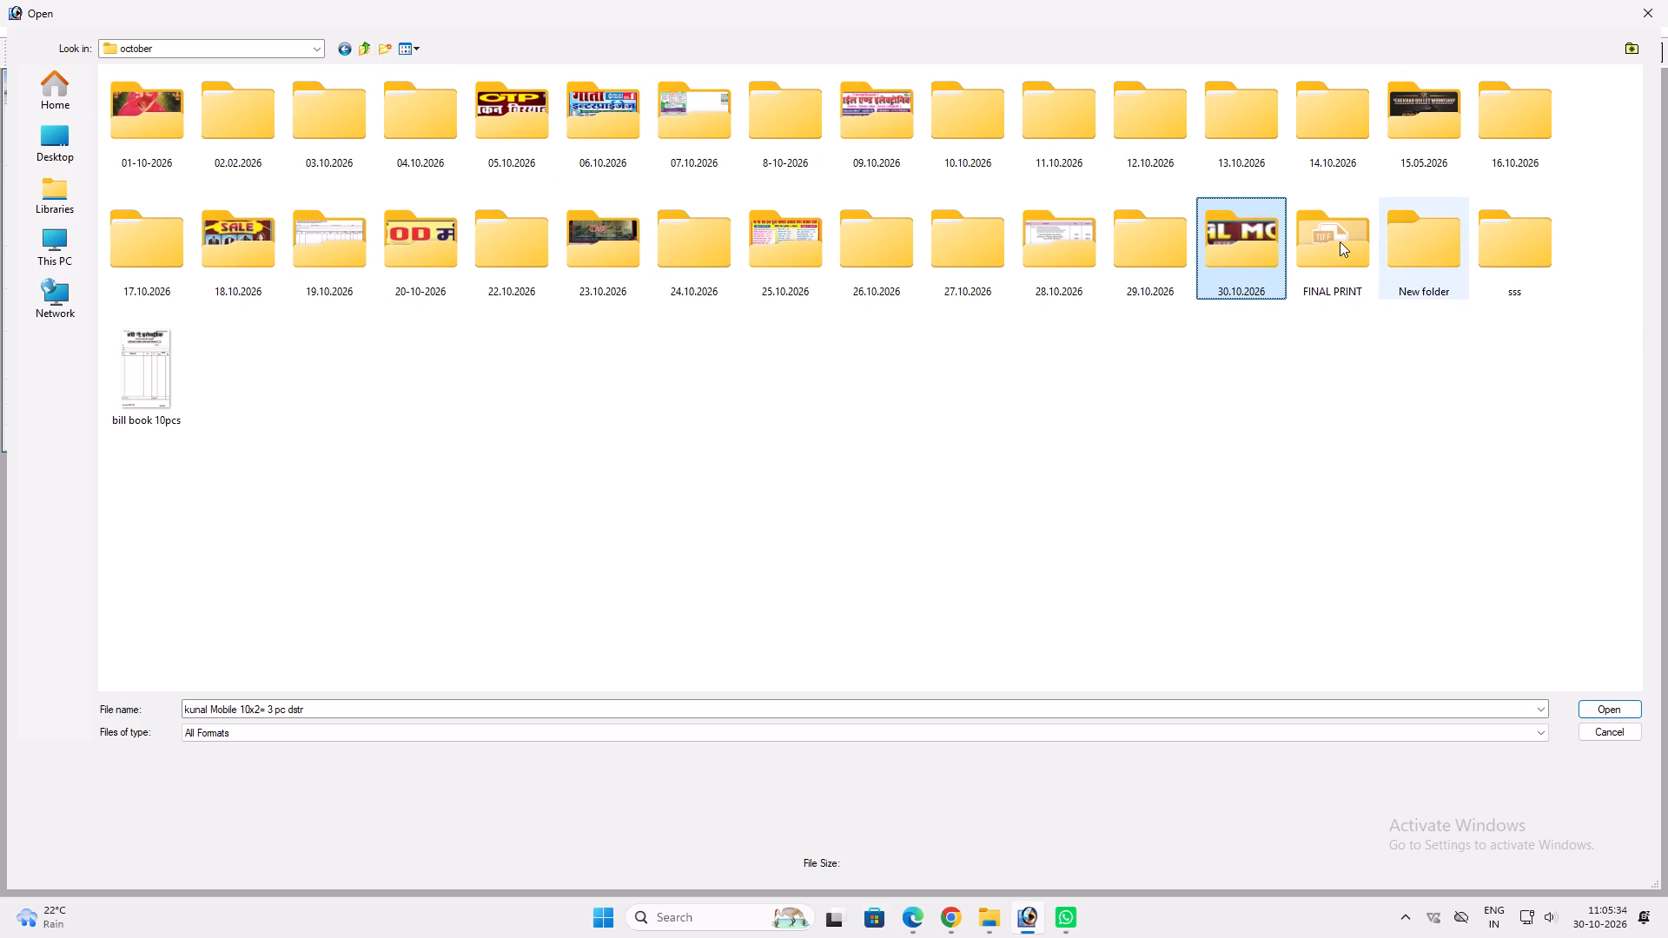
triple_click(1340, 241)
key(ctrl+v)
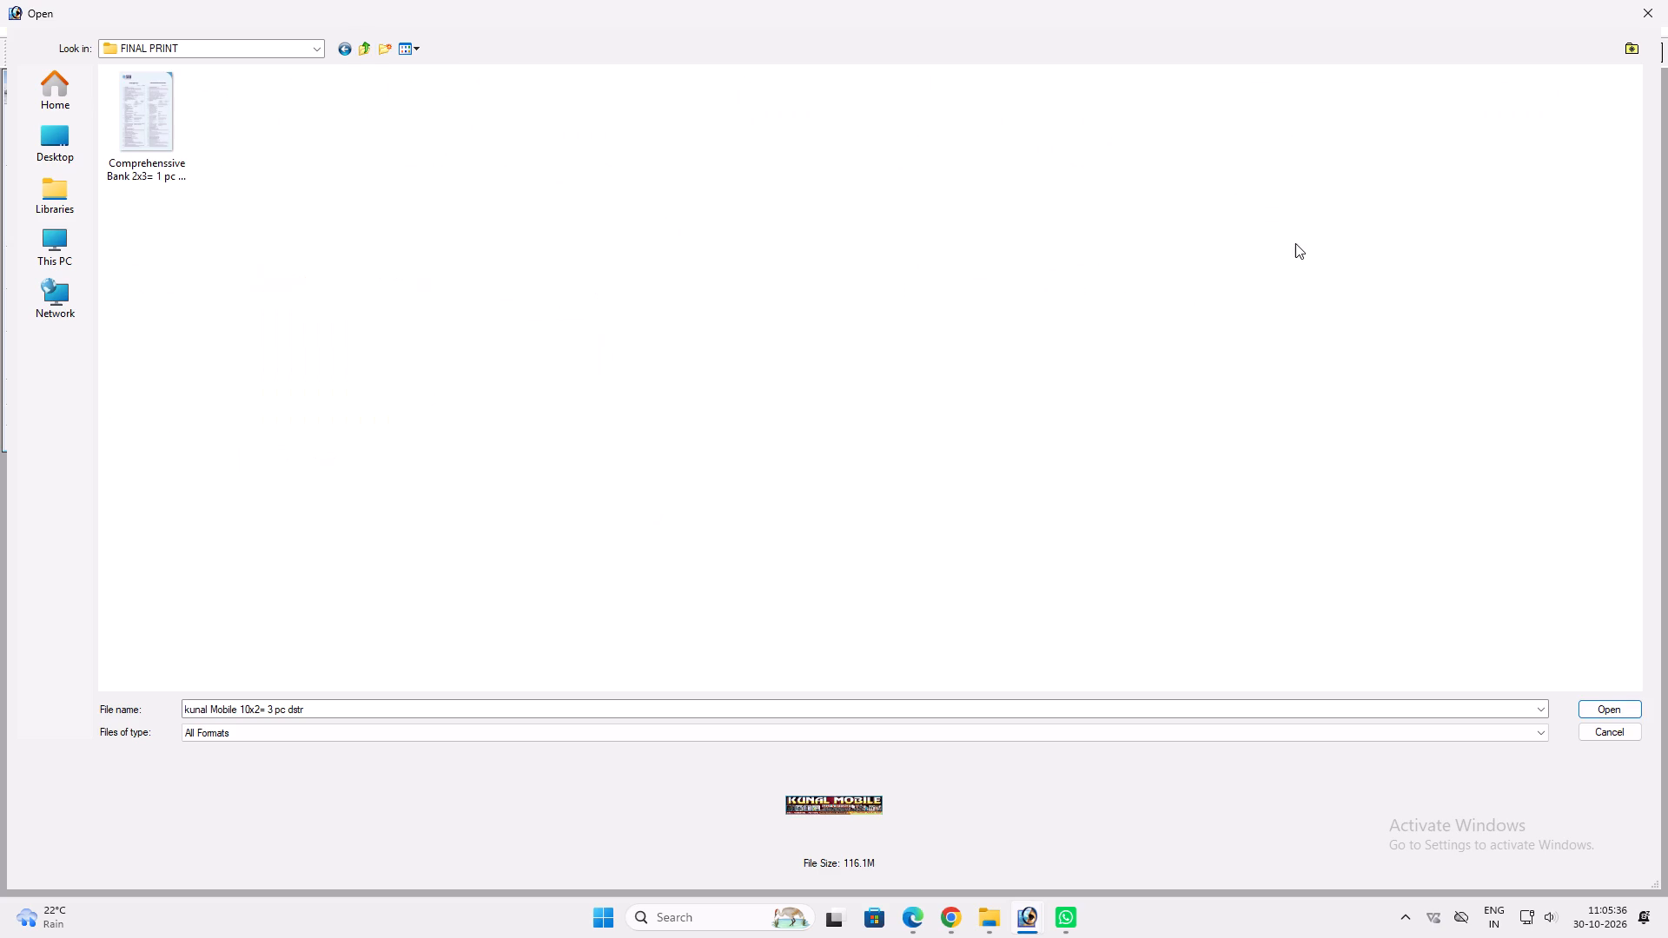
Create a new folder named "ok Print" inside the 30.10.2026 folder.
click(367, 46)
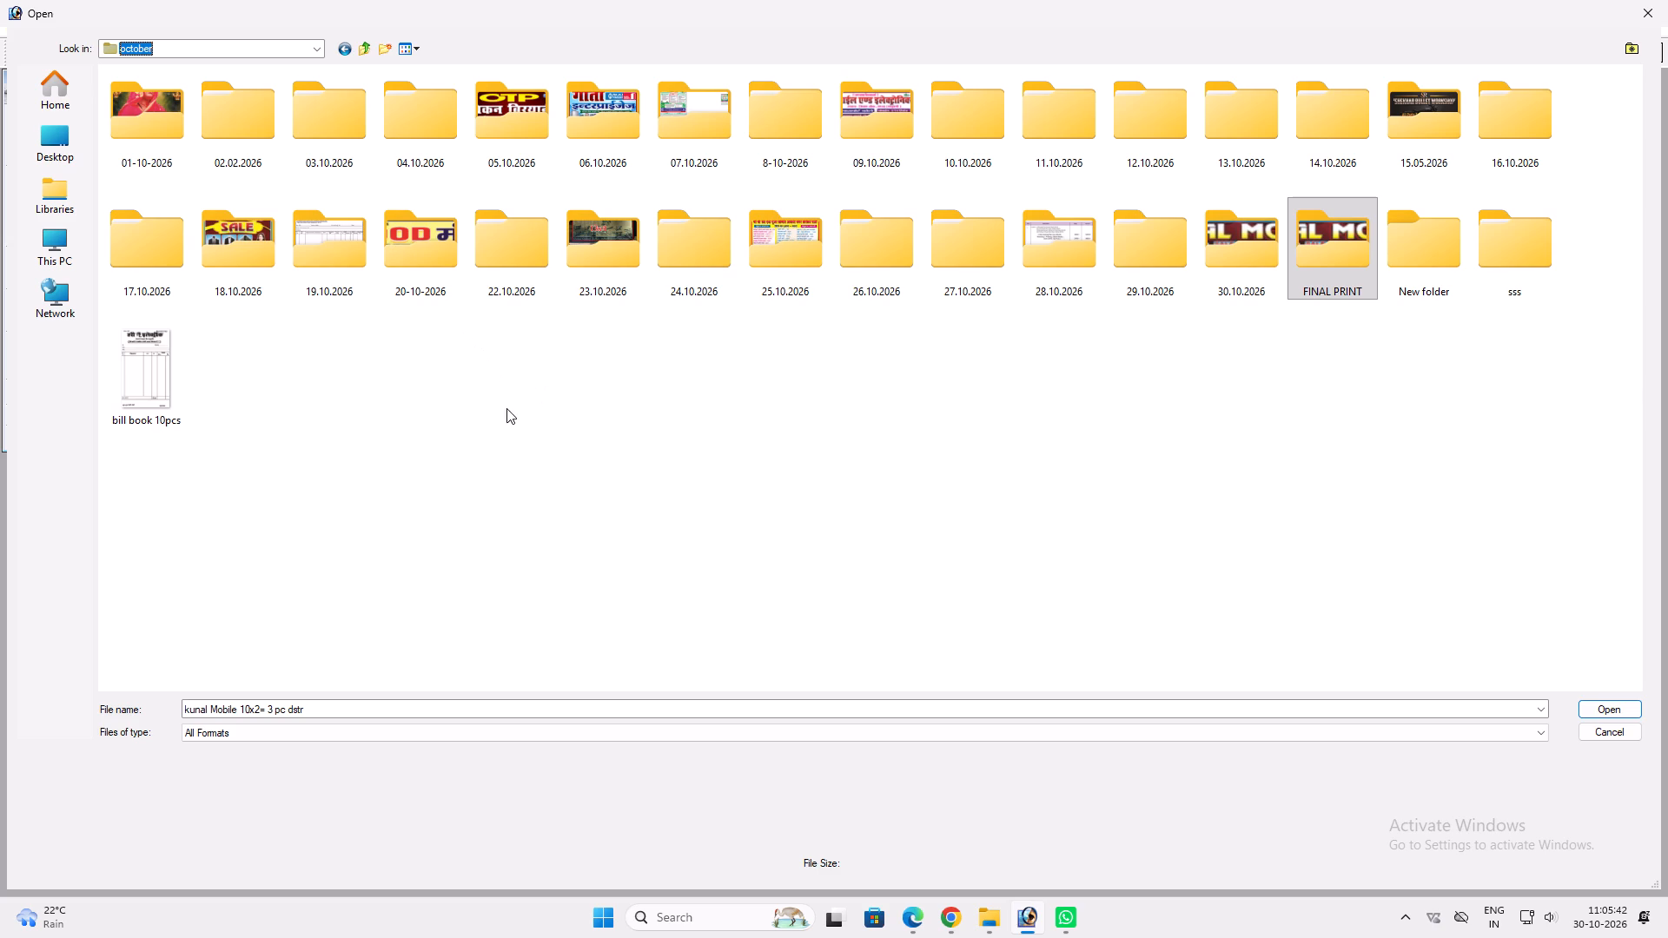
double_click(1234, 277)
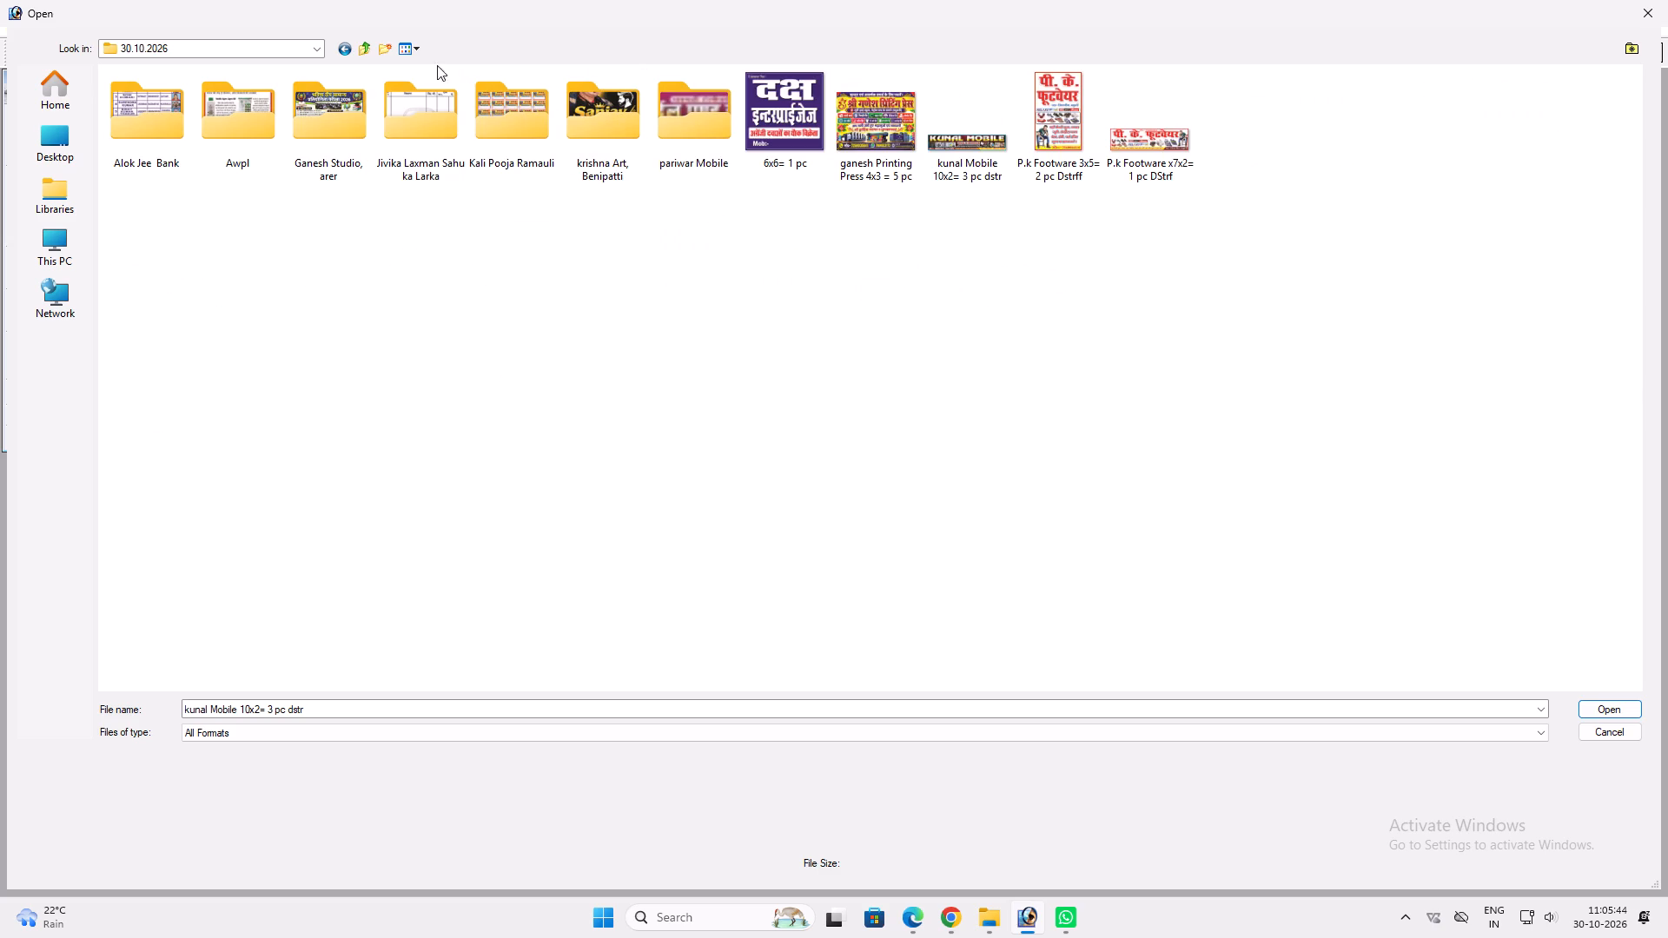
click(378, 47)
text(ok Print)
key(space)
key(Return)
click(1104, 340)
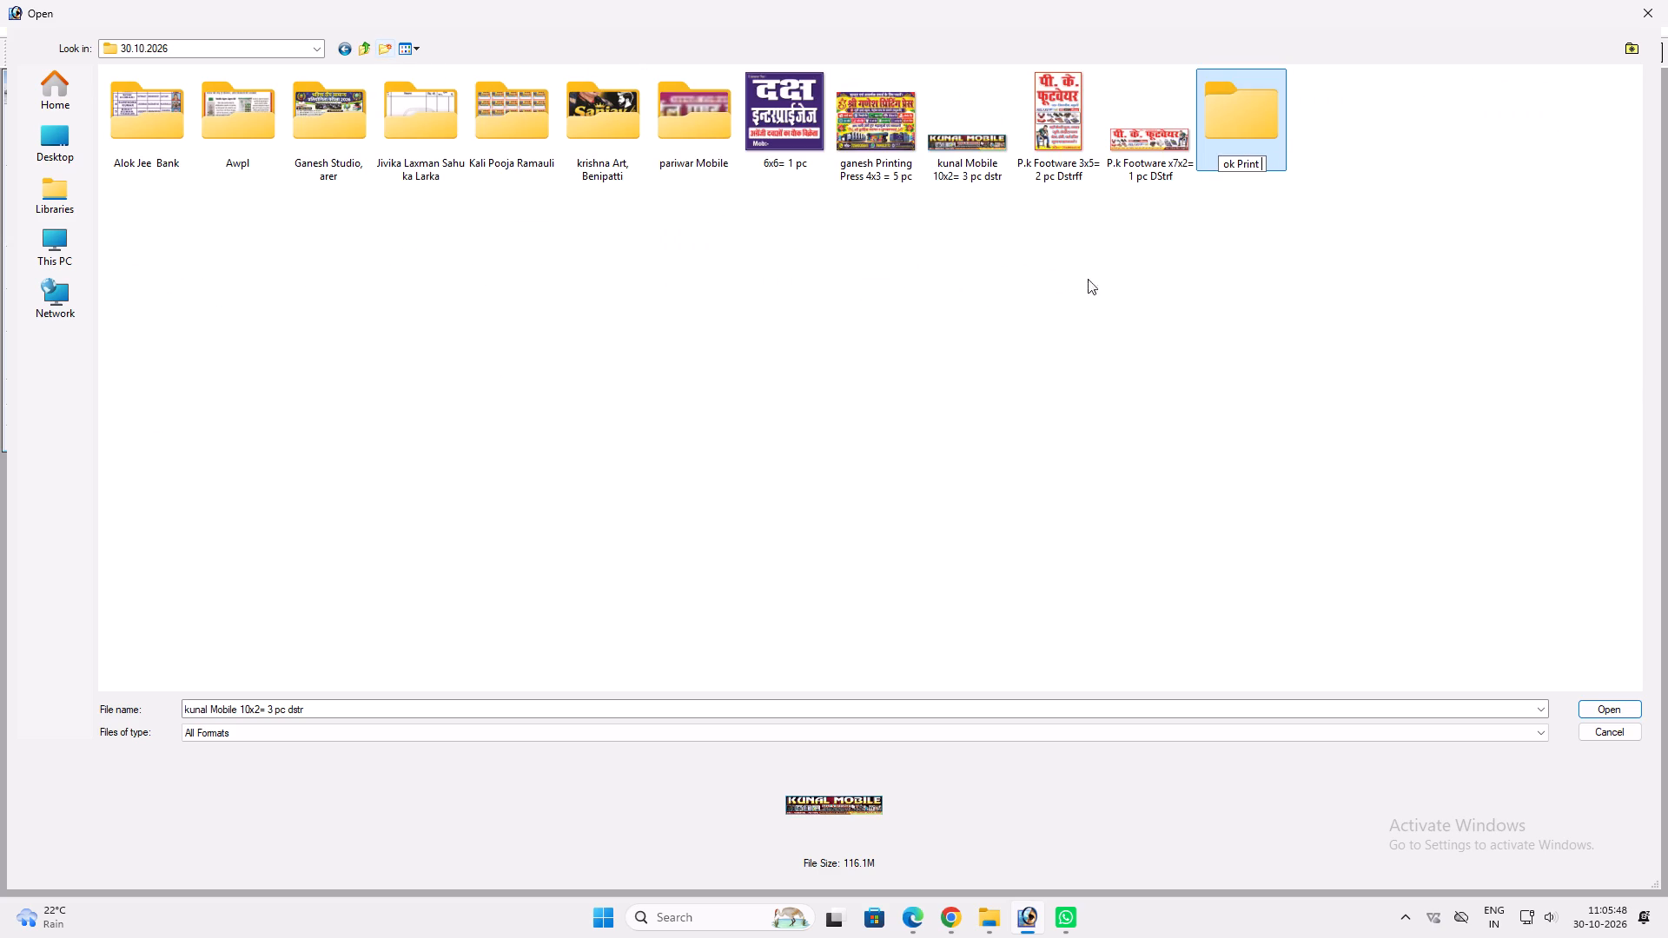
Move the kunal Mobile 10x2 file and the krishna Art, Benipatti folder into the ok Print folder.
drag(976, 148, 1262, 162)
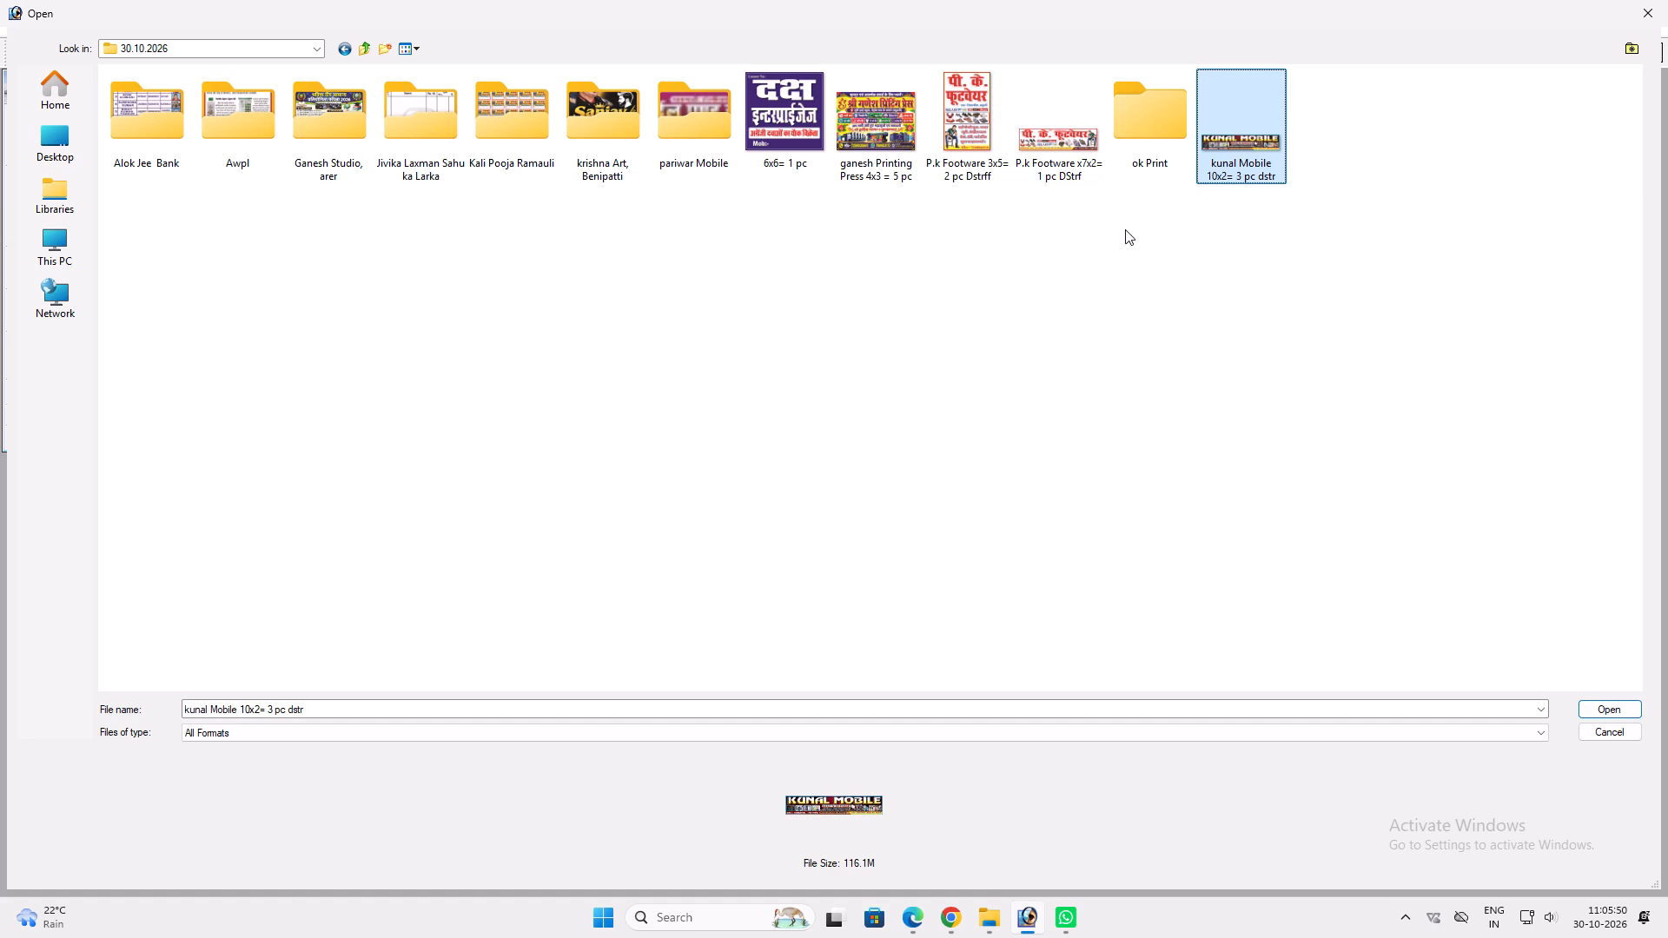
drag(1237, 158, 1167, 142)
drag(604, 120, 1157, 147)
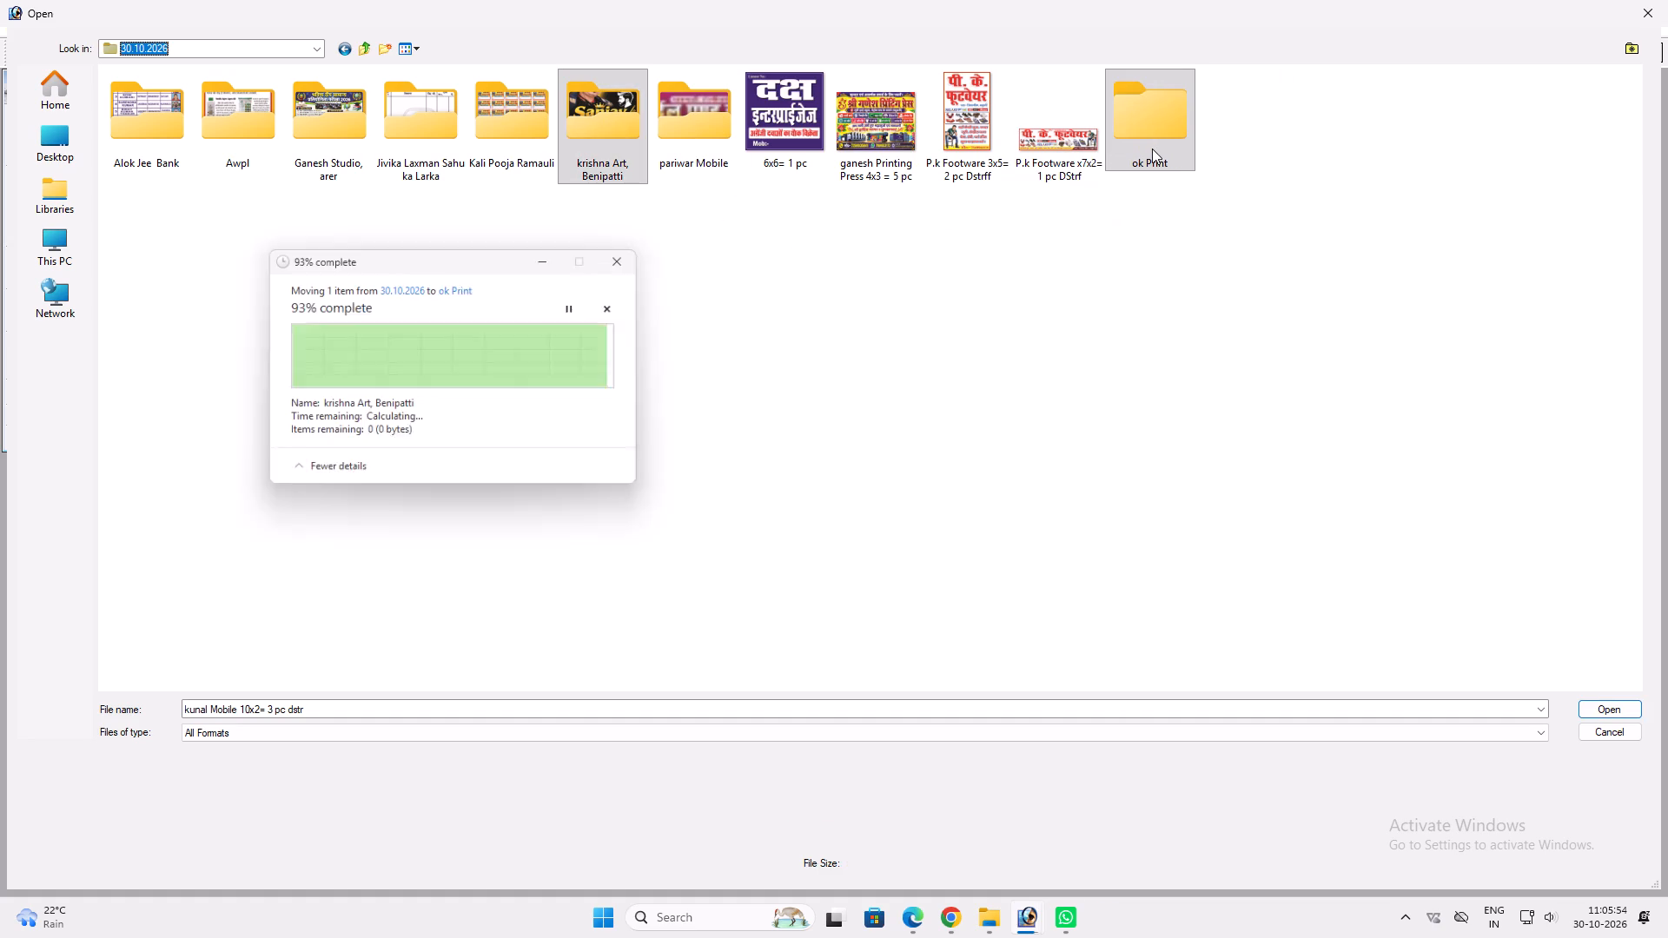
In the 30.10.2026 Awpl folder, copy 2x3= 1 pc old, 3x4= 1 pc Old, 10x8= 1 pc Dstr and both Awpl Check 3x1.5 files.
double_click(269, 117)
click(168, 112)
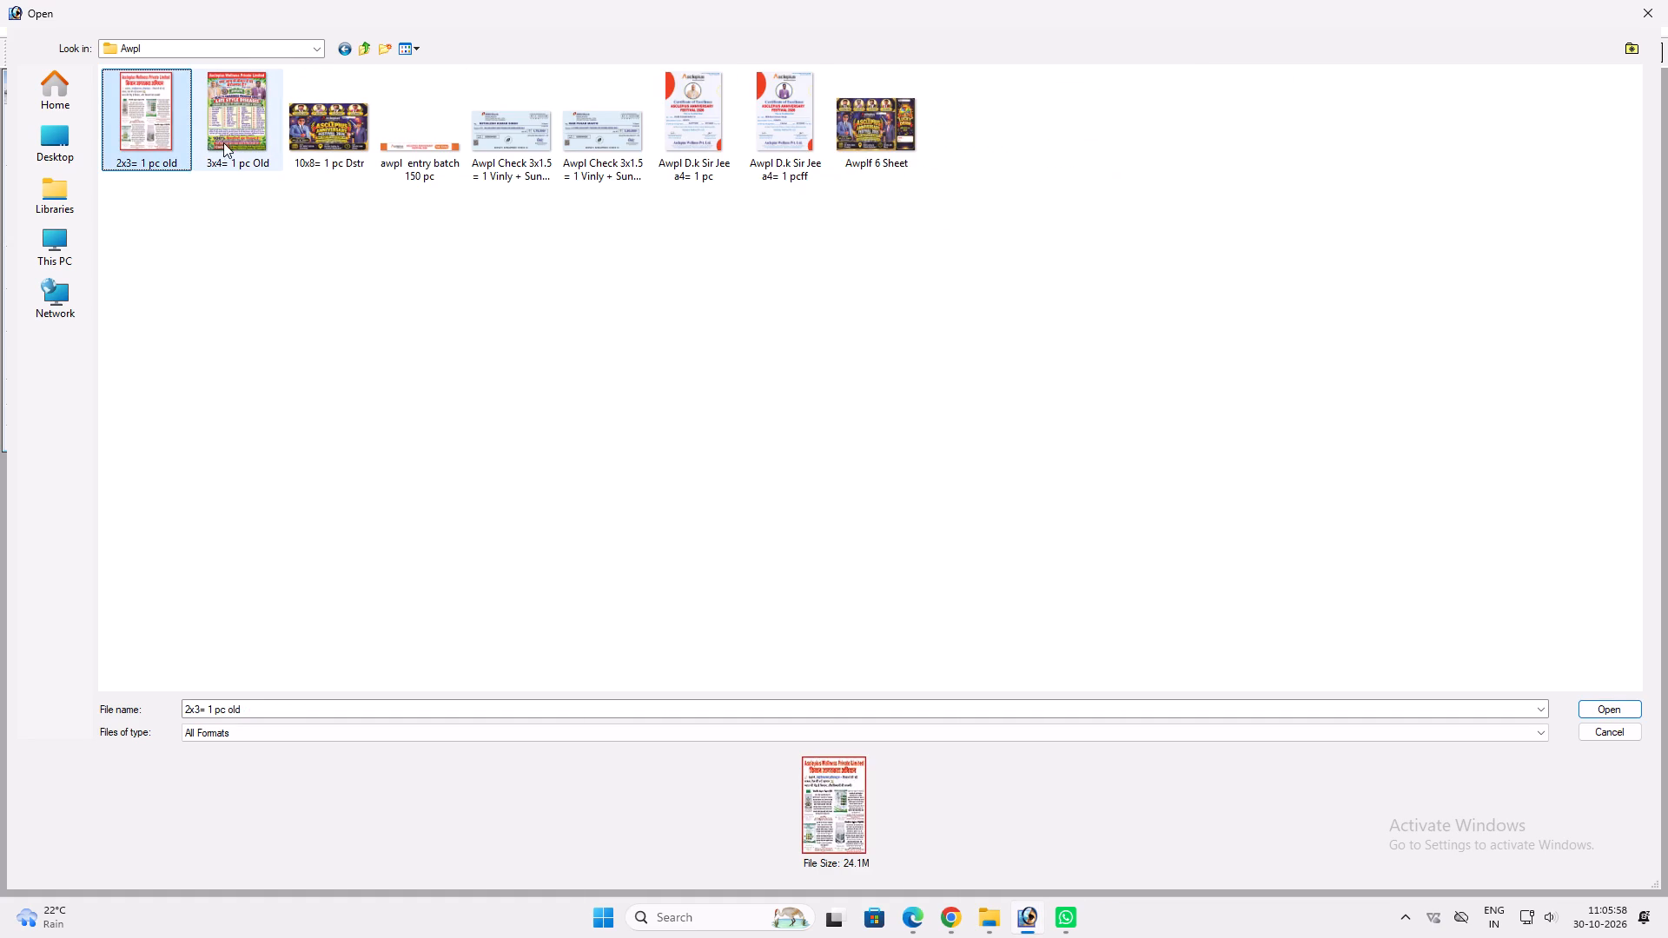
ctrl+click(227, 135)
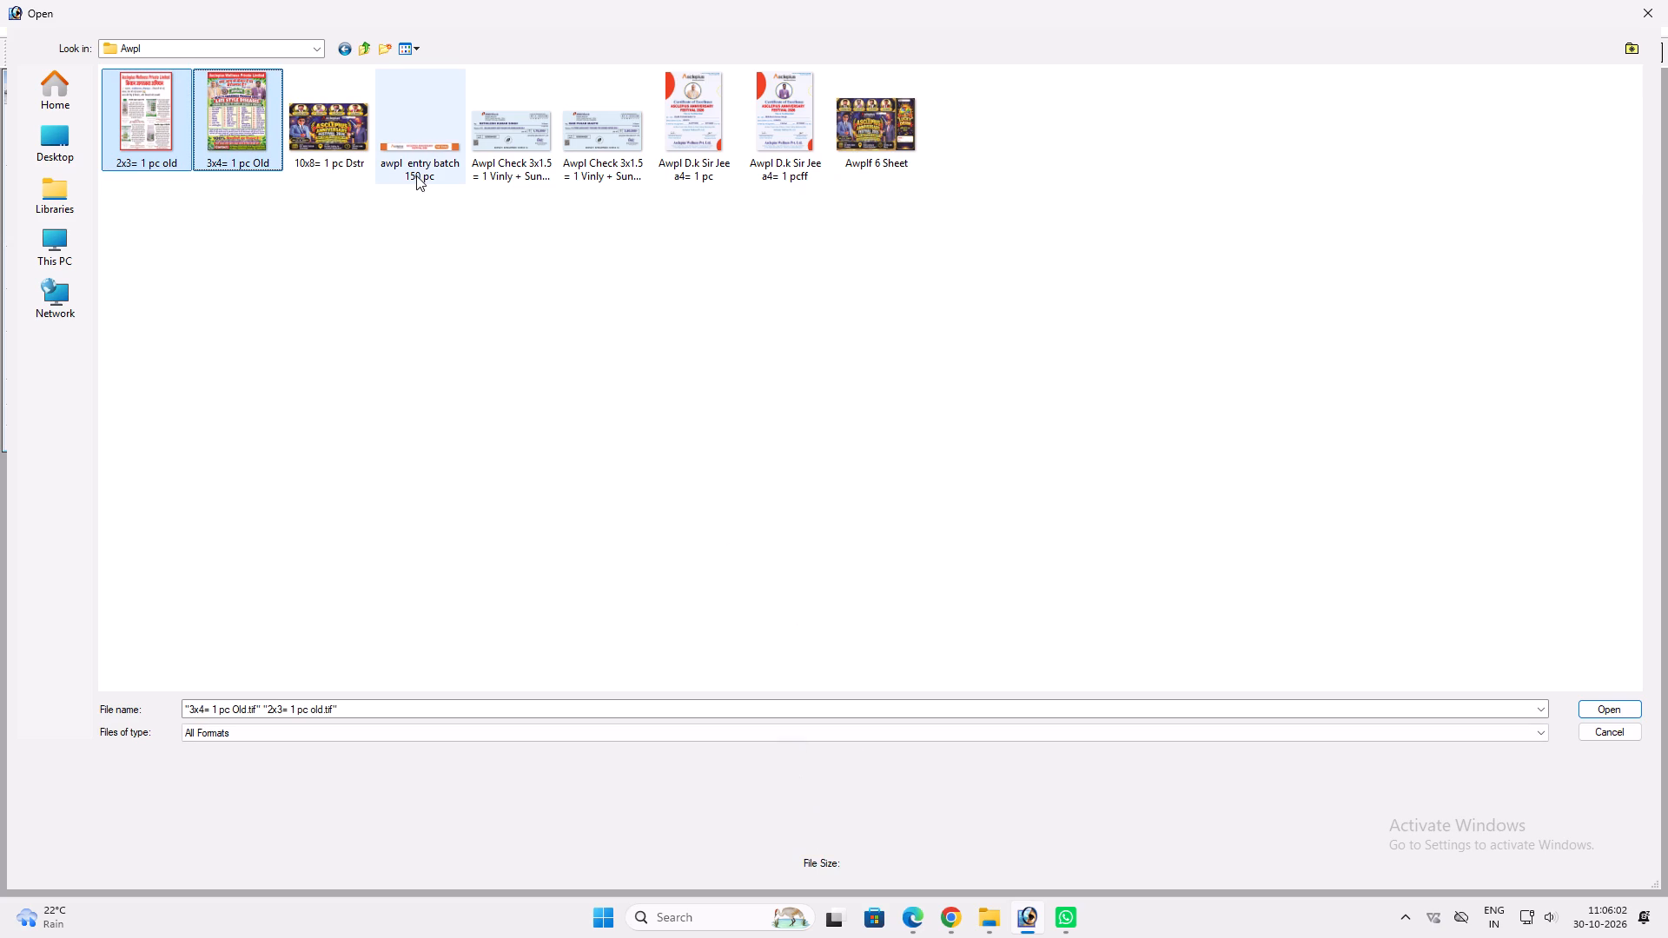
ctrl+click(321, 111)
key(ctrl+c)
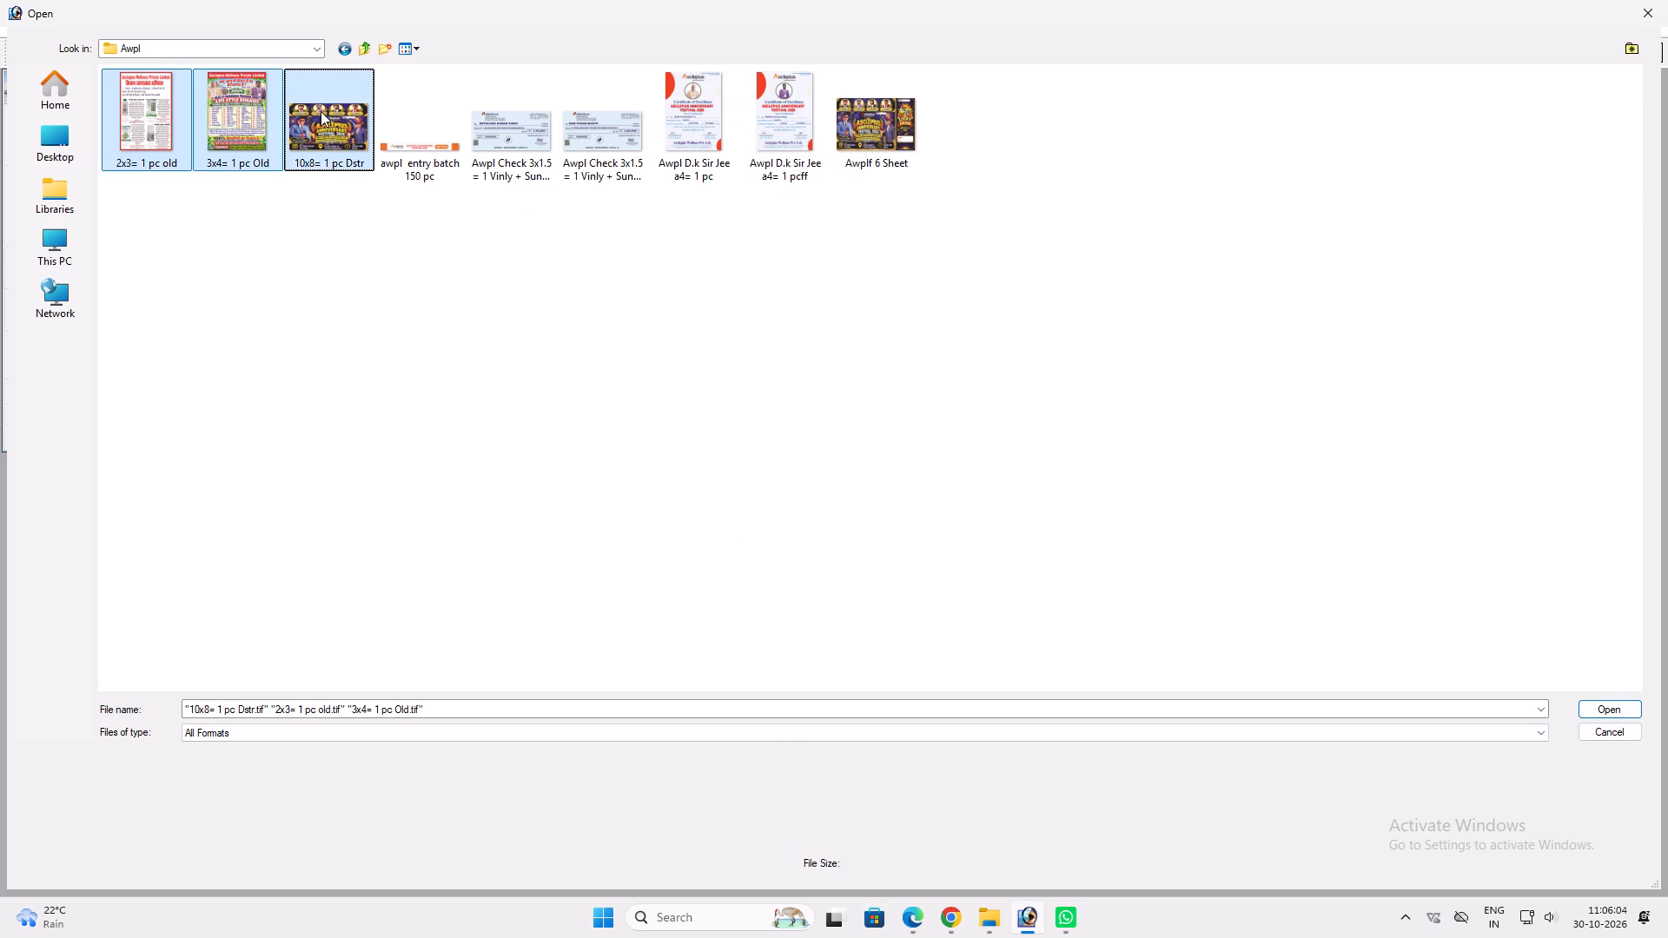
key(ctrl+c)
key(ctrl+c)
key(ctrl+c)
key(ctrl+c)
key(ctrl+c)
key(ctrl+c)
key(ctrl+c)
key(ctrl+c)
key(ctrl+c)
key(ctrl+c)
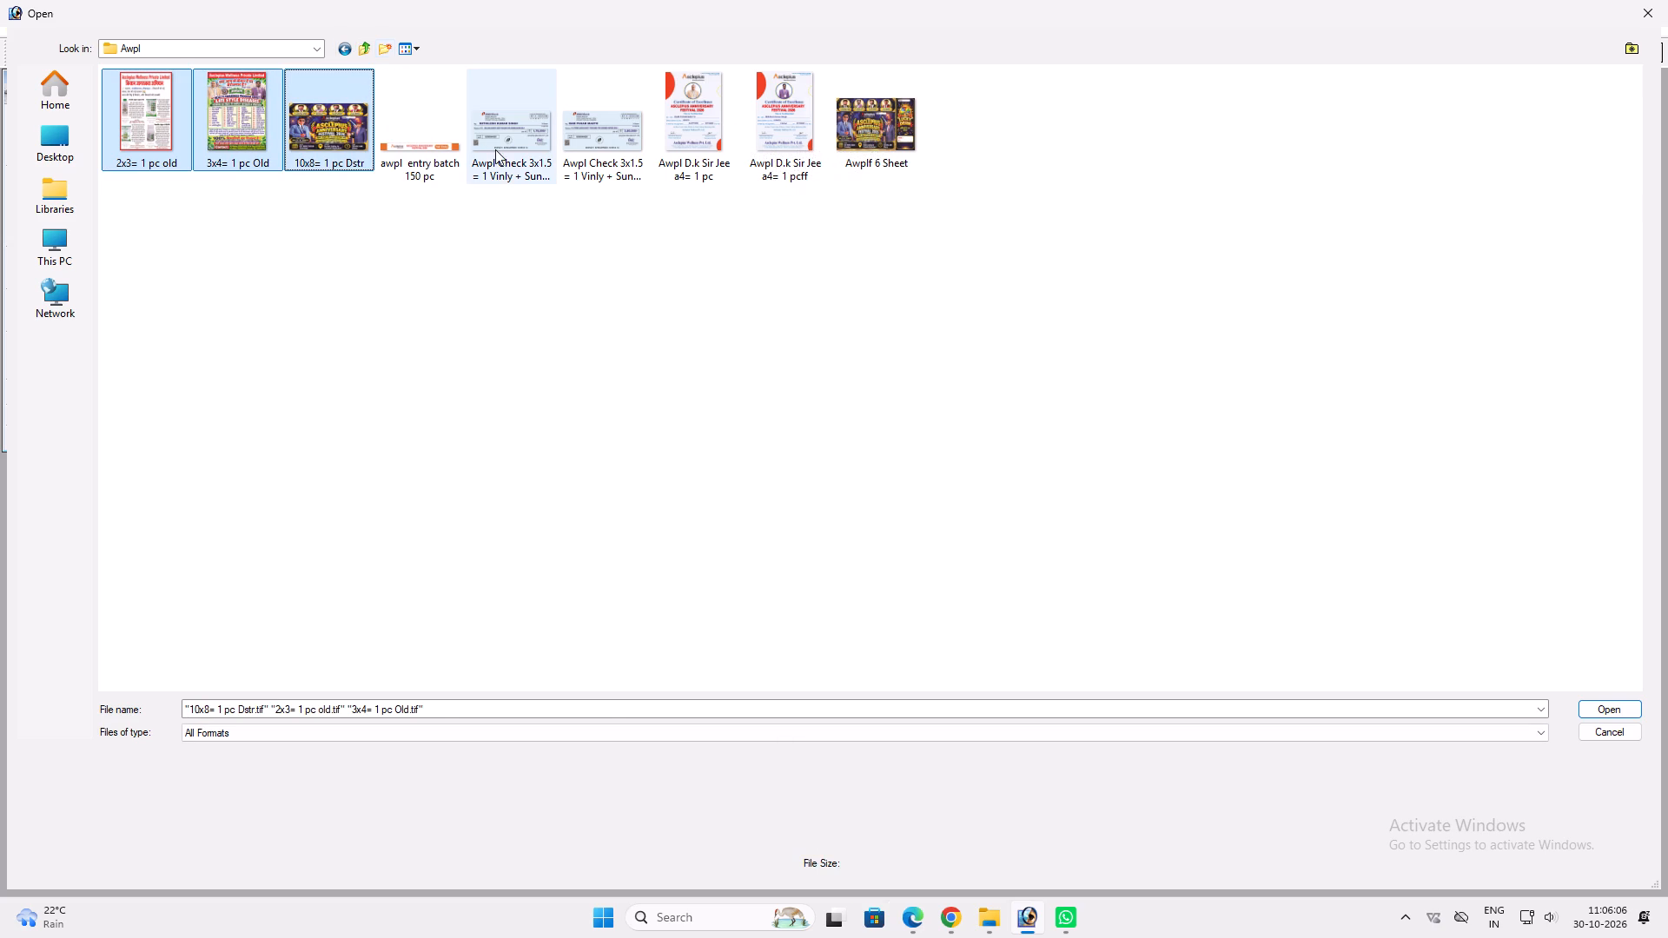
ctrl+click(495, 149)
ctrl+click(585, 153)
key(ctrl+c)
key(ctrl+c)
key(ctrl+c)
key(ctrl+c)
key(ctrl+c)
key(ctrl+c)
key(ctrl+c)
key(ctrl+c)
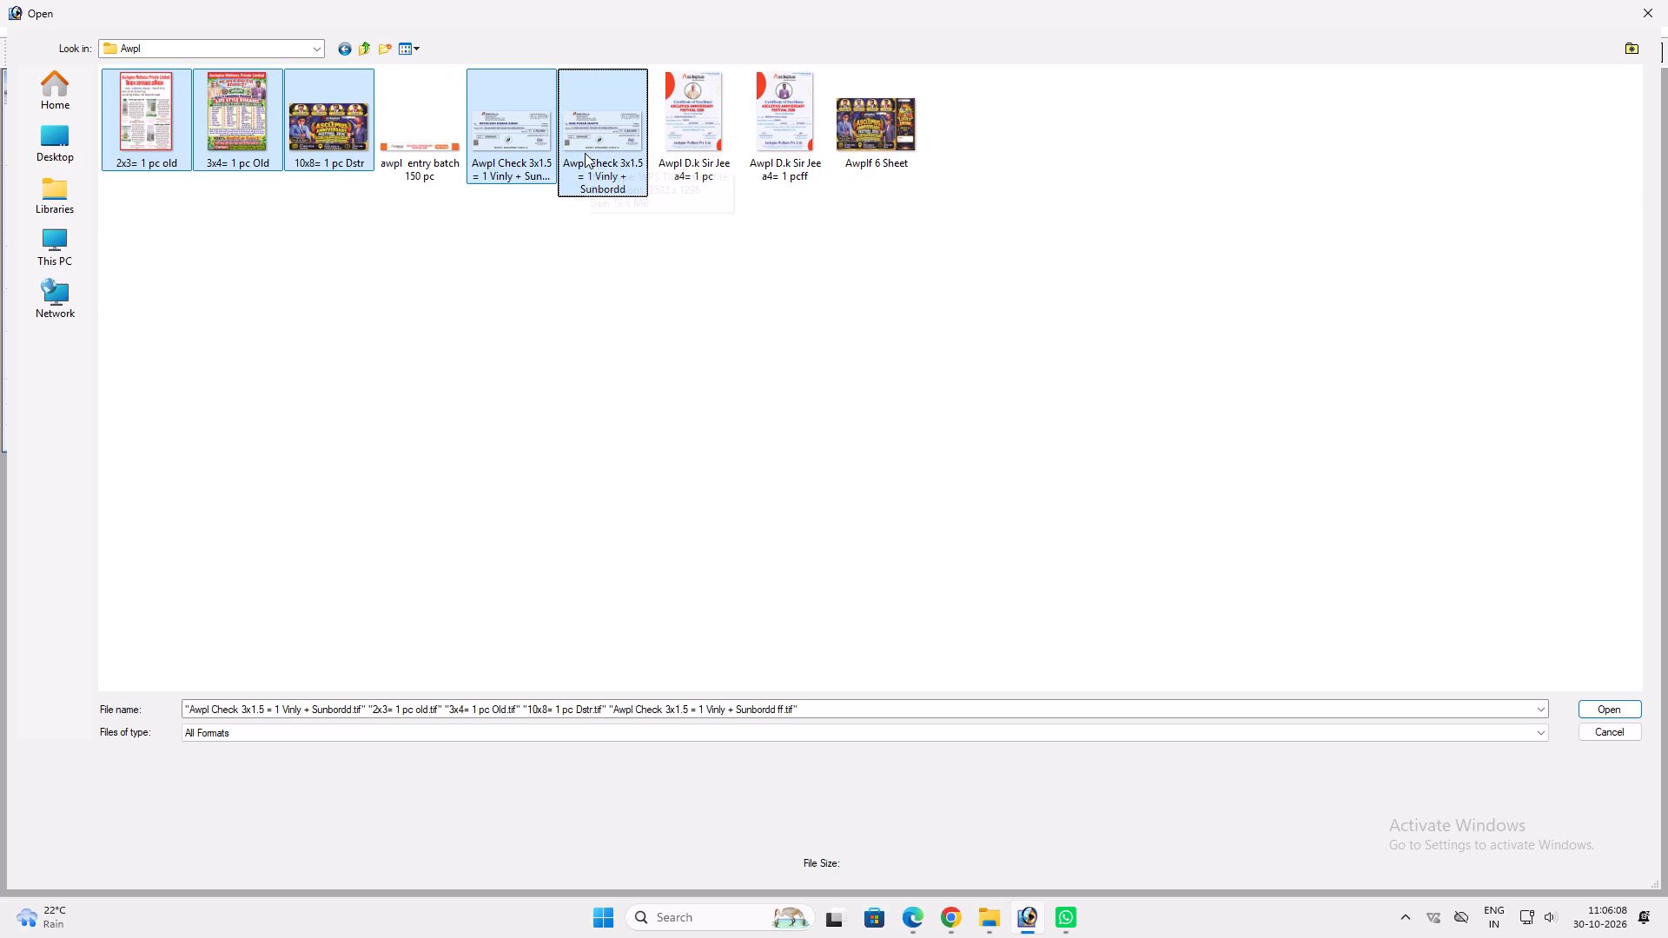
key(ctrl+c)
key(ctrl+c)
key(ctrl+c)
key(ctrl+c)
key(ctrl+c)
key(ctrl+c)
key(ctrl+c)
key(ctrl+c)
key(ctrl+c)
key(ctrl+c)
key(ctrl+c)
key(ctrl+c)
key(ctrl+c)
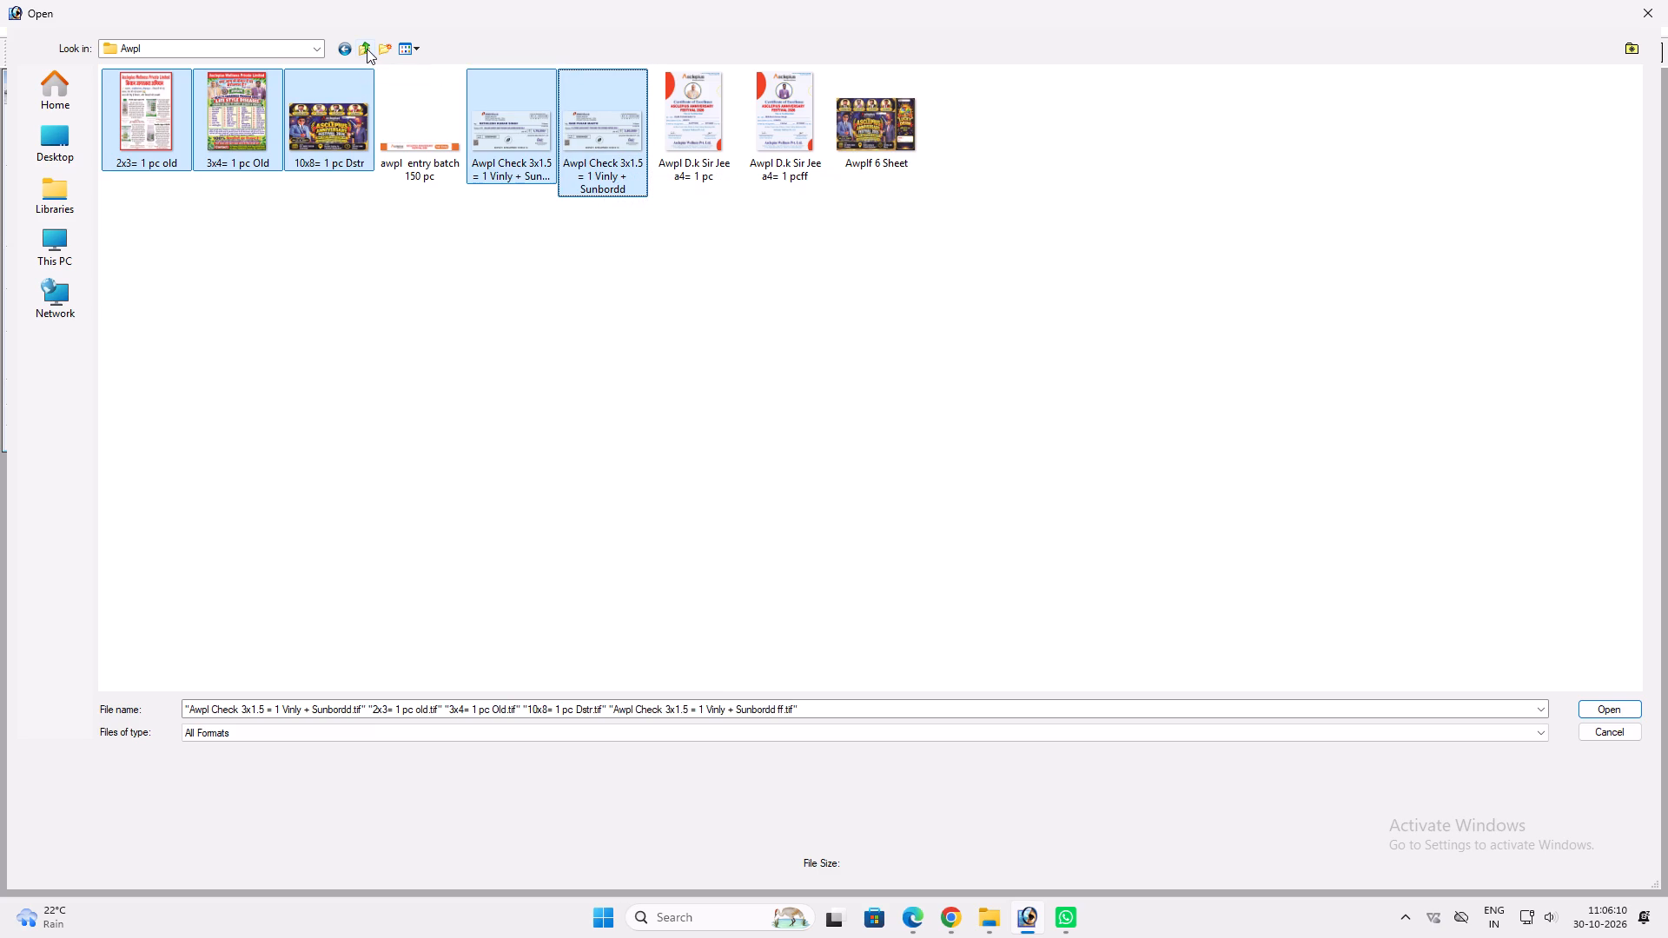
key(ctrl+c)
key(ctrl+c)
Create a folder named "Awpl" inside the october FINAL PRINT folder and open it.
click(367, 49)
click(366, 49)
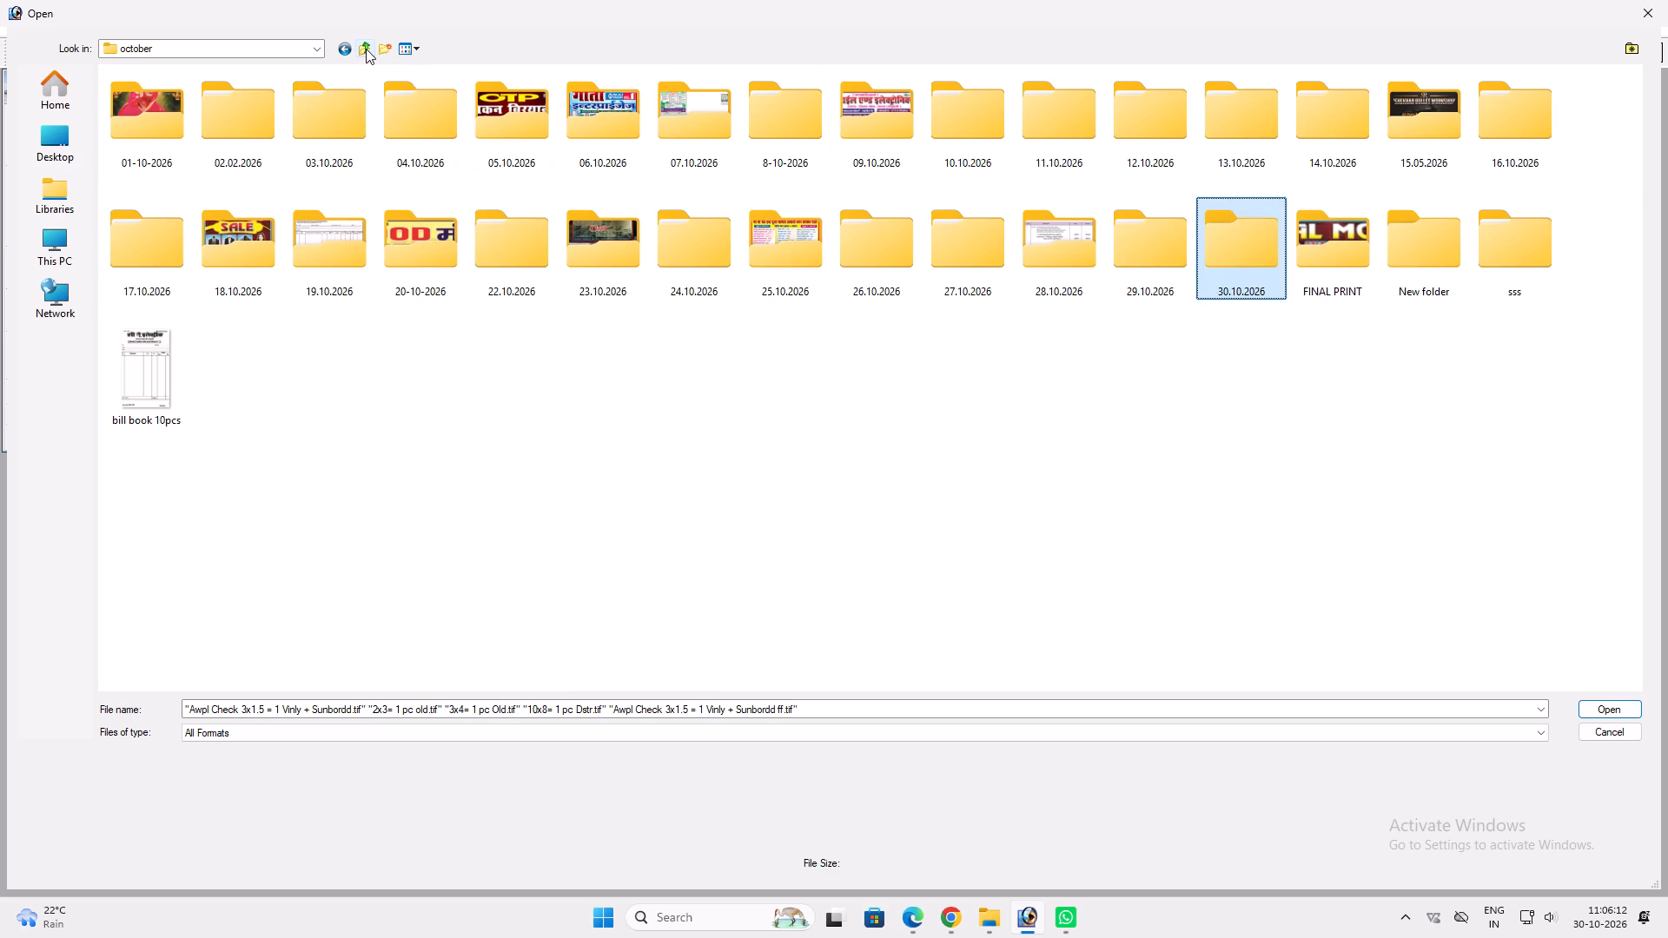
double_click(1314, 259)
click(391, 330)
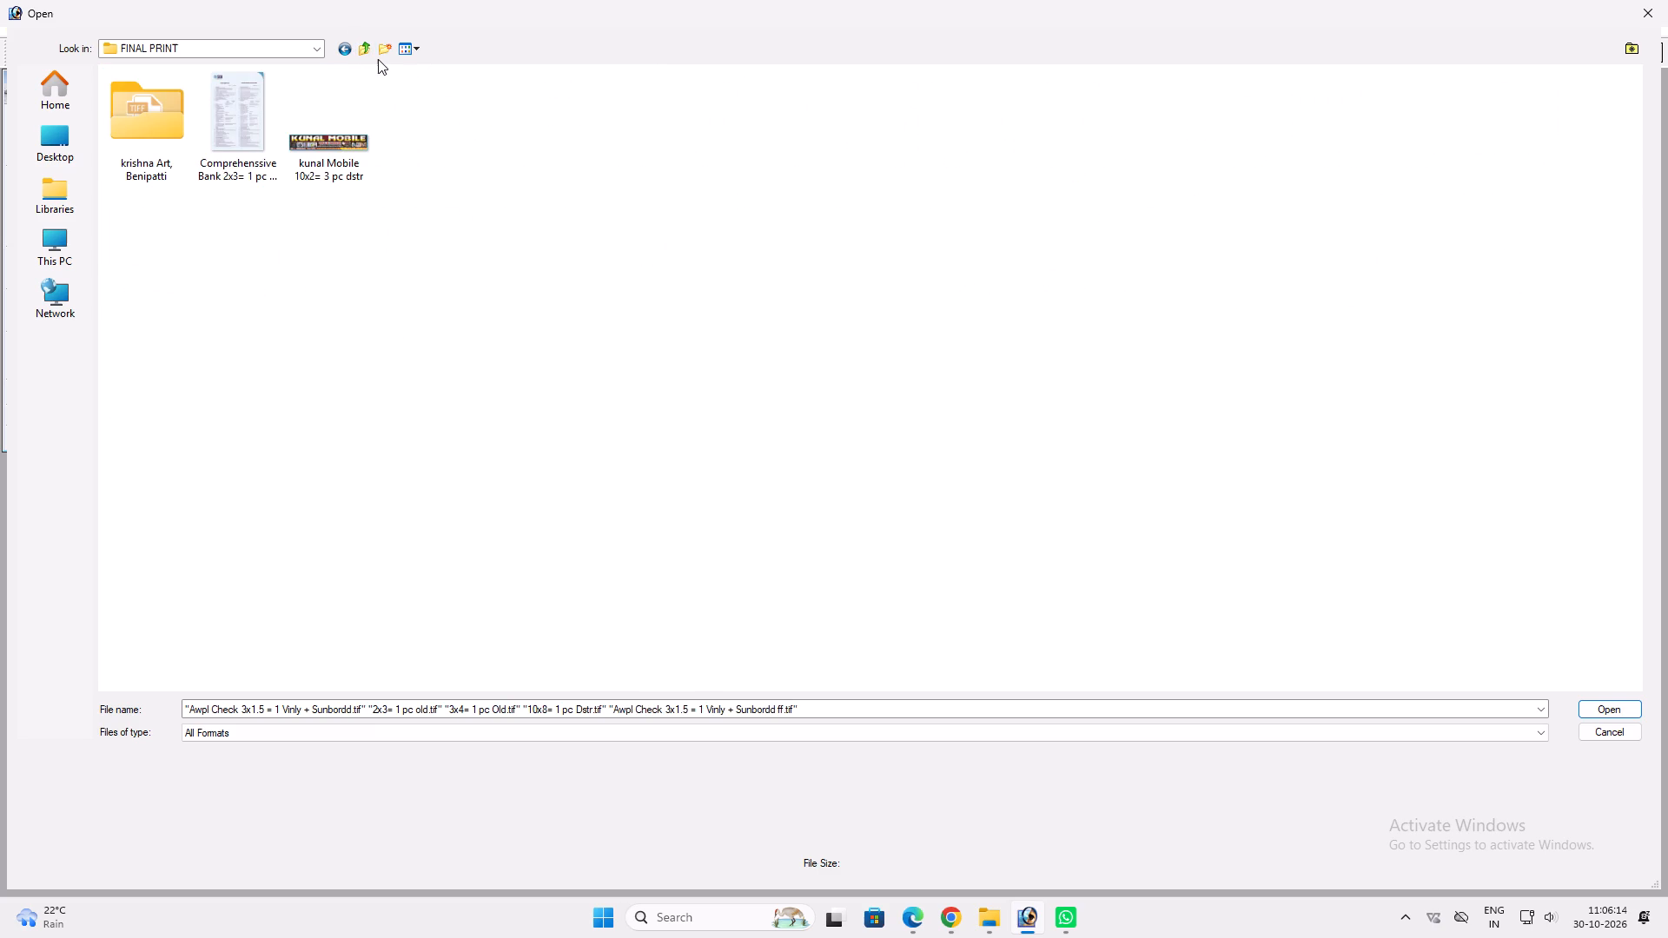
click(379, 51)
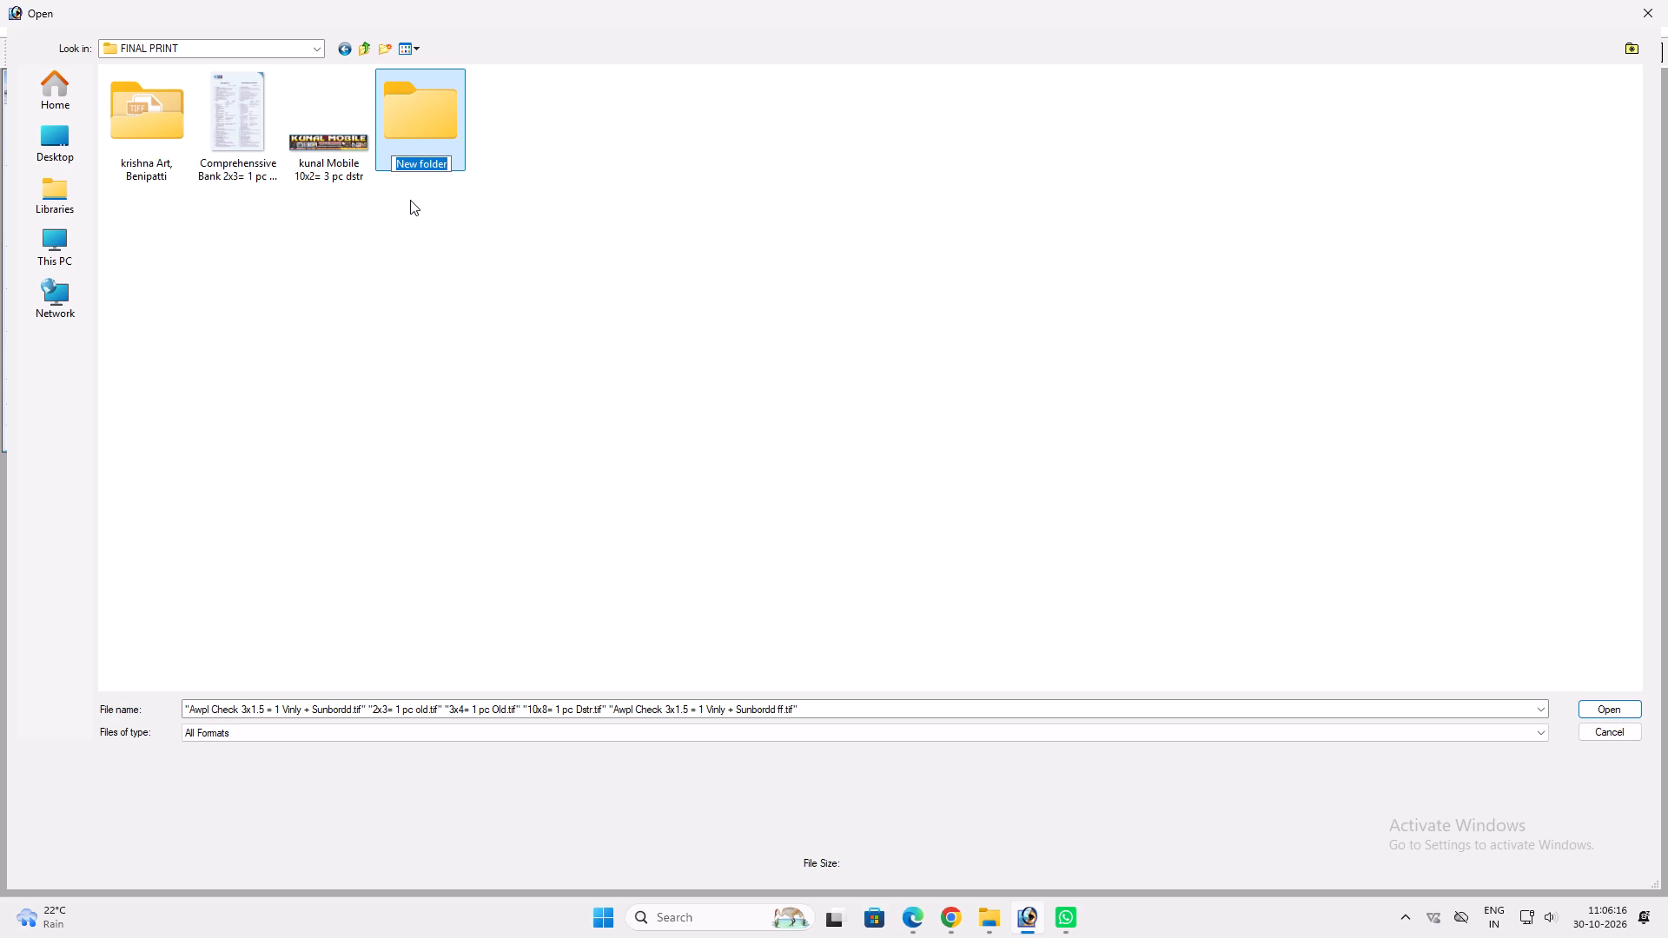
text(Awpl)
key(space)
key(Return)
key(Return)
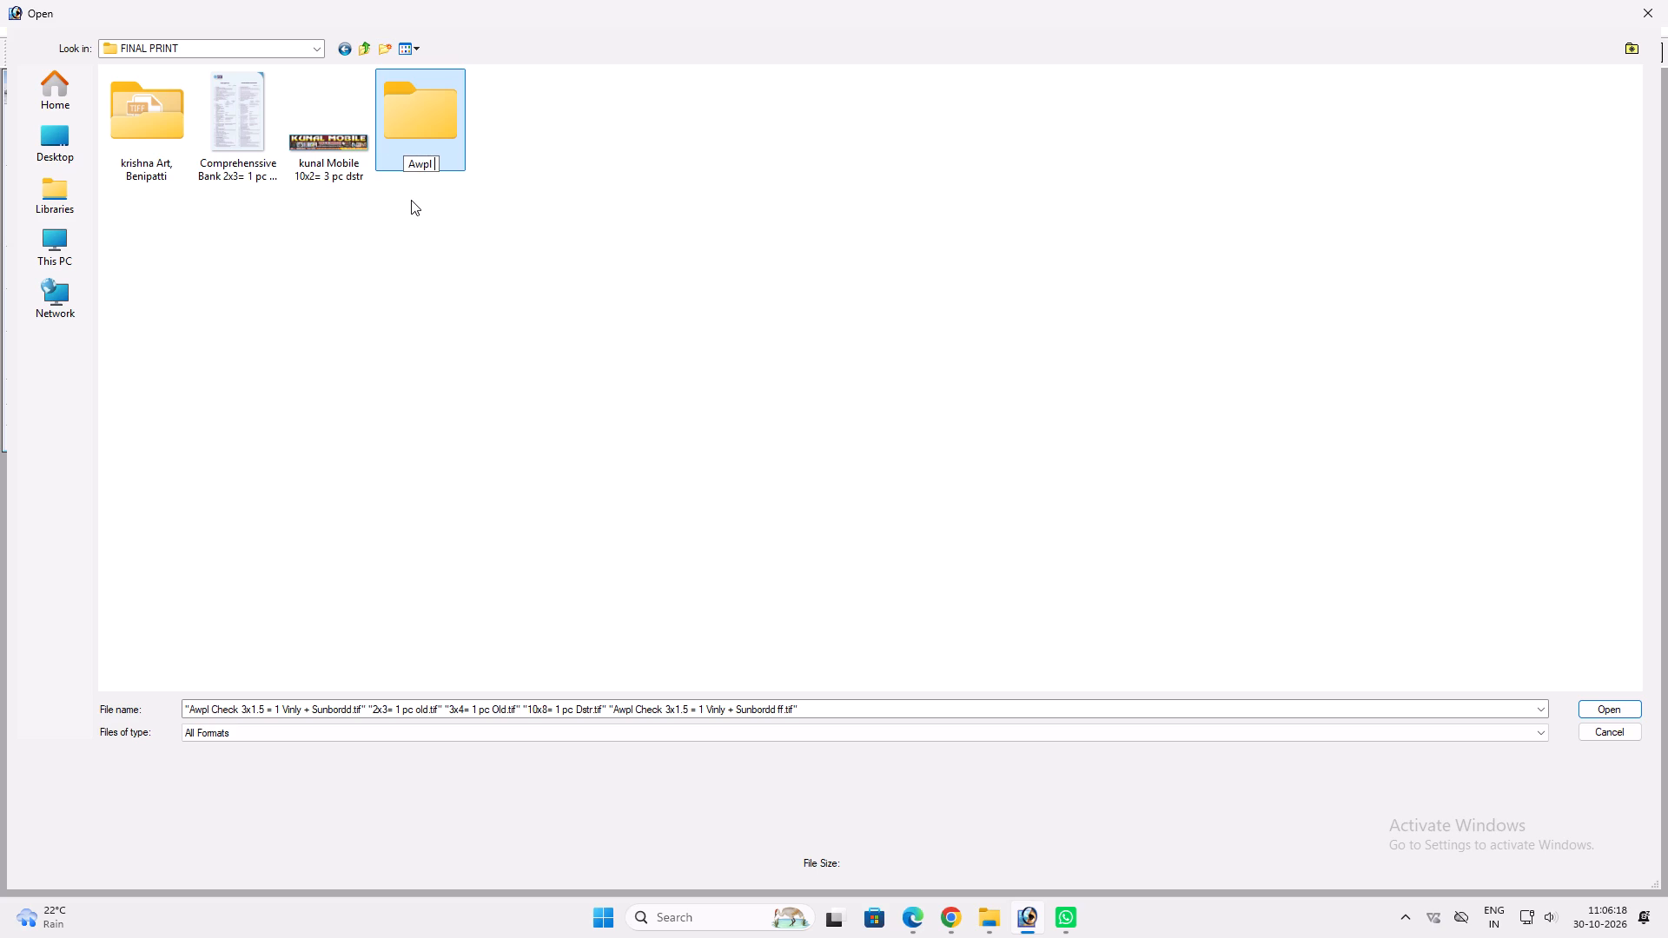
key(Return)
Paste the five copied Awpl files into the new Awpl folder.
click(411, 200)
key(ctrl+v)
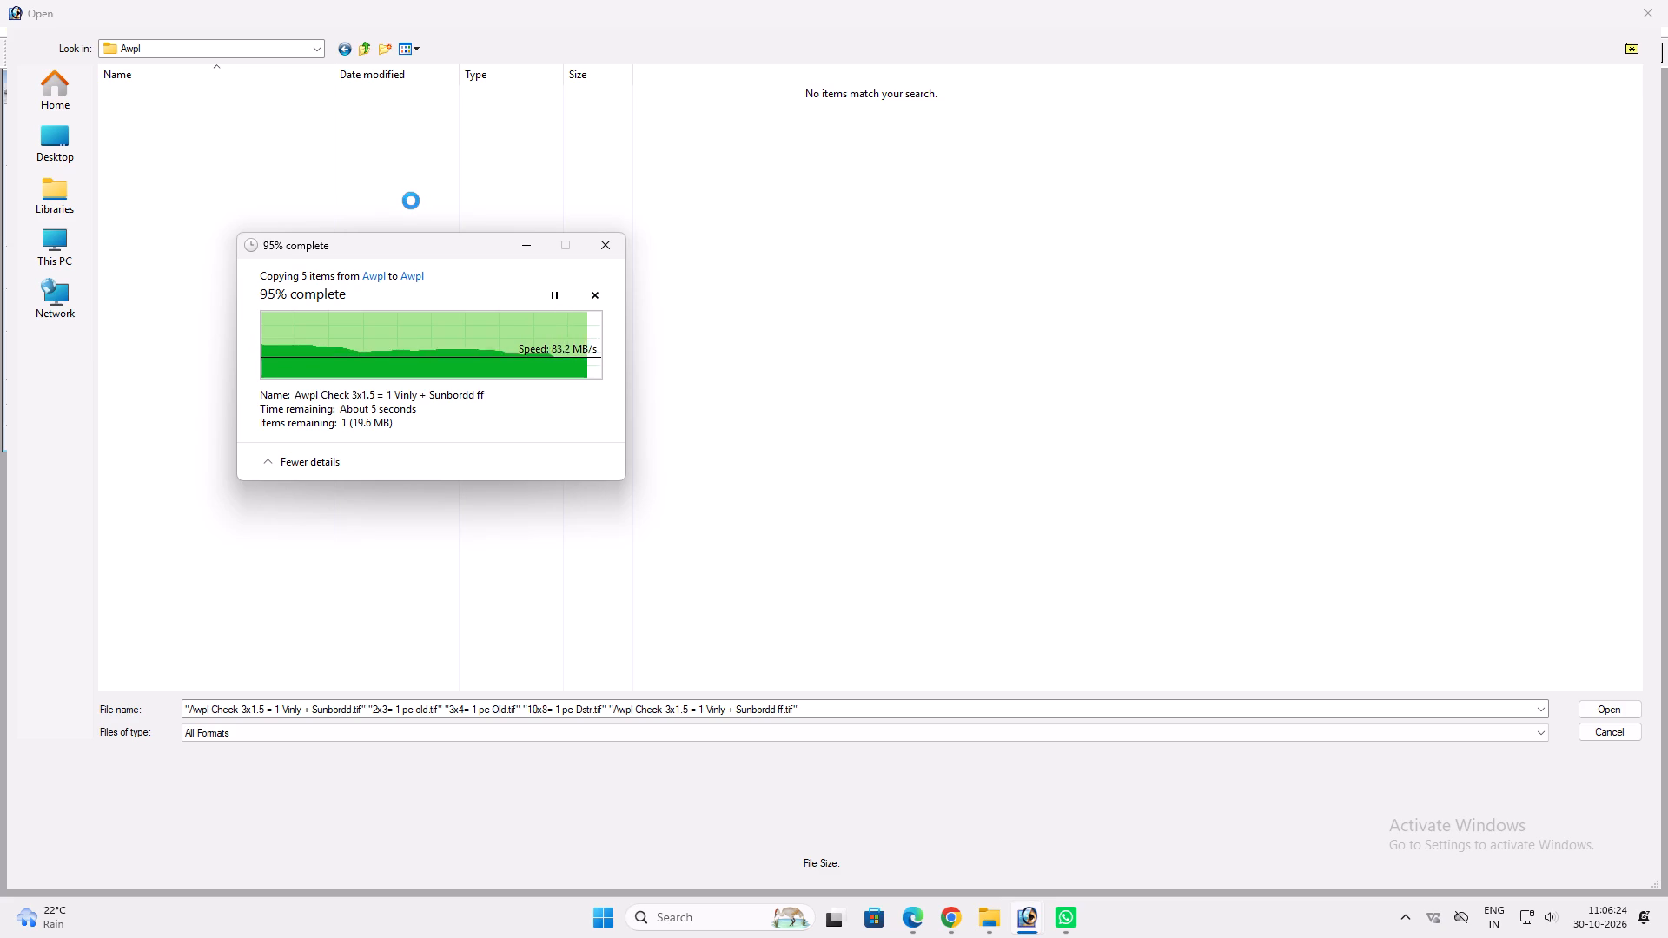
Show the files in the FINAL PRINT Awpl folder as large icons.
click(416, 51)
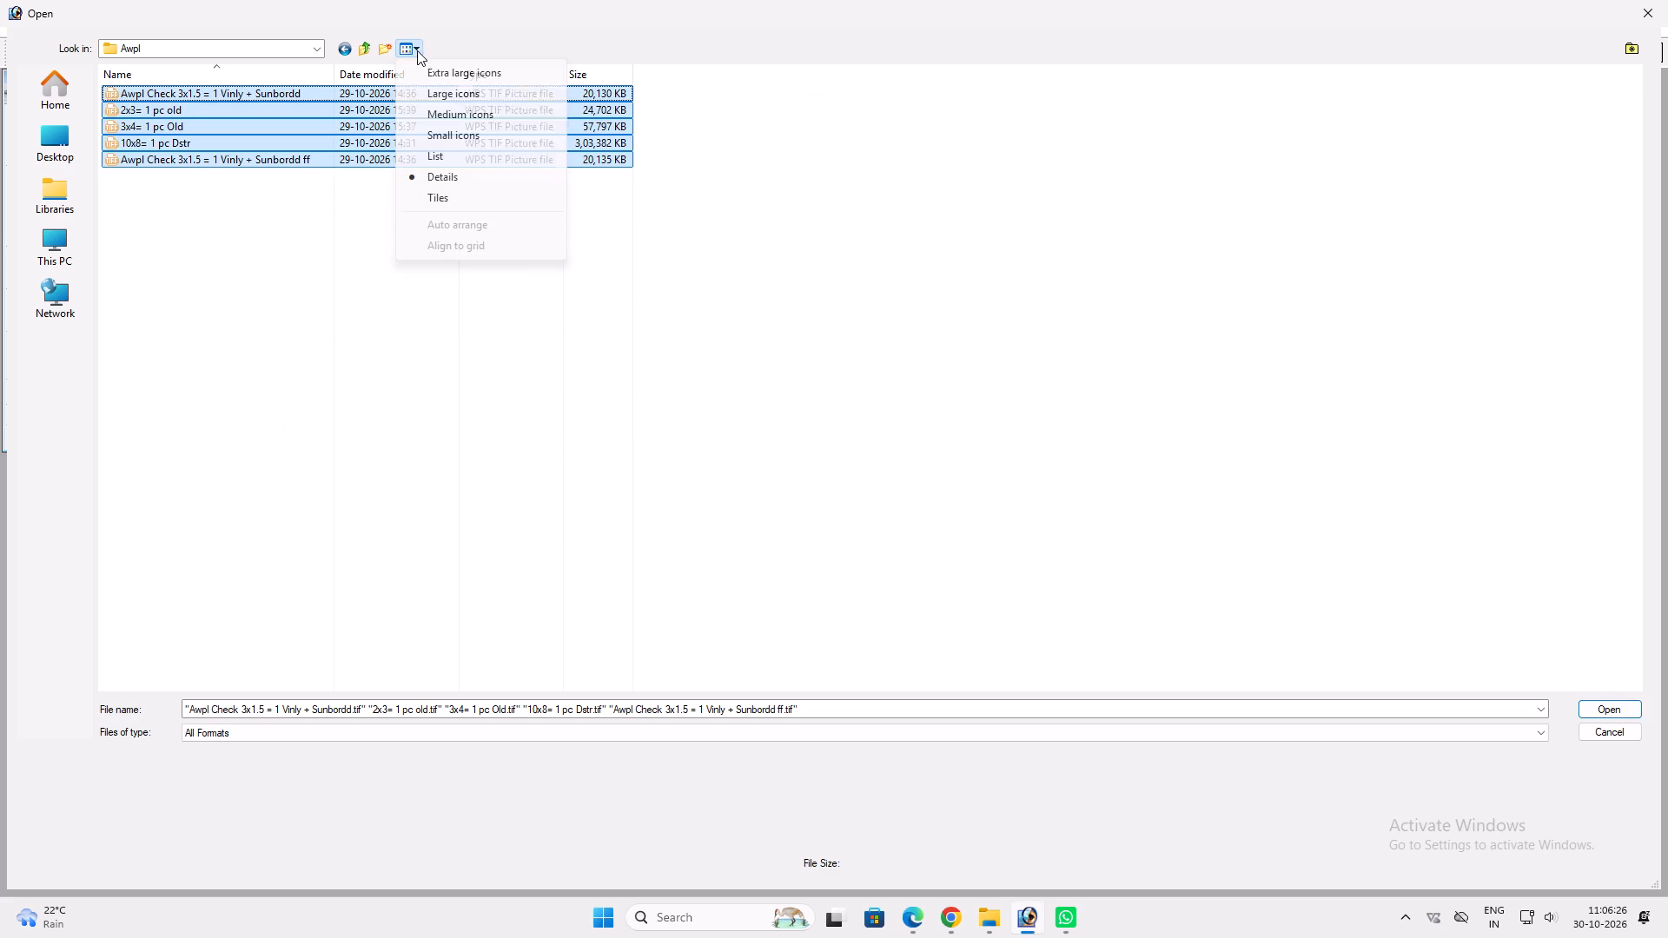
click(440, 96)
click(426, 245)
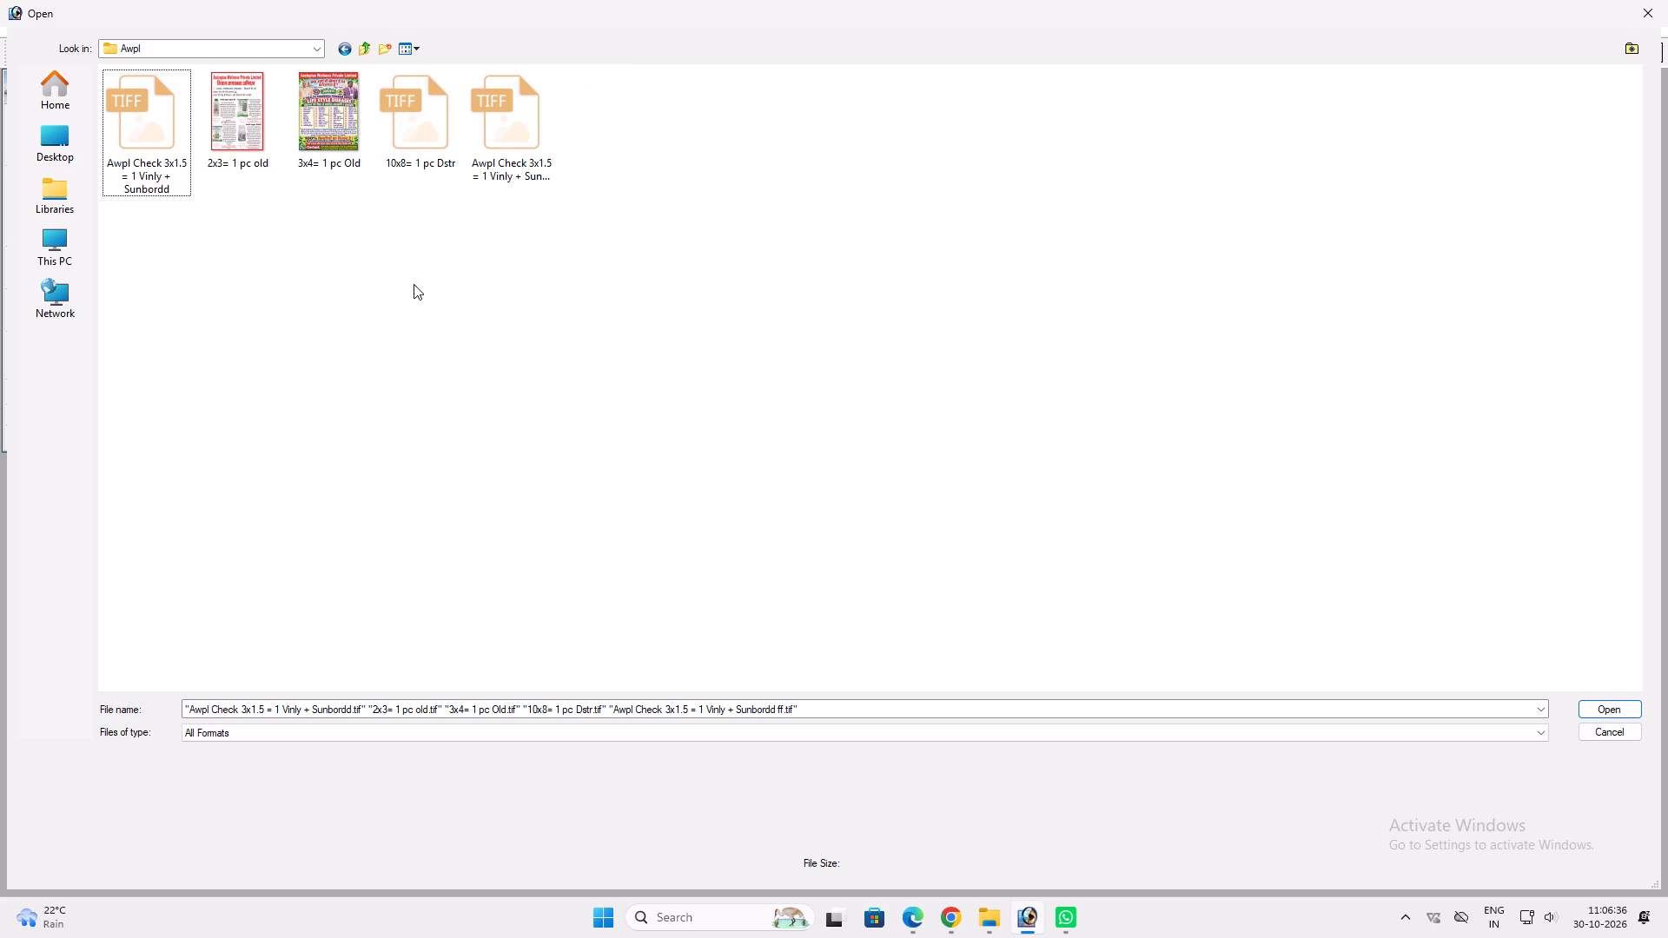
click(394, 347)
Rename the copied 2x3= 1 pc old file, replacing "old" with "dstr".
click(163, 176)
click(211, 125)
click(317, 140)
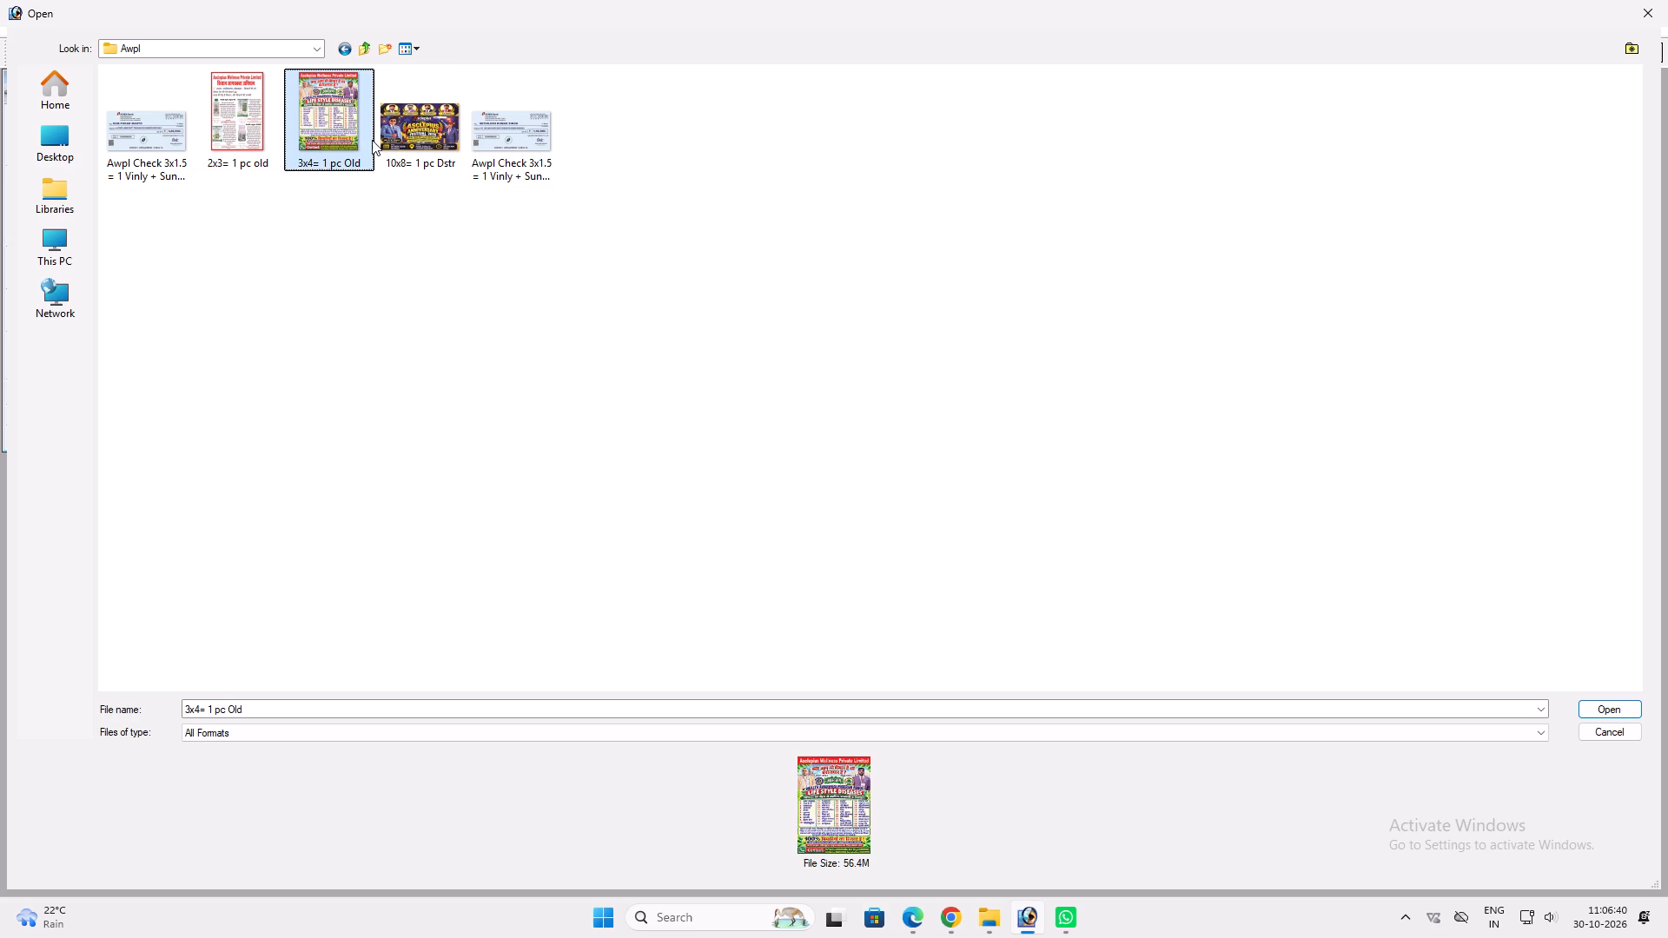
click(168, 145)
click(242, 149)
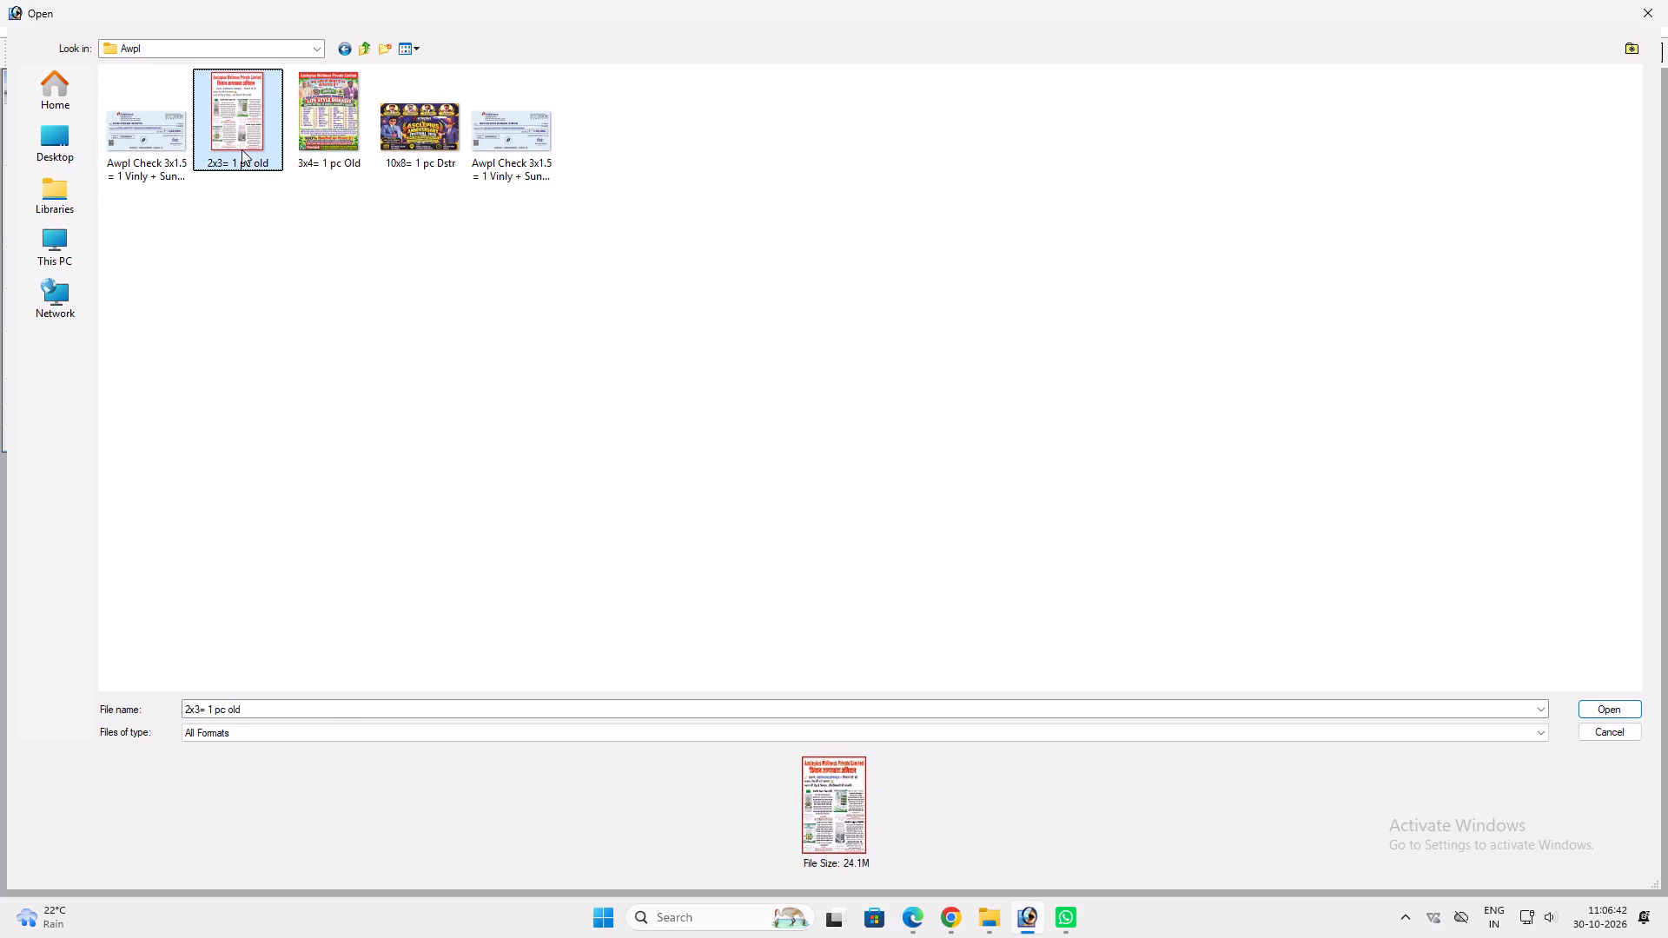
key(F2)
drag(269, 166, 256, 163)
drag(256, 163, 256, 164)
key(space)
text(dstr)
click(350, 256)
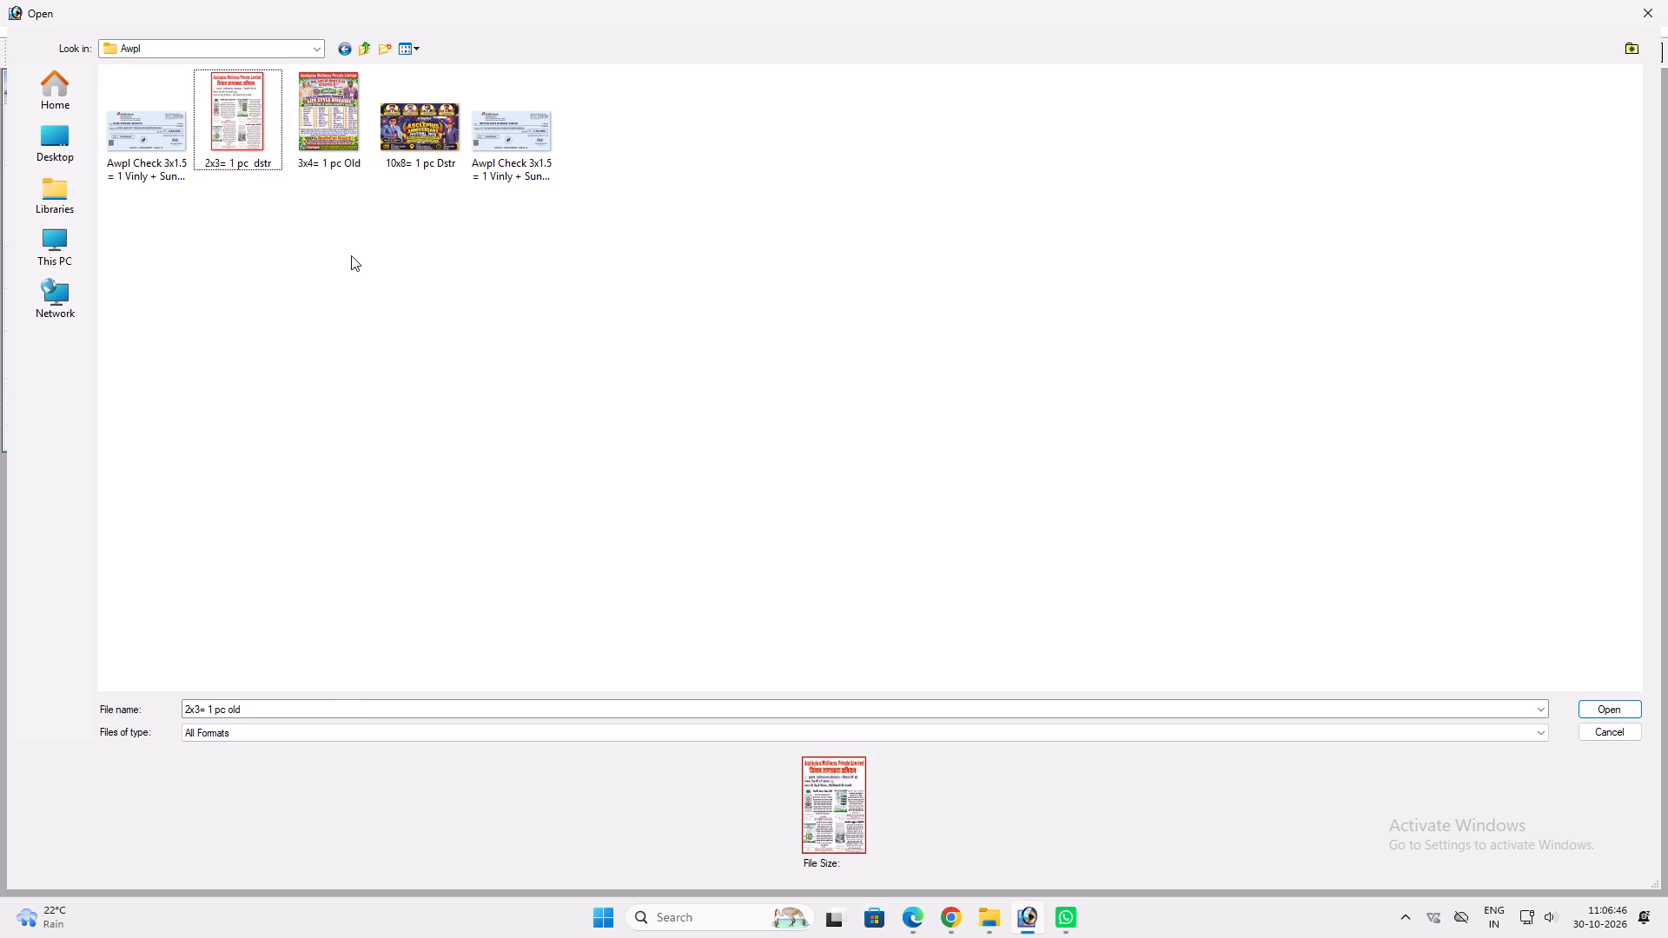
Rename the copied 3x4= 1 pc Old file as "3x4= 1 pc dstr".
click(338, 142)
key(F2)
drag(351, 165, 387, 165)
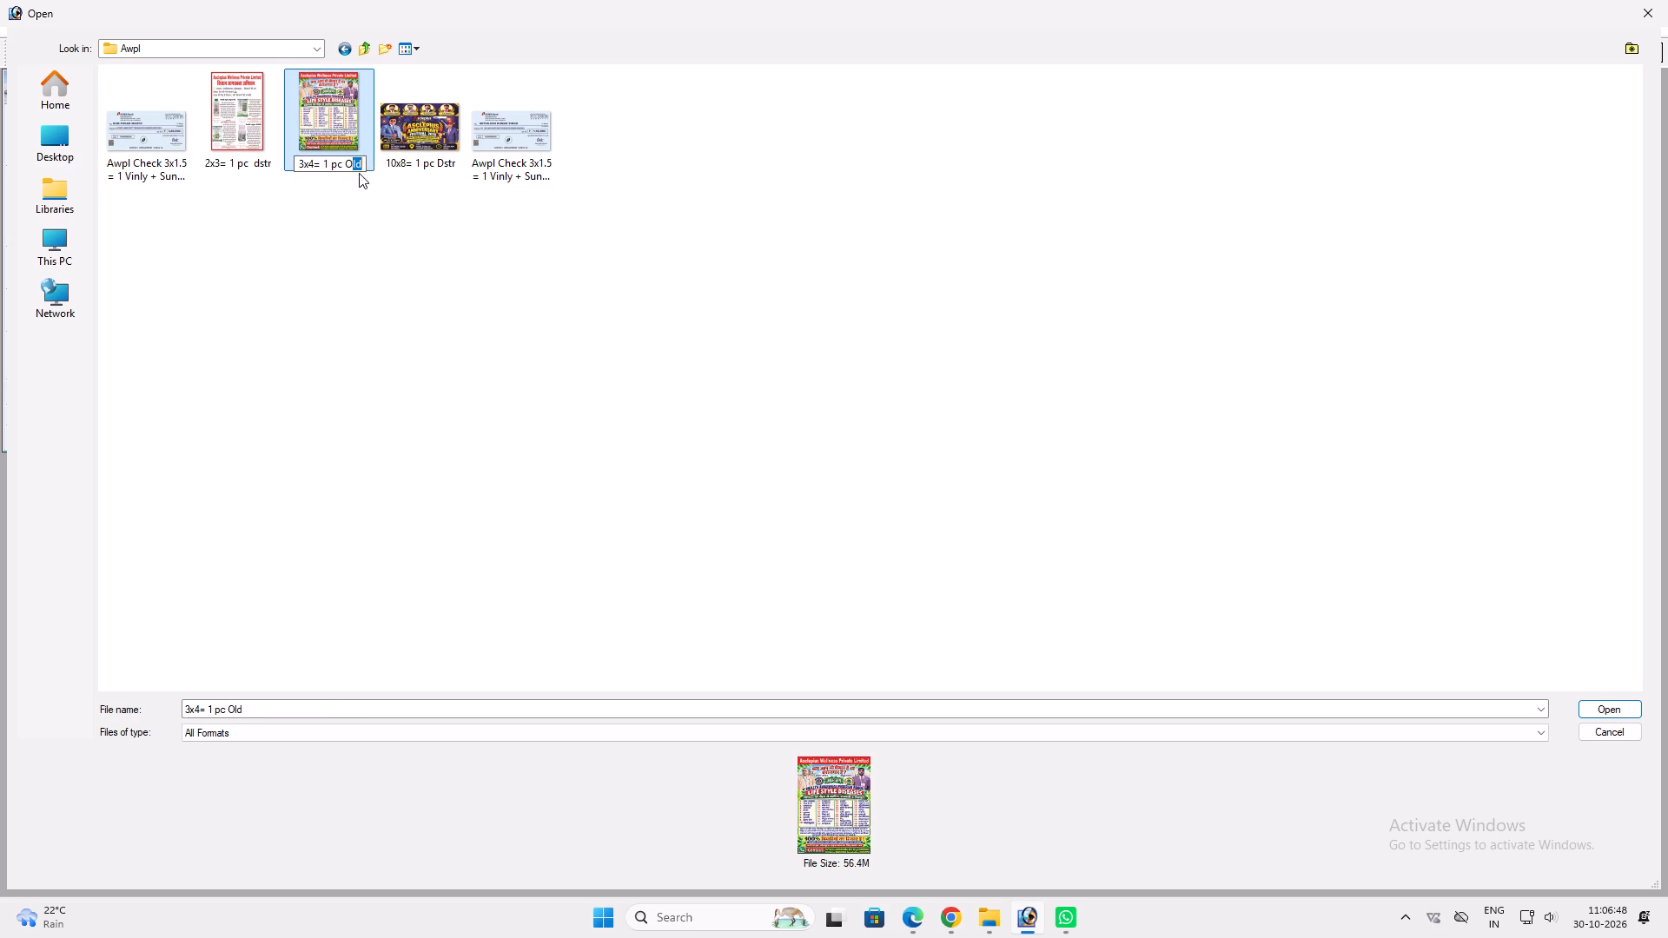
drag(344, 167, 390, 164)
key(d)
key(s)
key(t)
key(r)
click(384, 229)
Check the previews and names of the 3x4, 10x8 and both Awpl Check 3x1.5 files.
click(349, 147)
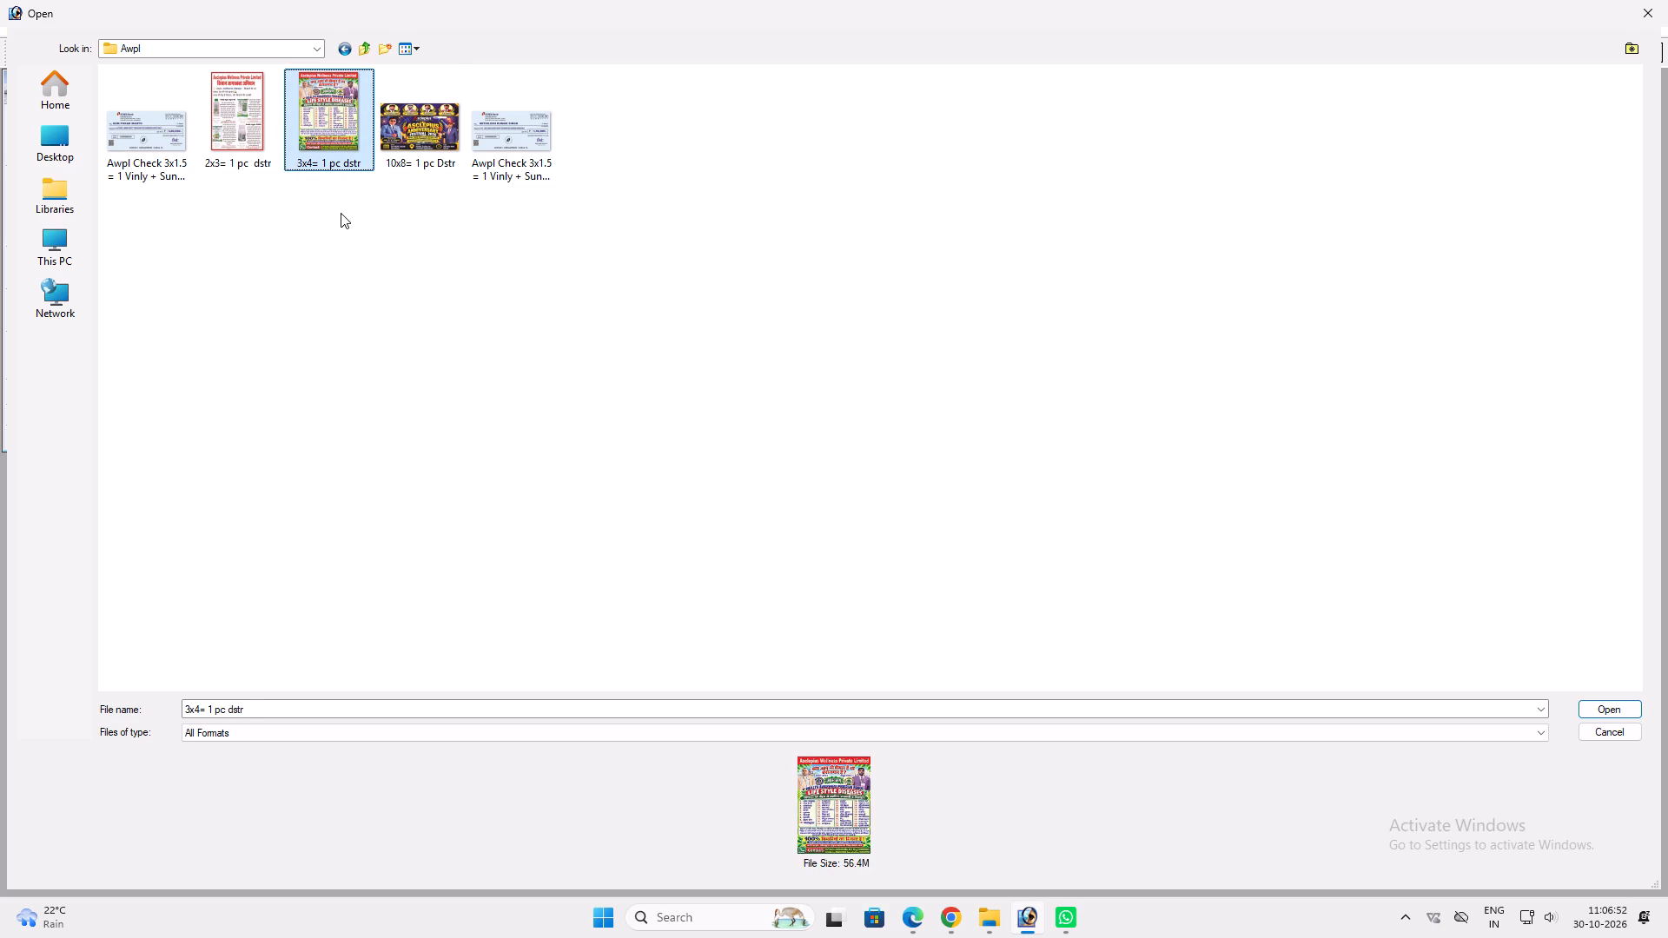
click(437, 142)
click(482, 148)
click(453, 136)
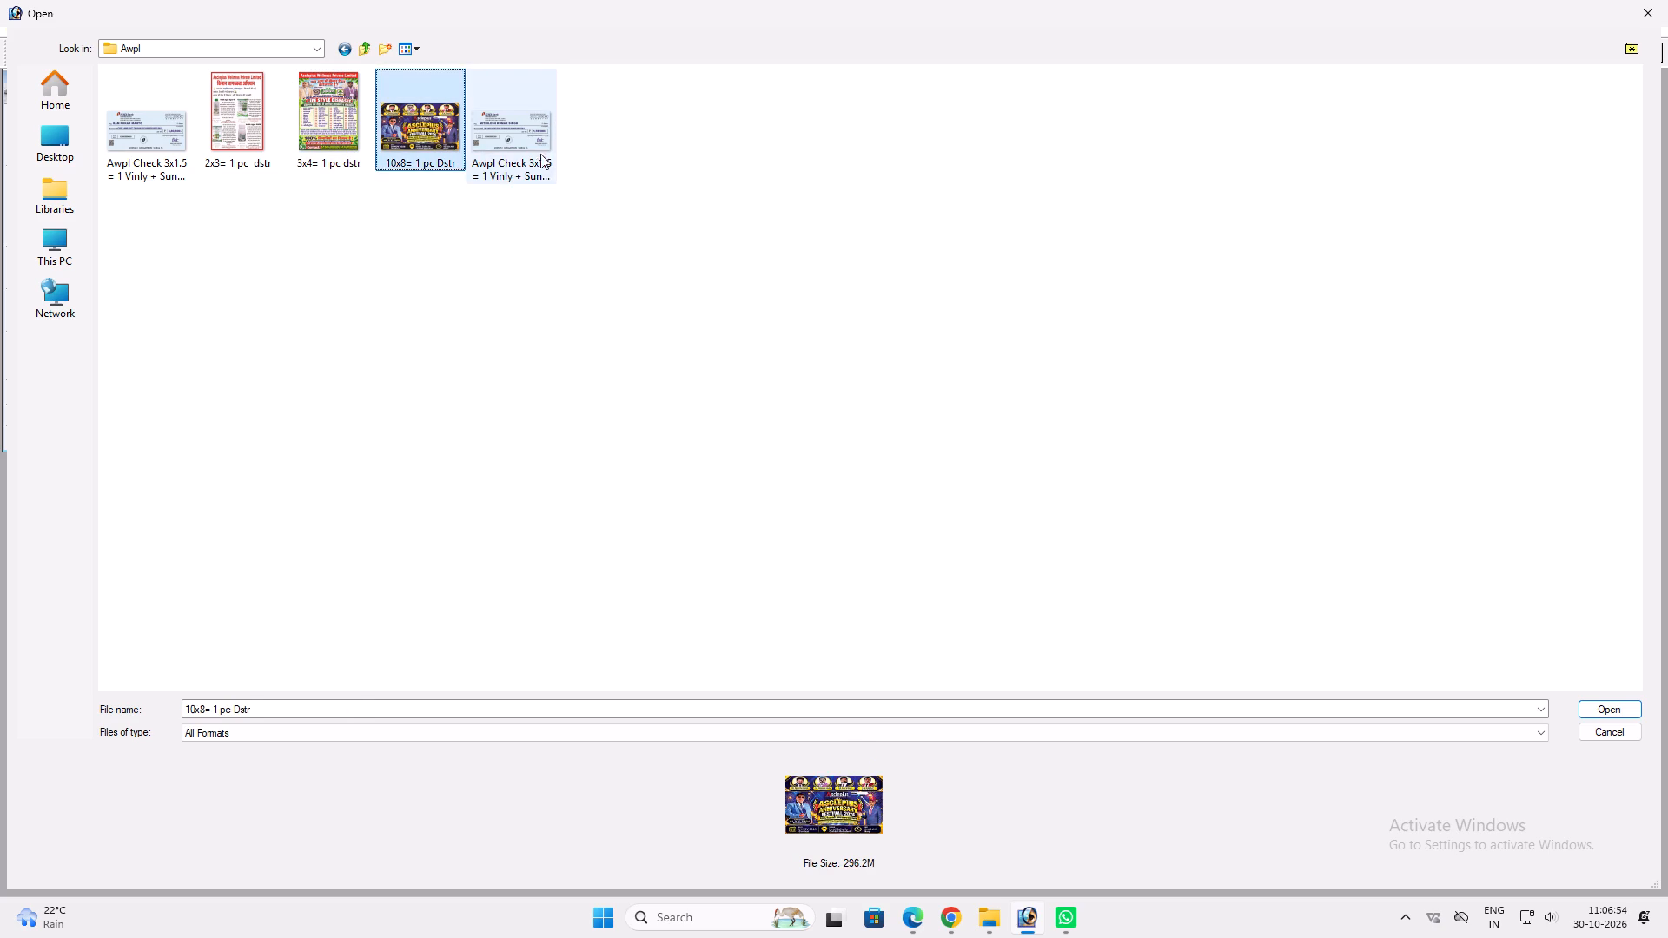
click(554, 153)
click(136, 149)
click(319, 258)
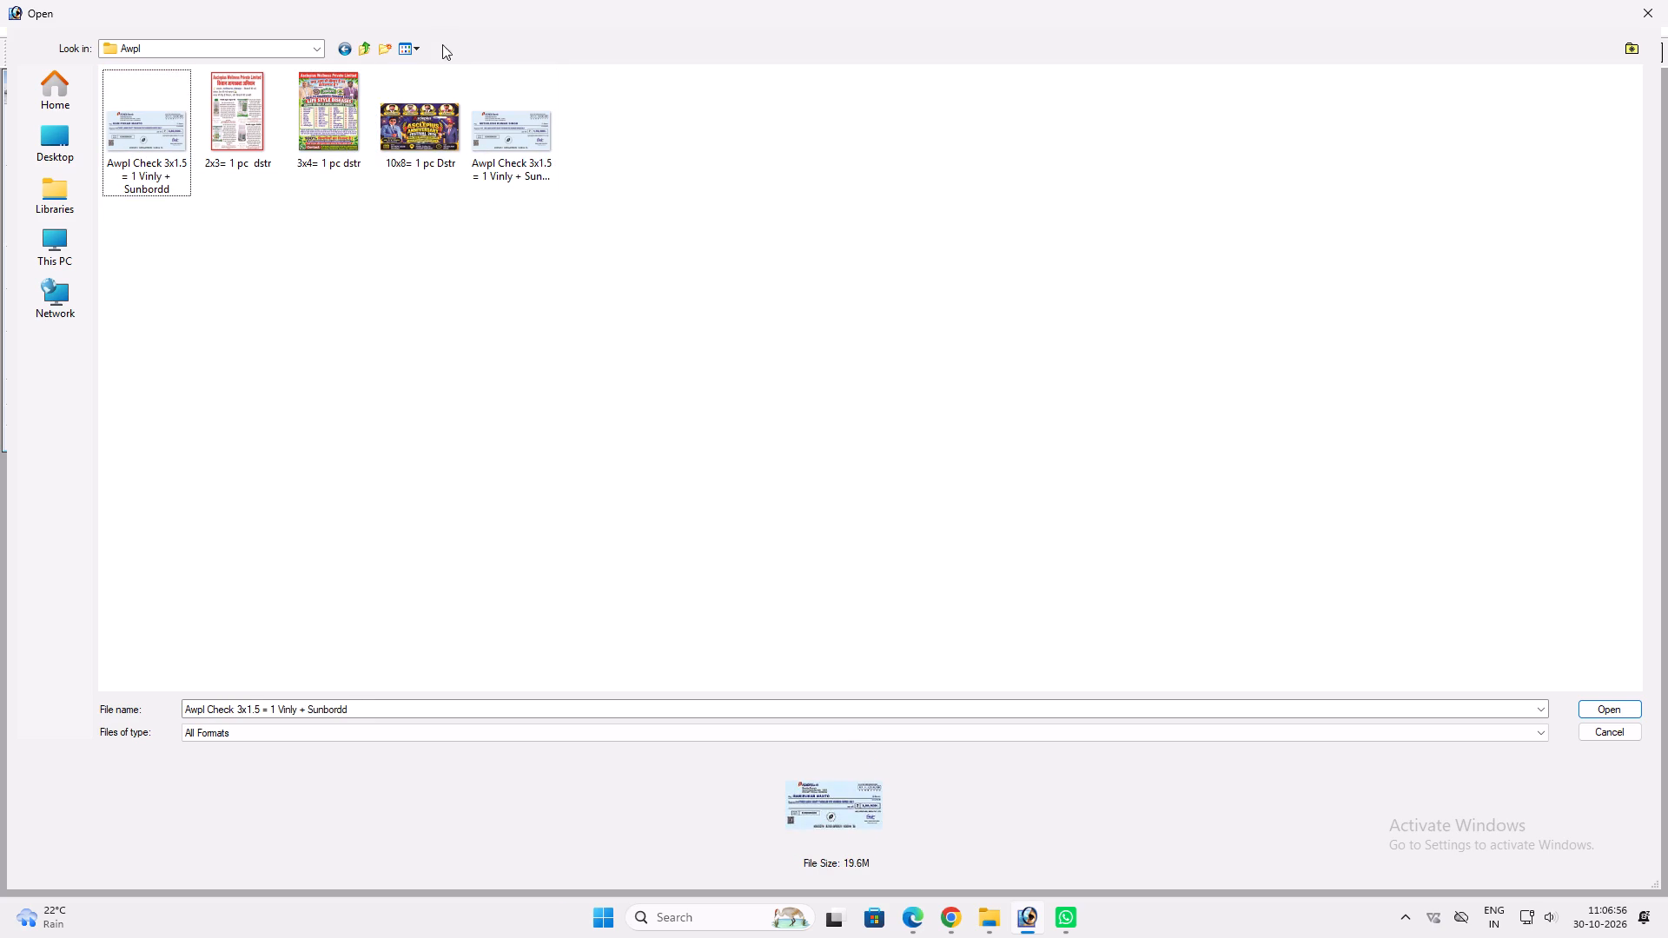
Open the awpl entry batch 150 pc file from the Awpl folder inside 30.10.2026.
click(367, 49)
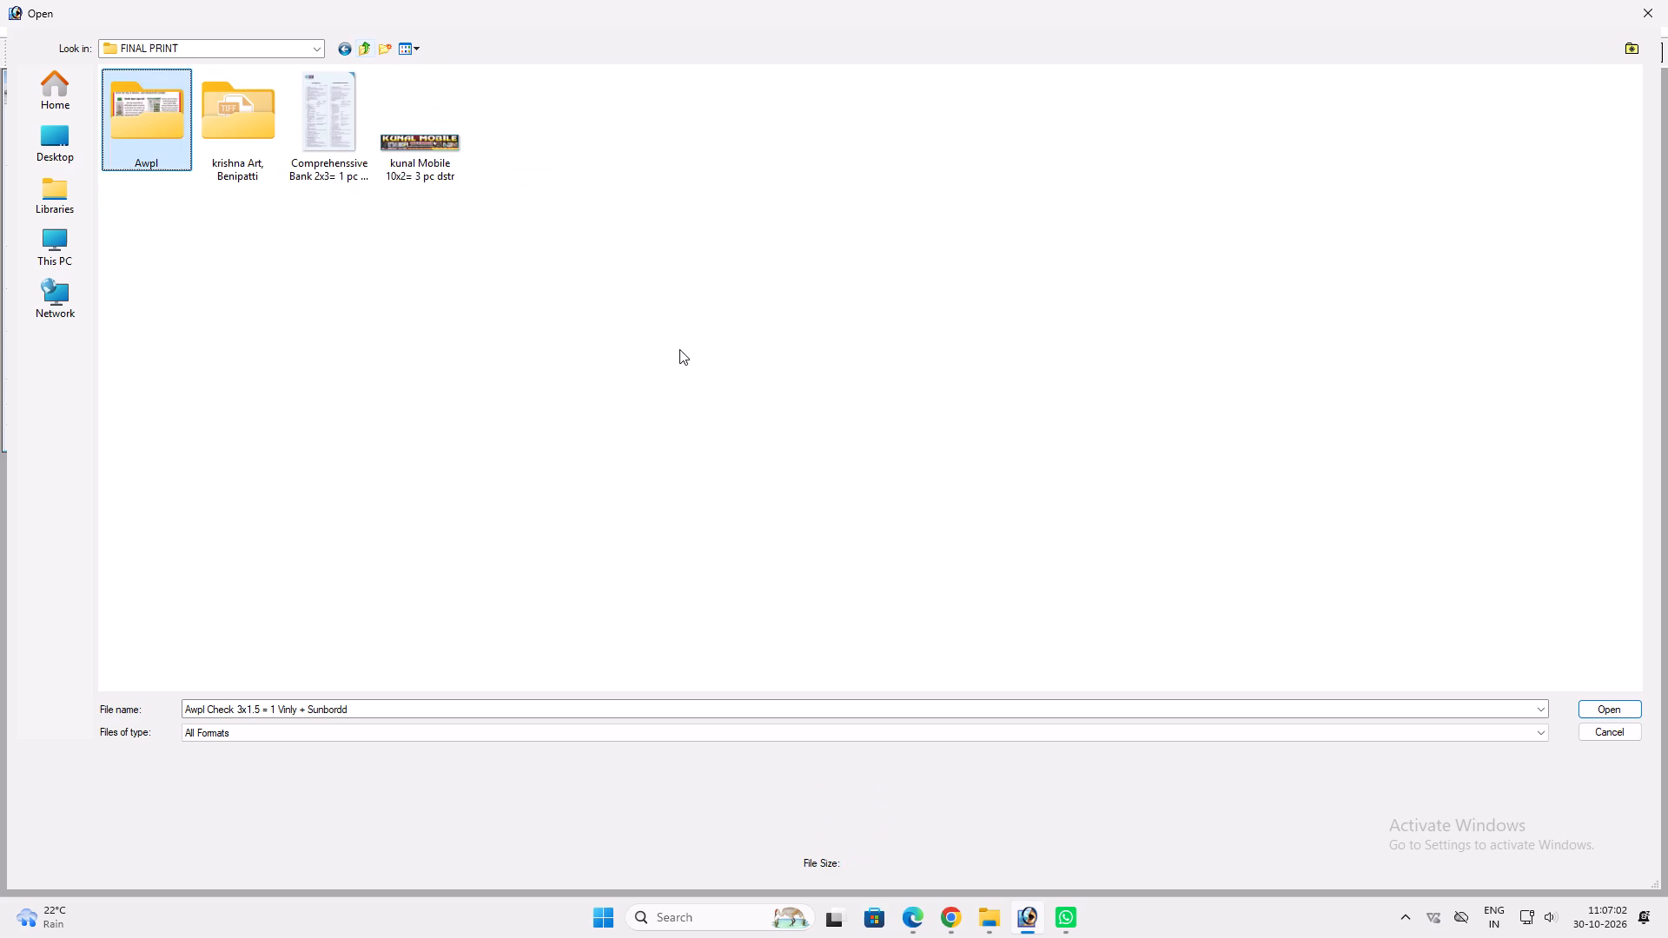
click(683, 352)
click(356, 50)
click(718, 268)
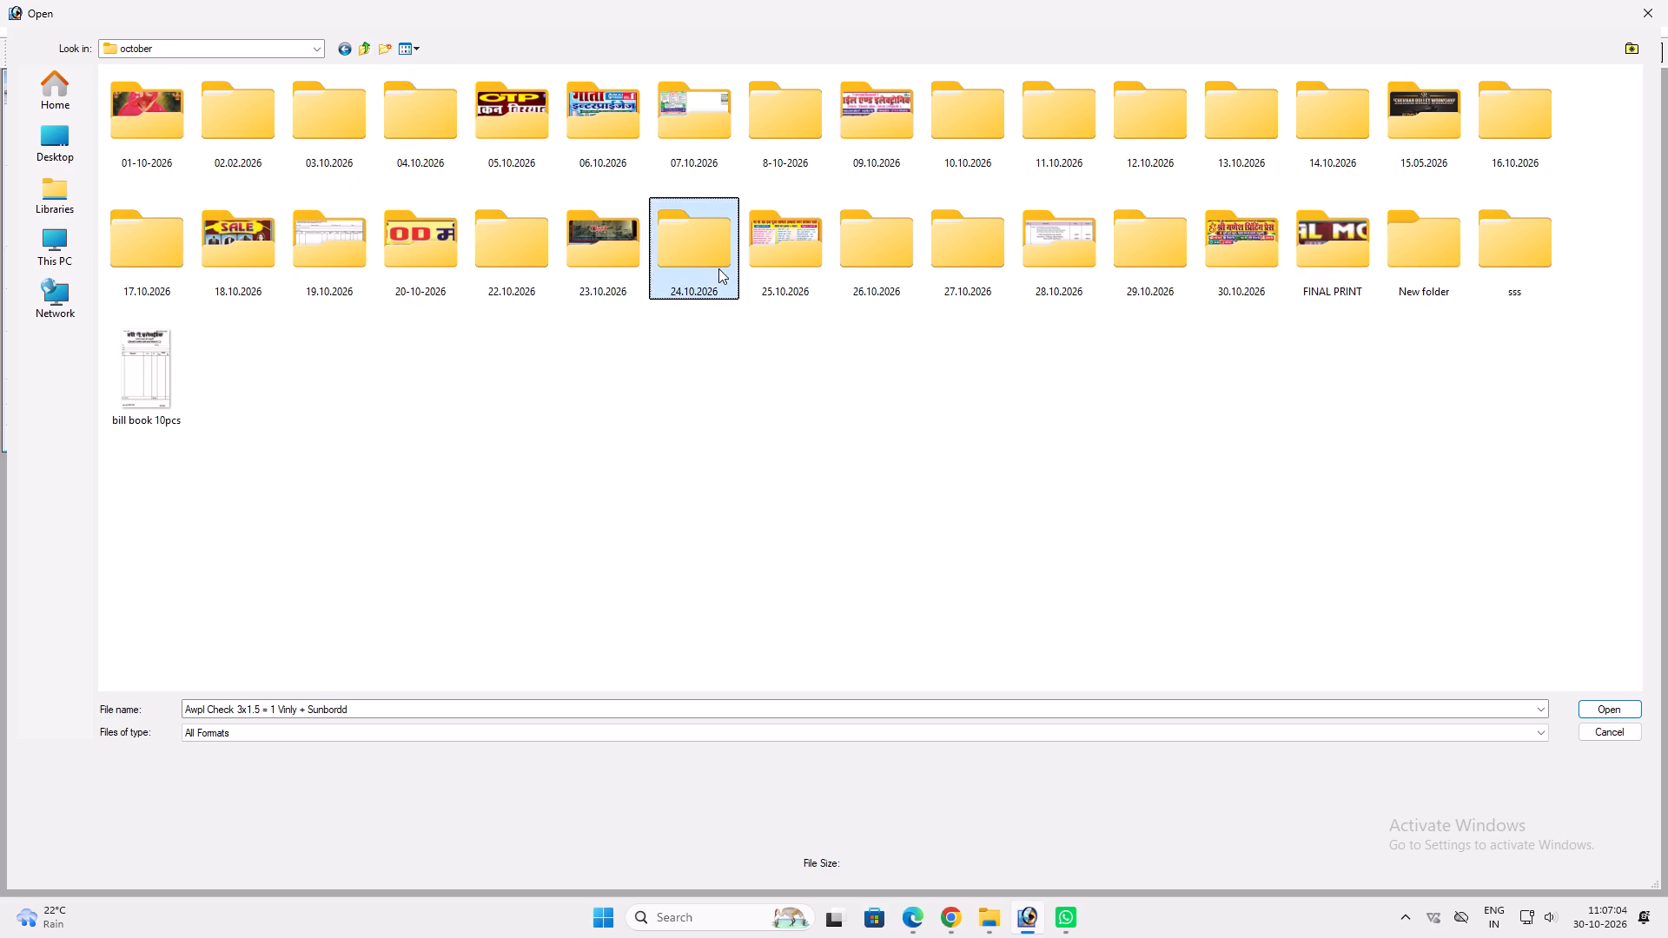
double_click(1248, 248)
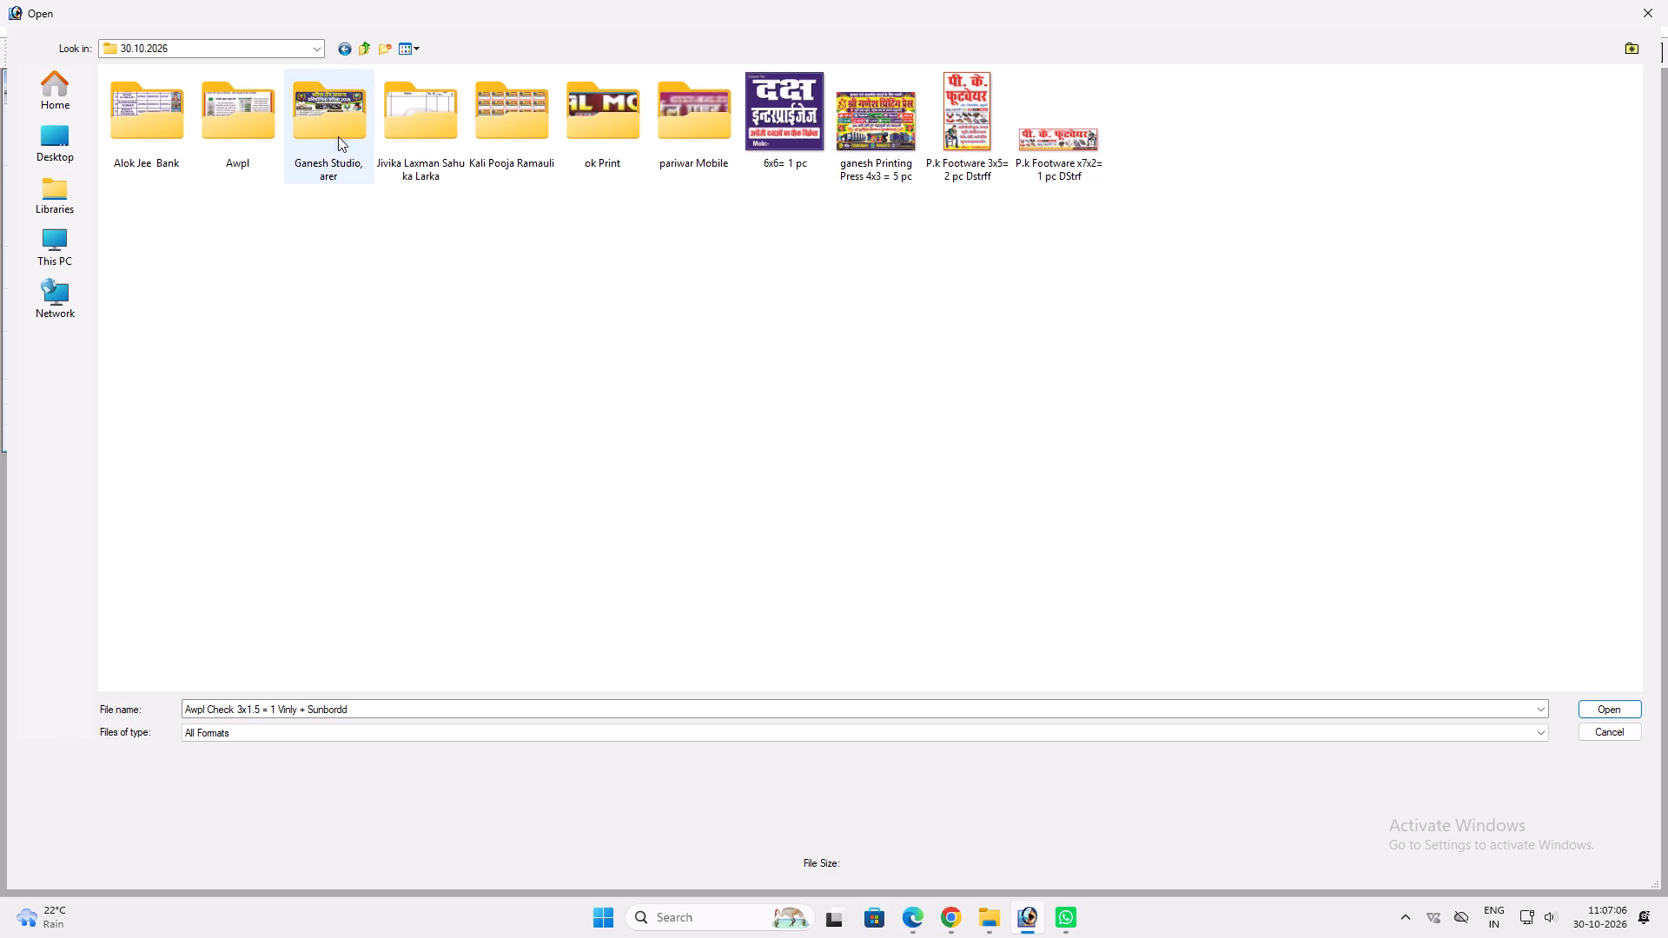
click(338, 136)
double_click(261, 121)
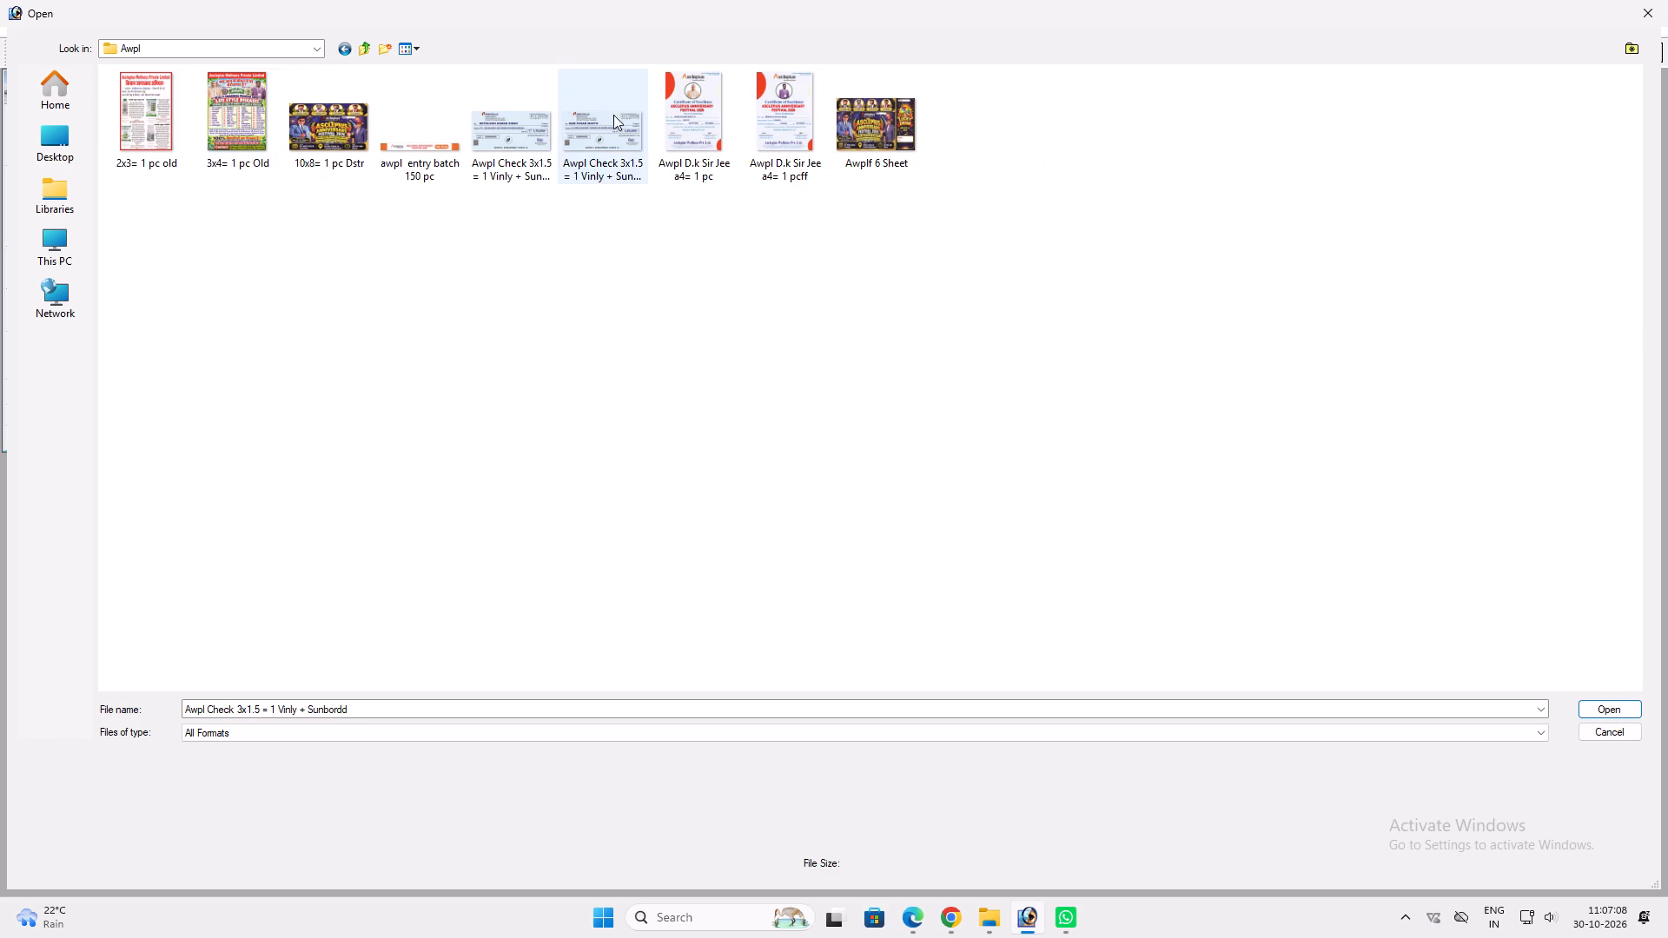
click(430, 155)
key(Return)
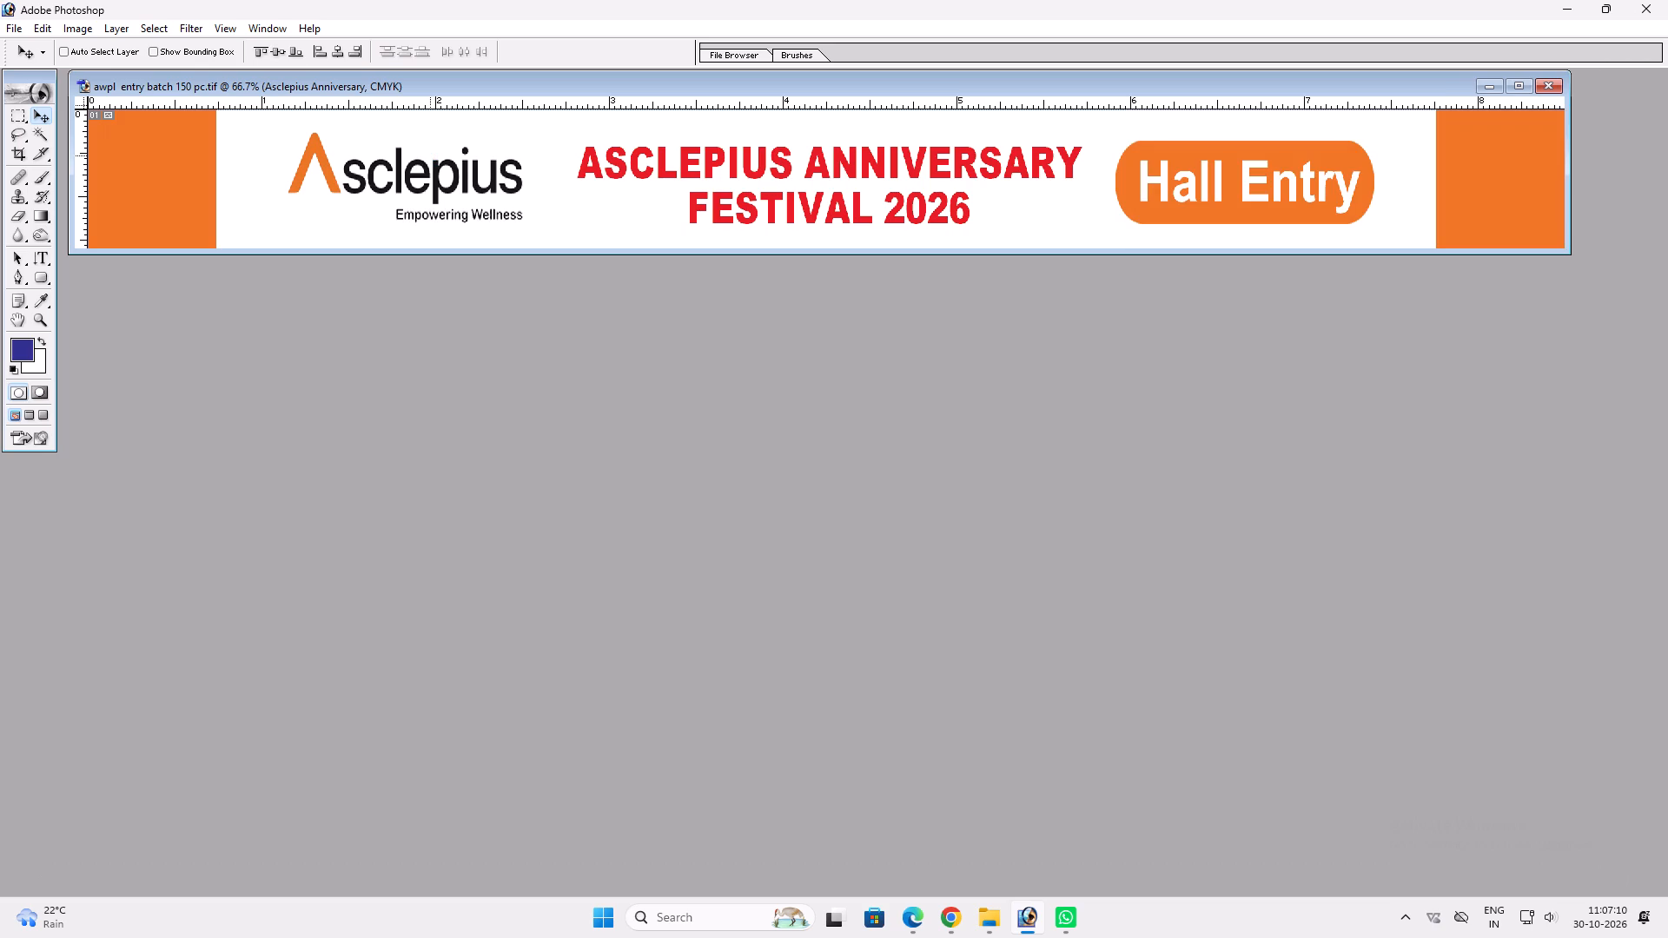
Create a new CMYK document 18 inches wide and 12 inches high at 300 pixels/inch.
key(ctrl+n)
key(Tab)
key(Tab)
text(181)
key(Tab)
key(1)
key(shift+Tab)
text(18)
key(Tab)
key(1)
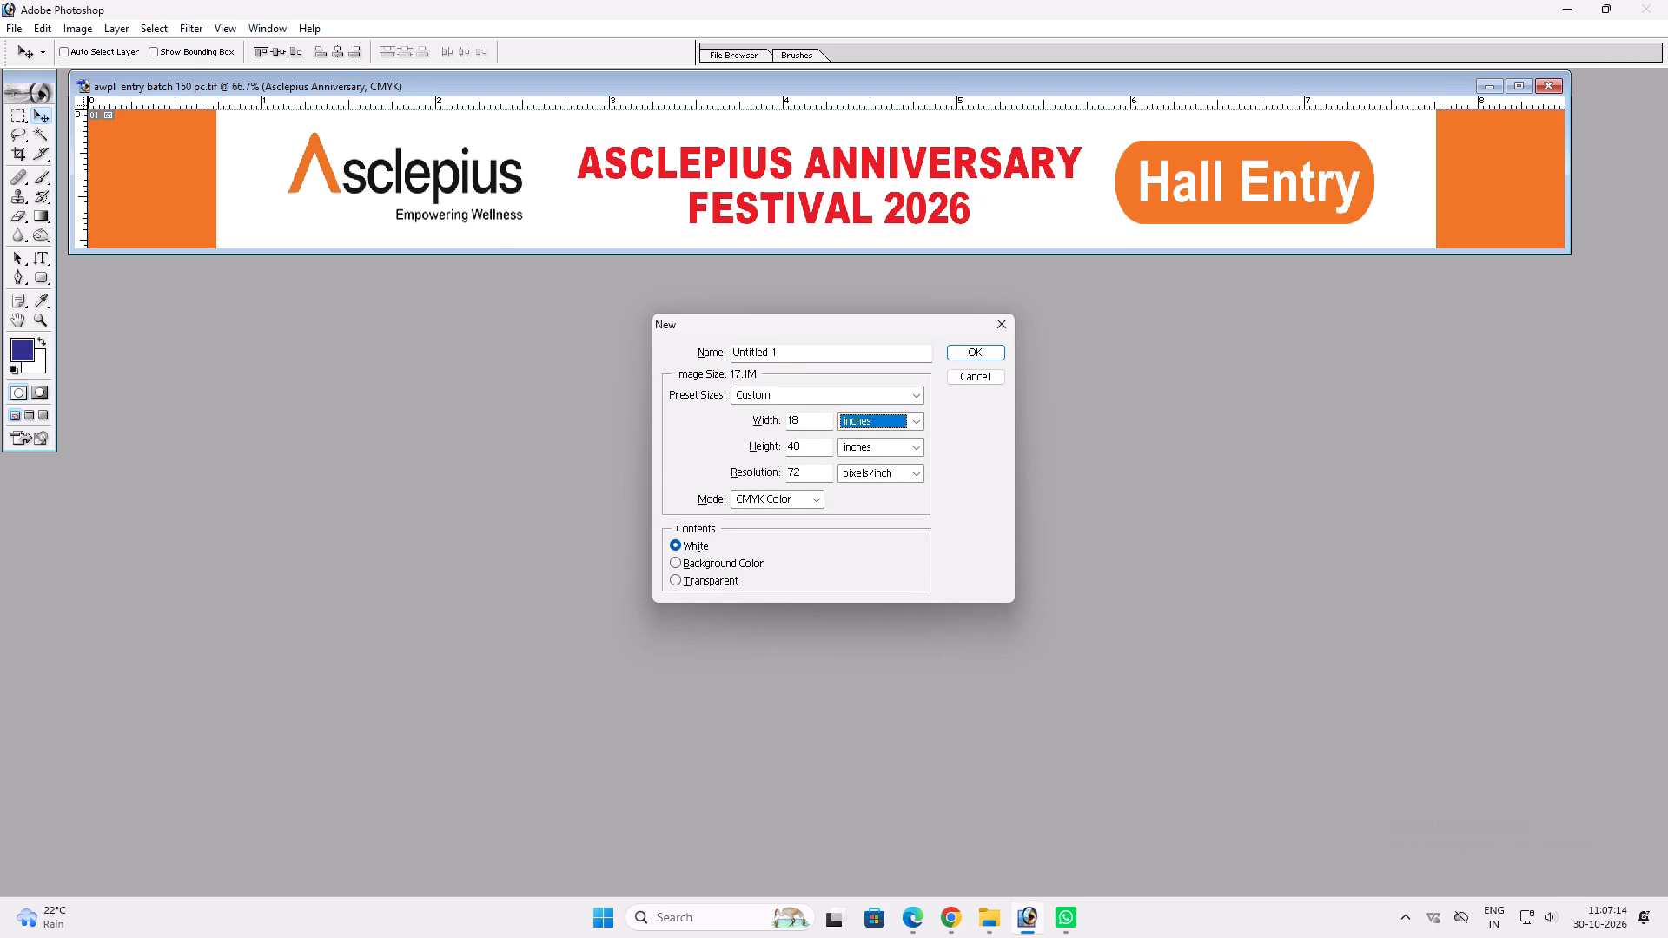
key(Tab)
text(12)
key(Tab)
key(Tab)
text(300)
key(Return)
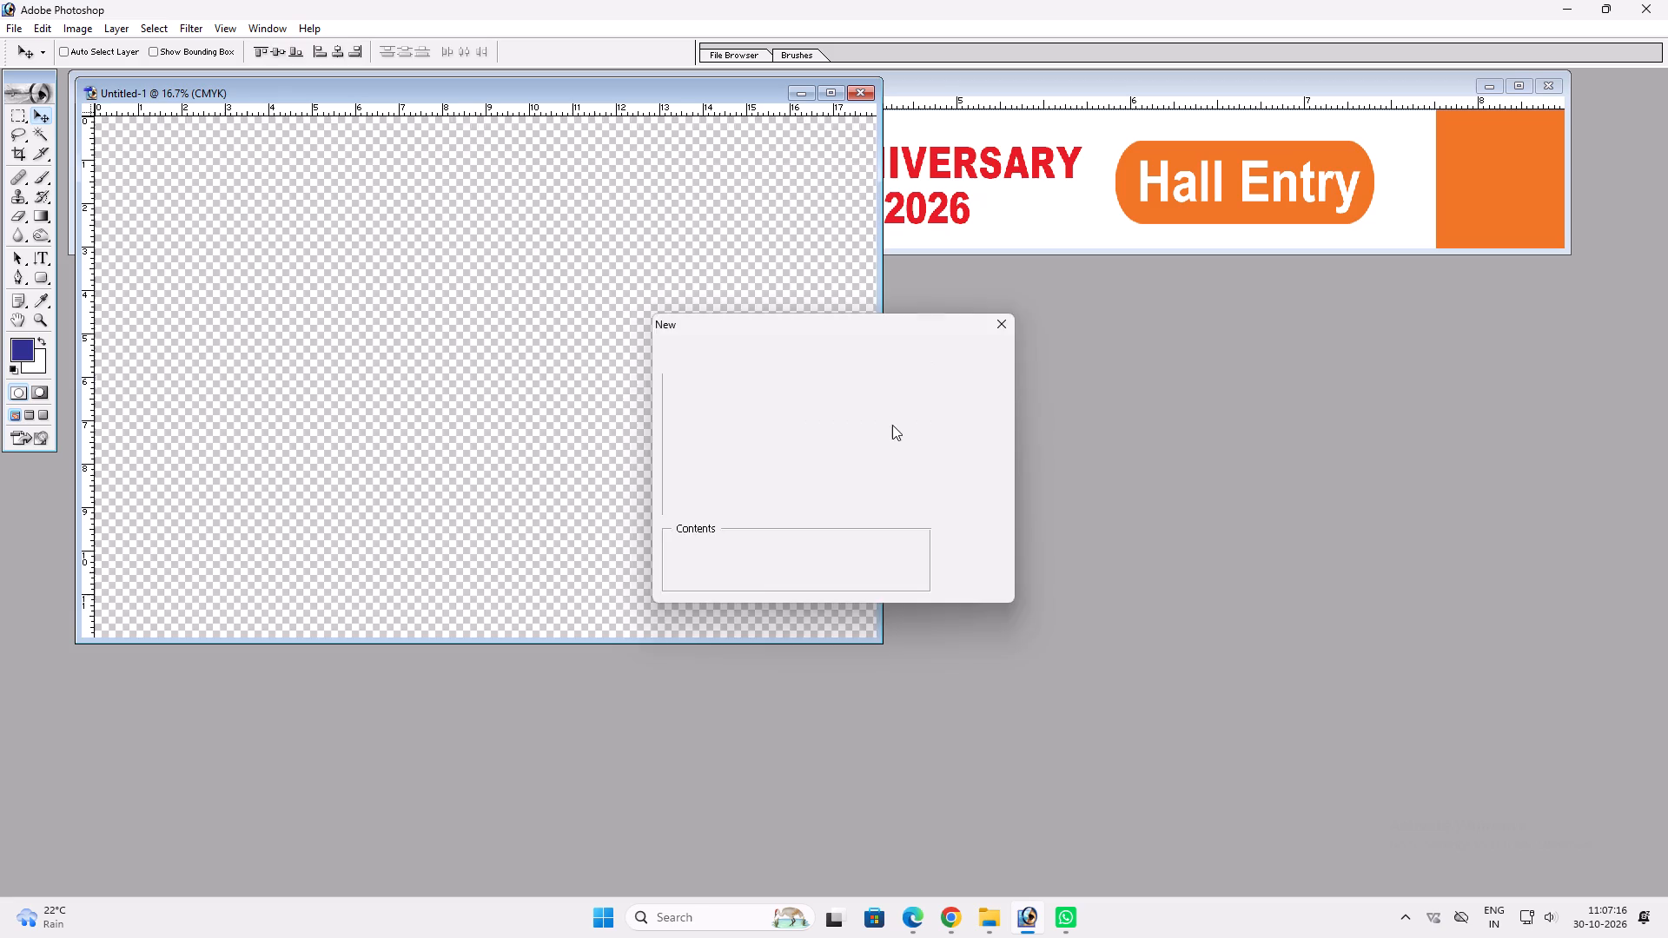
Merge the visible layers of the Hall Entry band, copy it into the new 18 x 12 inch document and maximize that document.
key(v)
drag(665, 87, 793, 398)
click(742, 279)
click(723, 224)
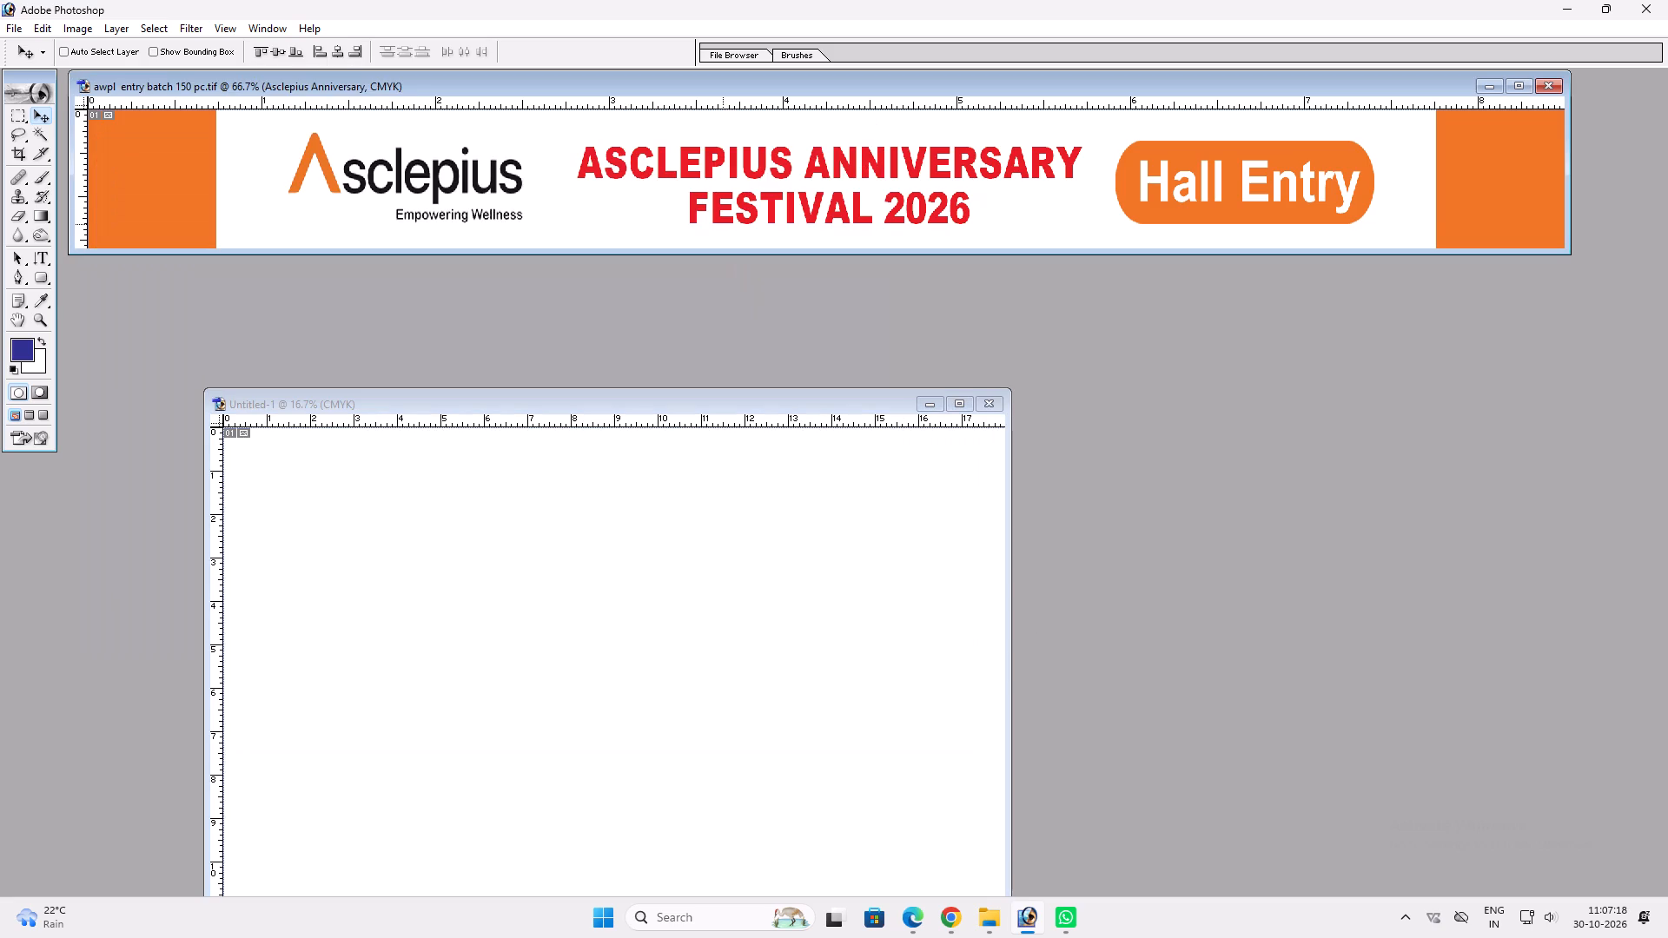
key(ctrl+shift+e)
drag(719, 215, 685, 493)
key(v)
double_click(680, 400)
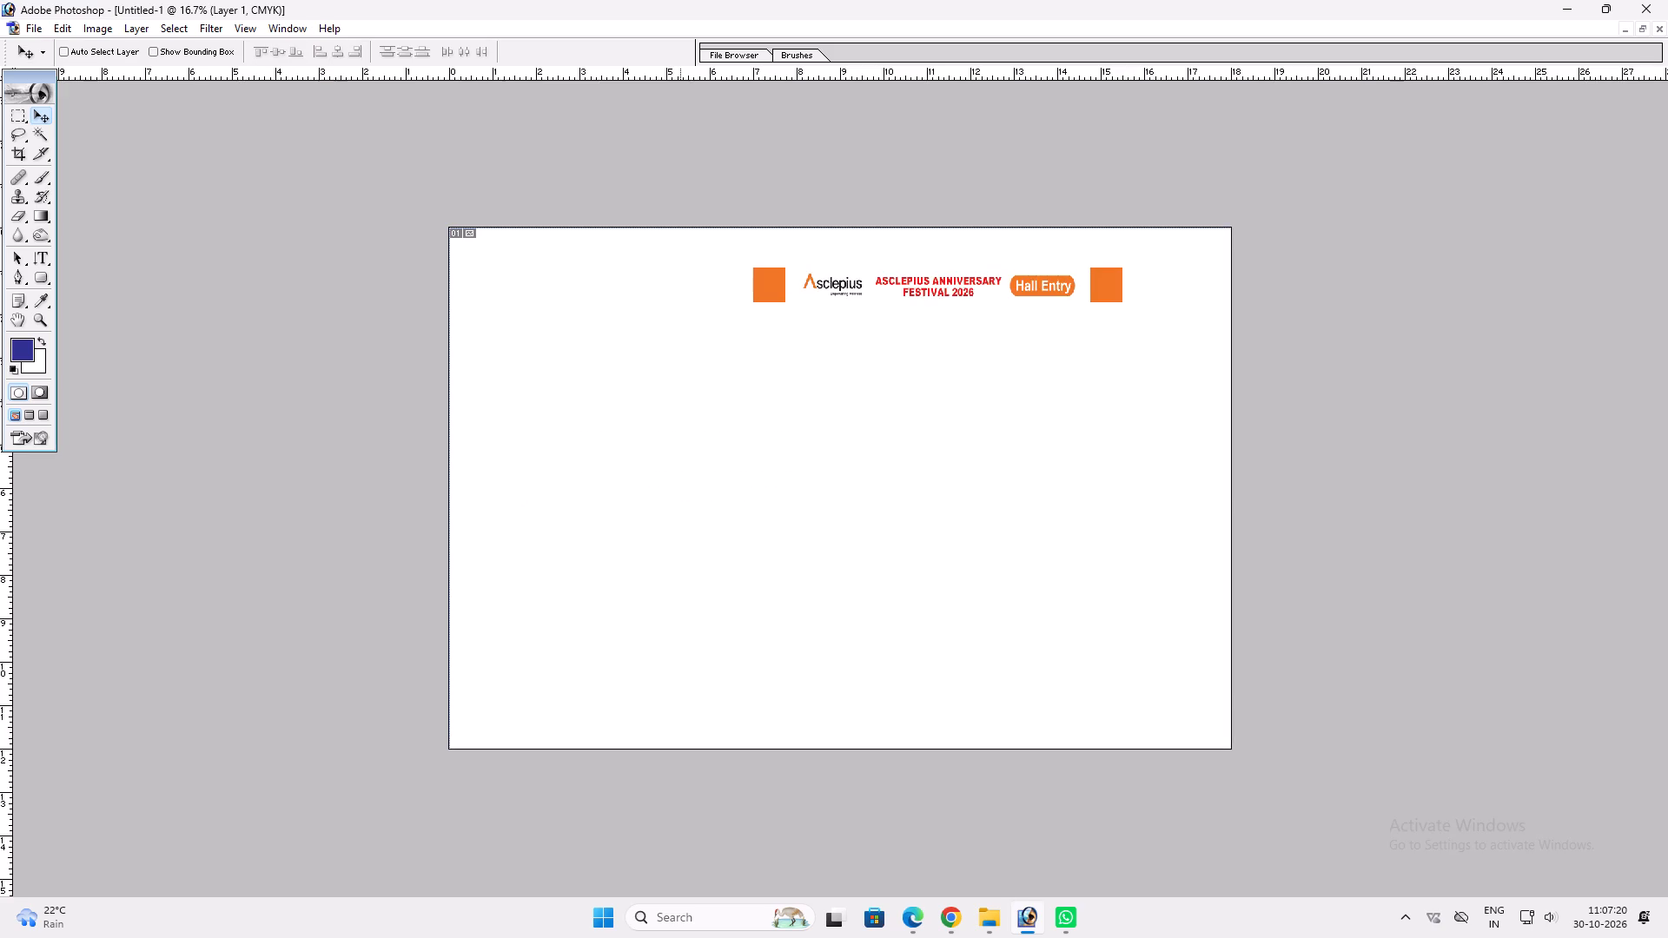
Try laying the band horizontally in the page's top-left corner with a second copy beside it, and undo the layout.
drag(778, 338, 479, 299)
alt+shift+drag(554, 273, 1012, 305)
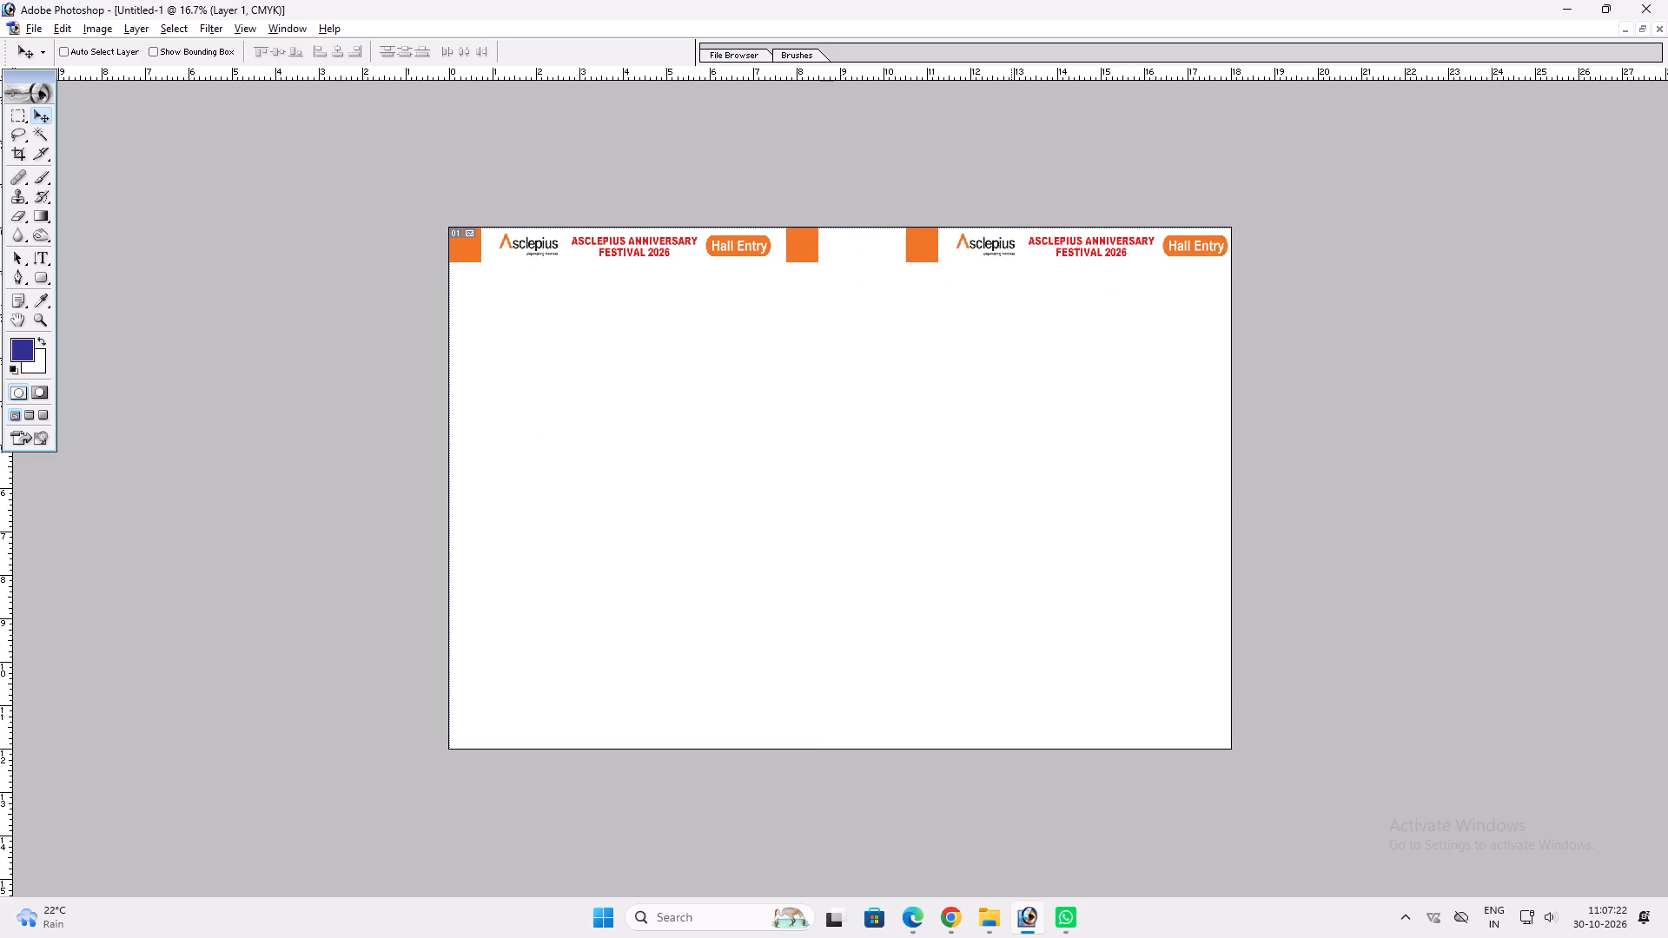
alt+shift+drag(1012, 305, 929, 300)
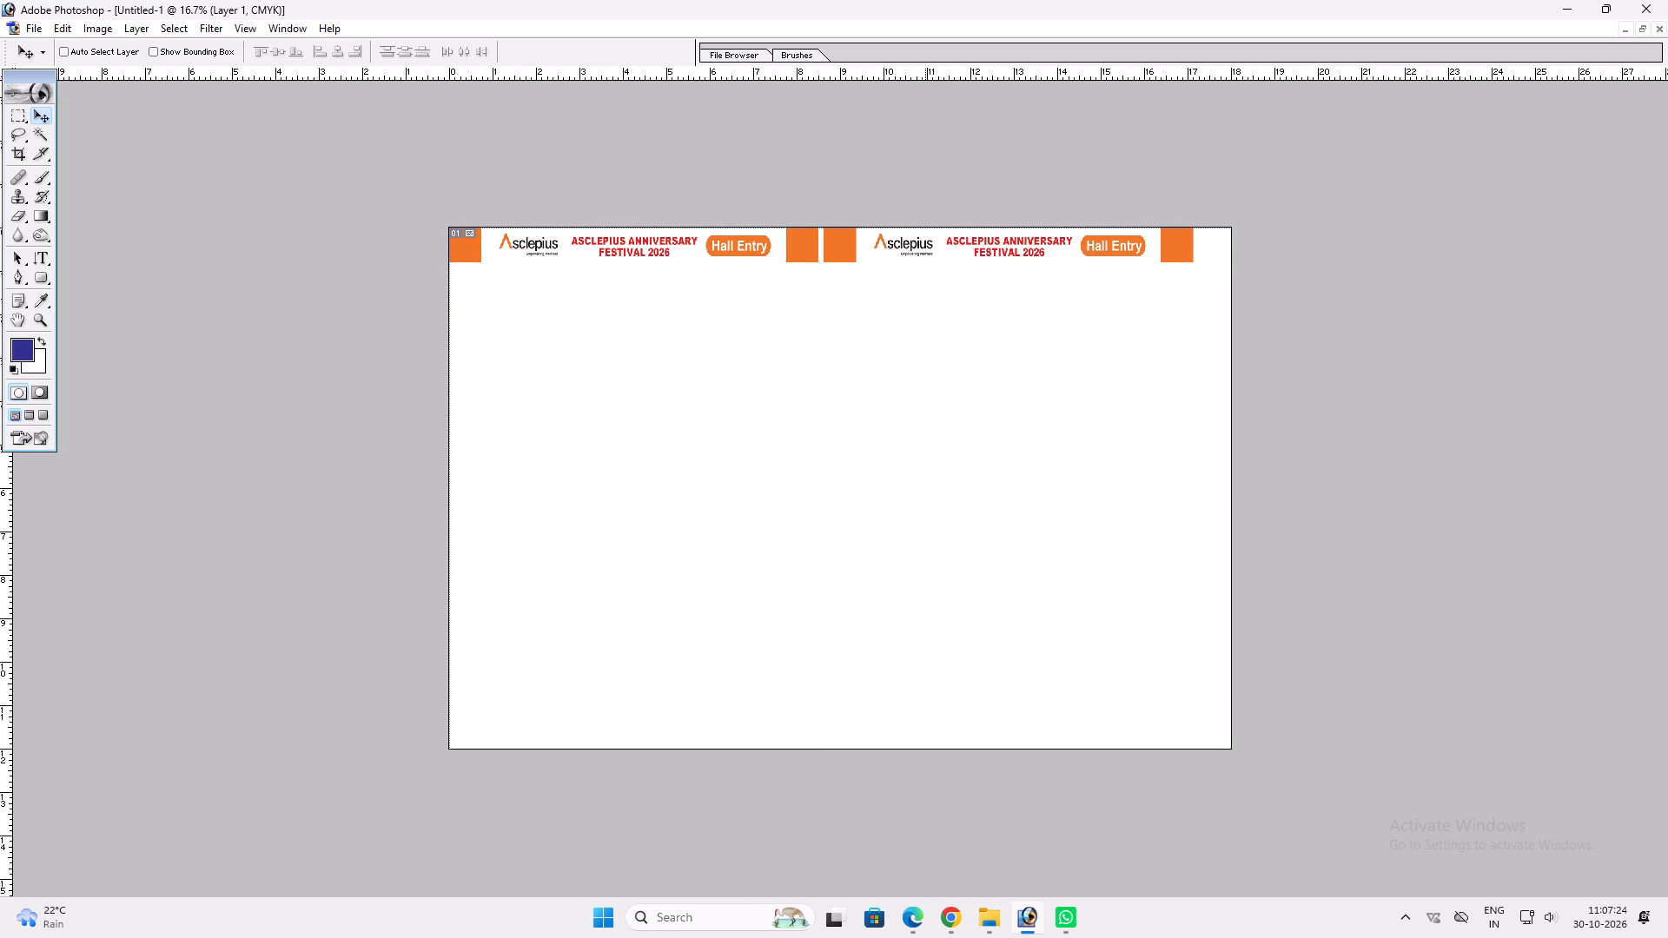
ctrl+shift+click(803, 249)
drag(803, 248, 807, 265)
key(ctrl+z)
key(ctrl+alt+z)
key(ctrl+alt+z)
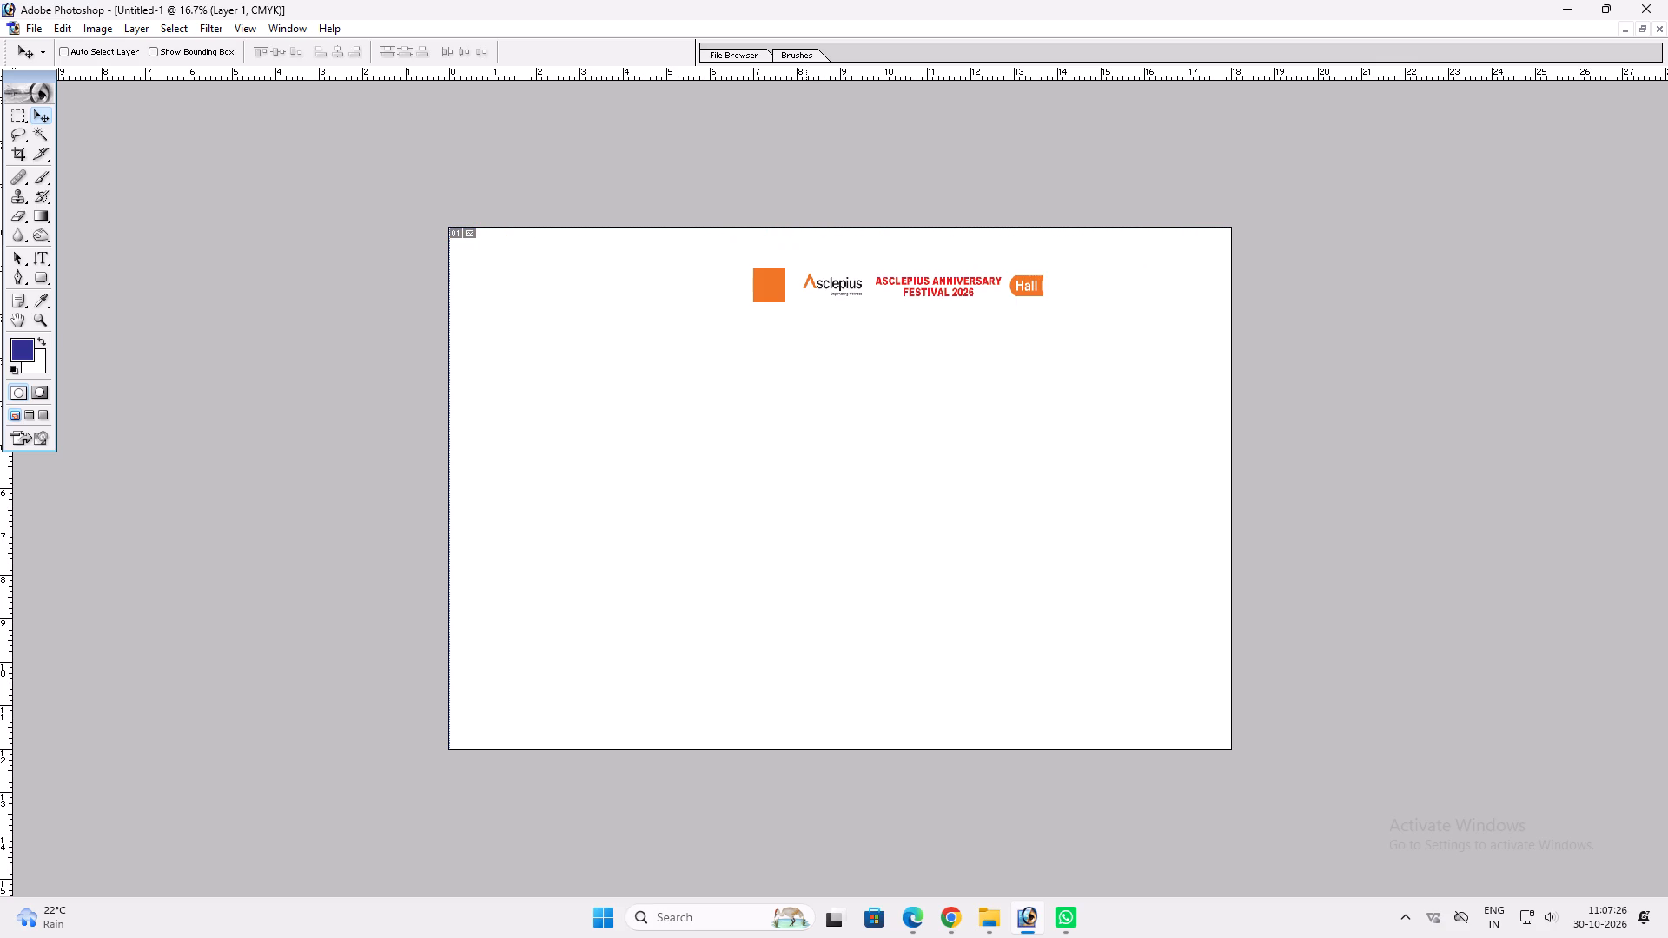
Rotate the Hall Entry band 90° counterclockwise and place it flush in the page's top-left corner.
key(ctrl+t)
ctrl+right_click(801, 287)
click(869, 459)
key(Return)
text(vv)
drag(918, 431, 697, 521)
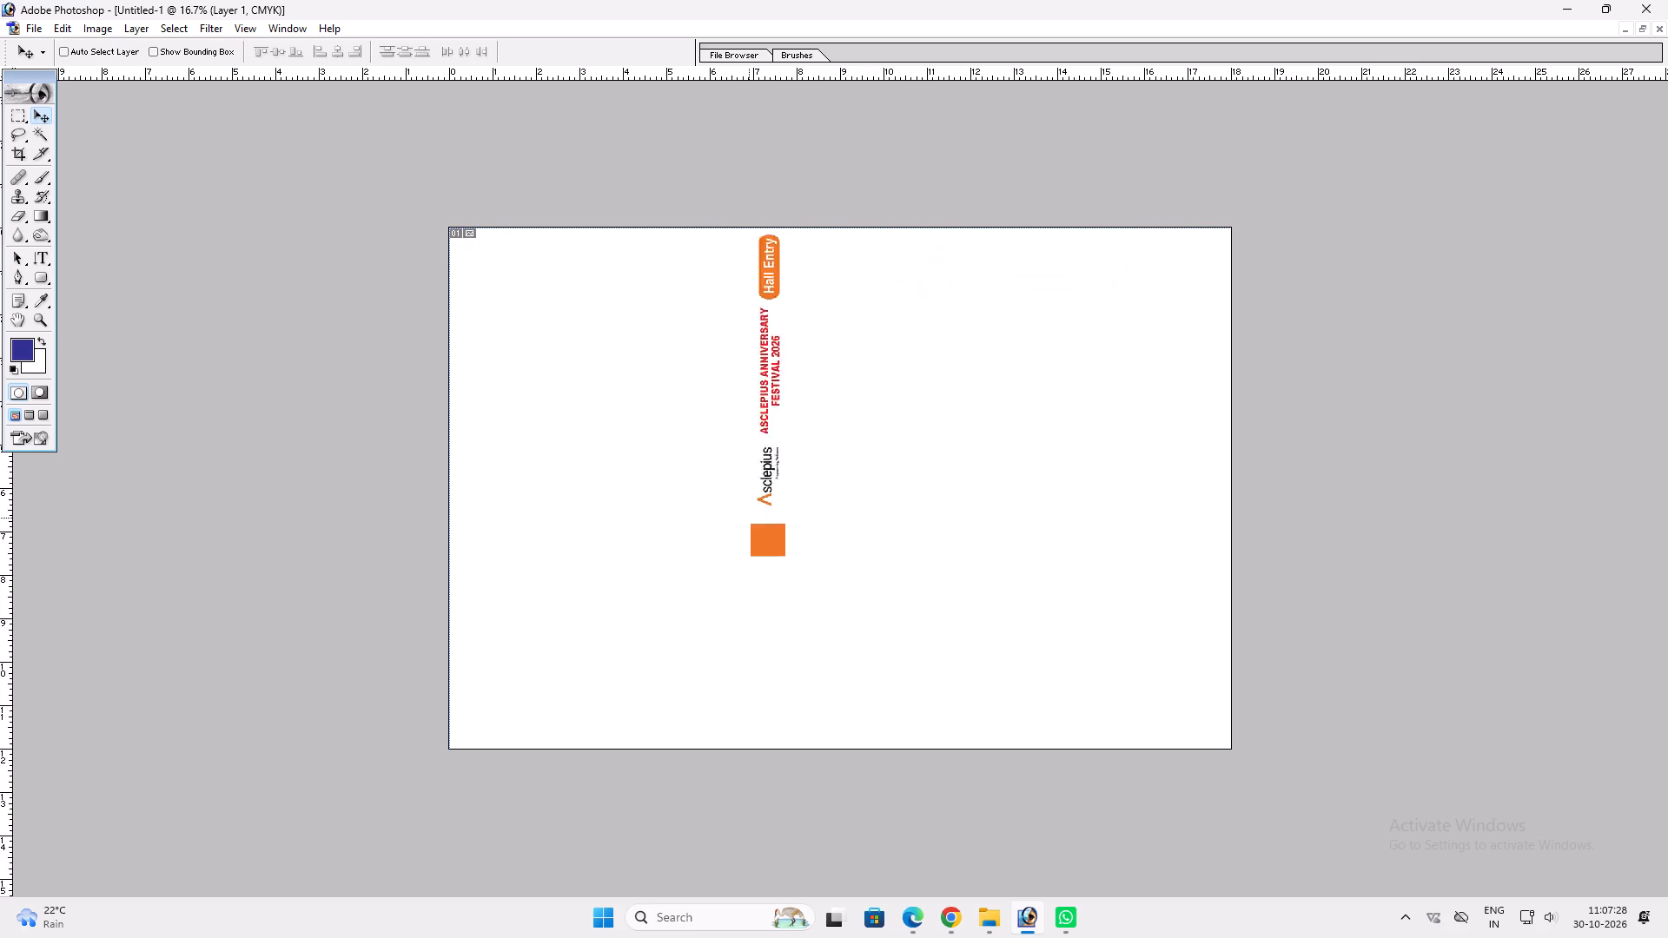
drag(697, 521, 455, 565)
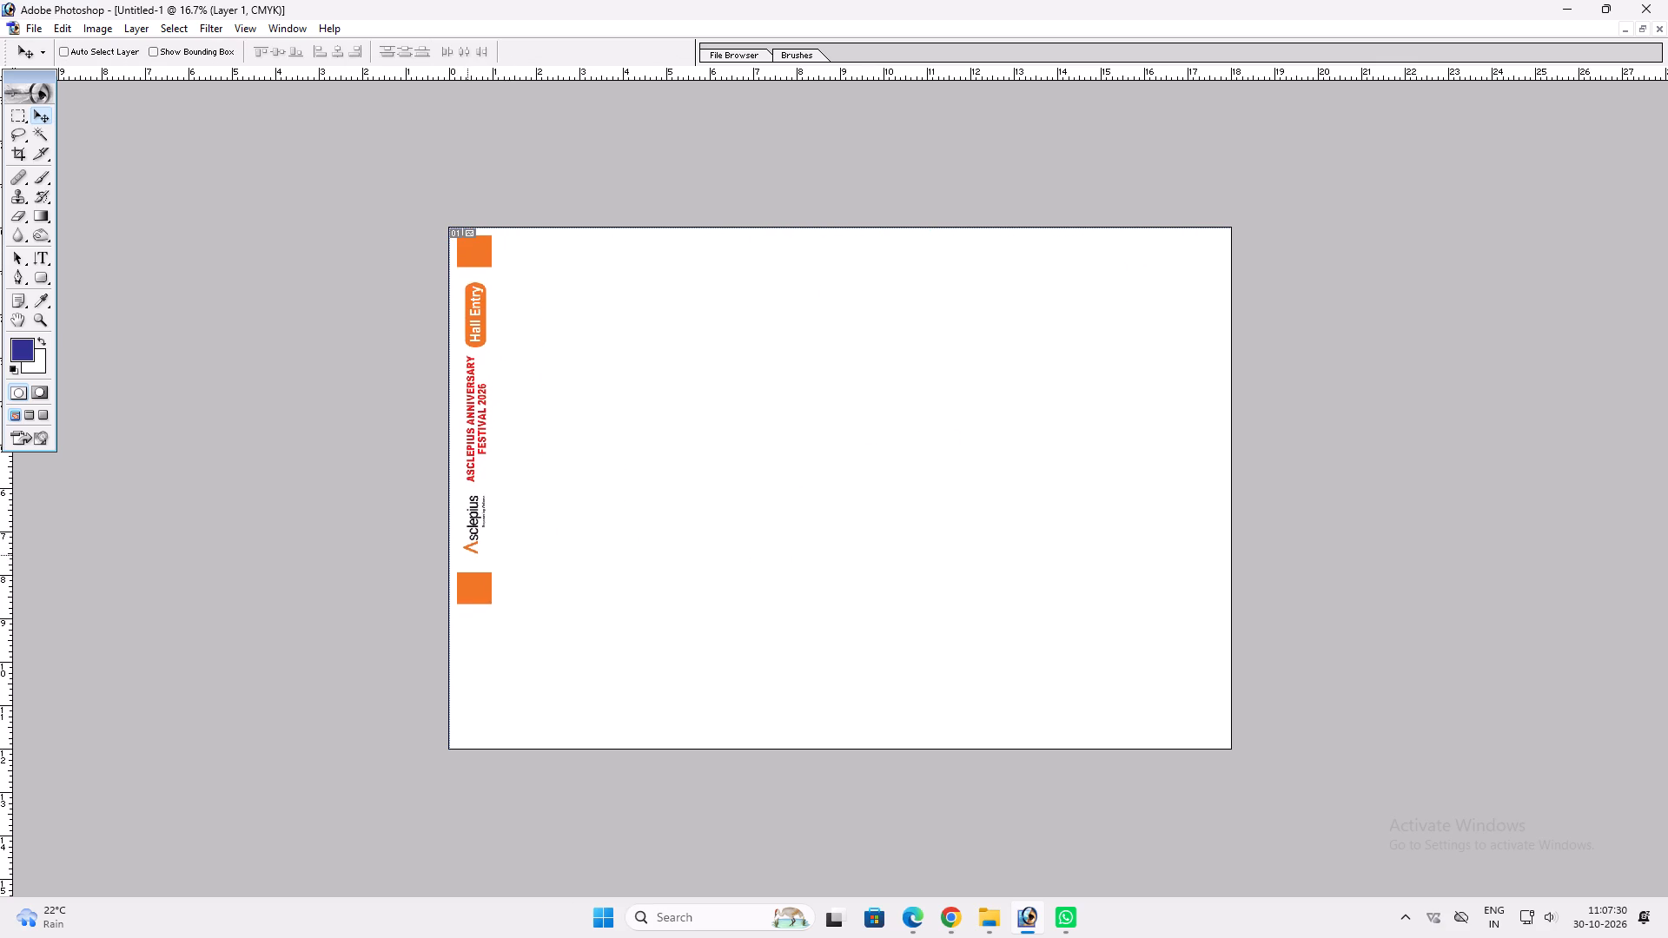
drag(467, 555, 460, 553)
Duplicate the vertical band along the page's top edge to make a row of eight with narrow gaps.
alt+shift+drag(463, 552, 505, 546)
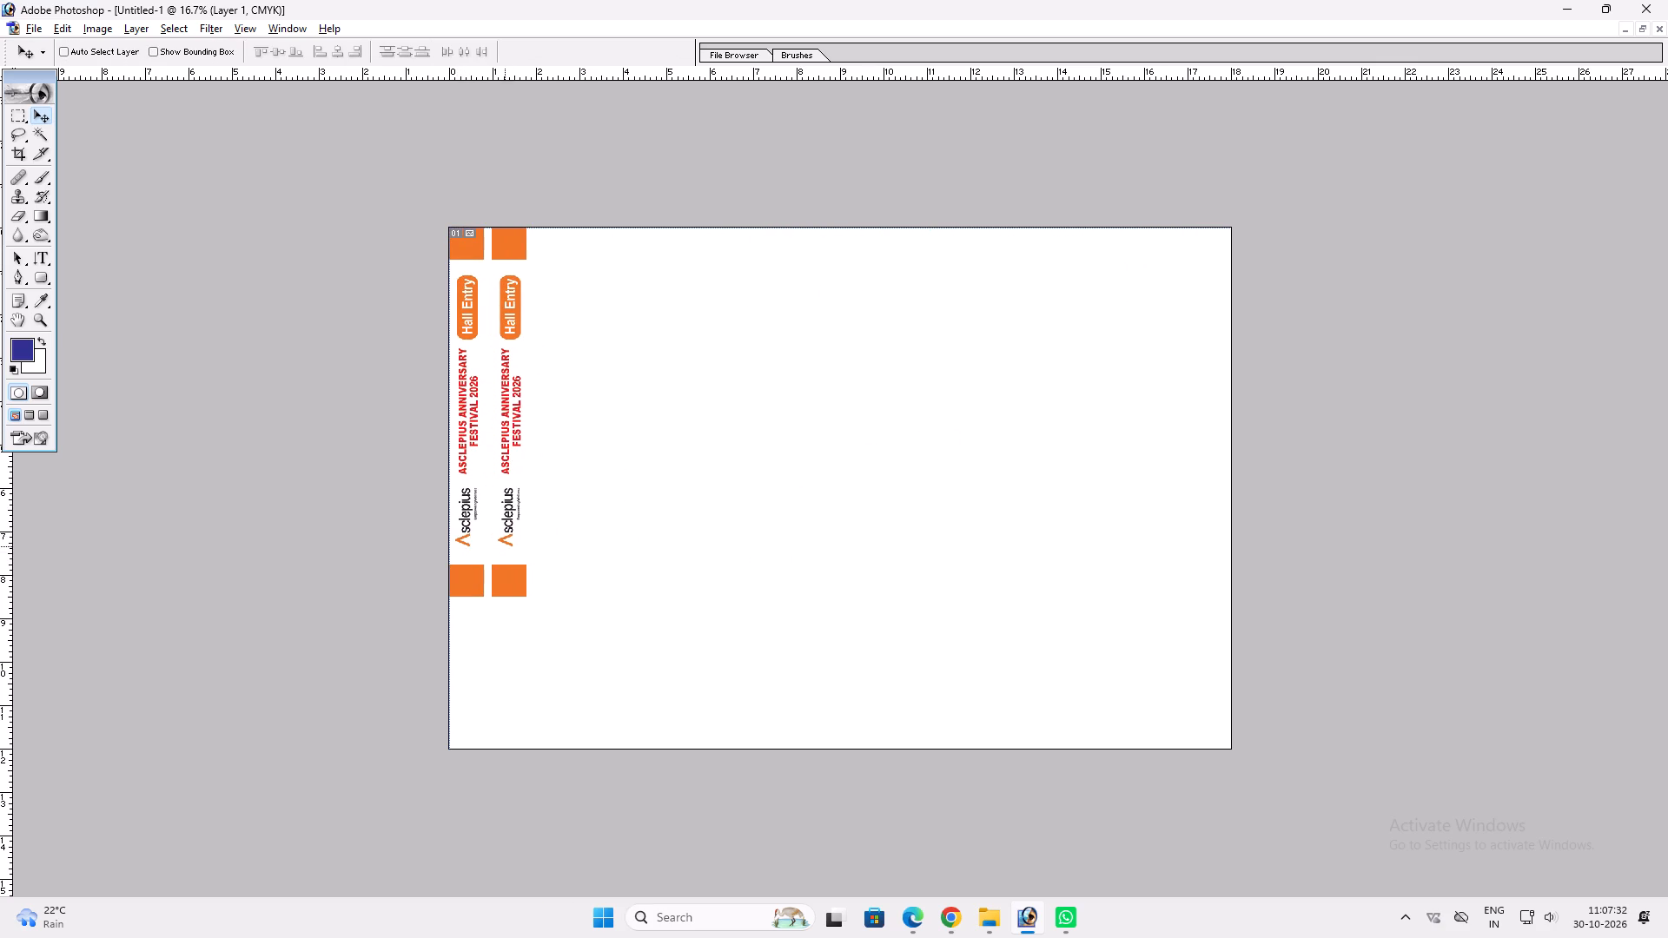
alt+shift+drag(505, 546, 503, 546)
alt+shift+drag(499, 547, 541, 547)
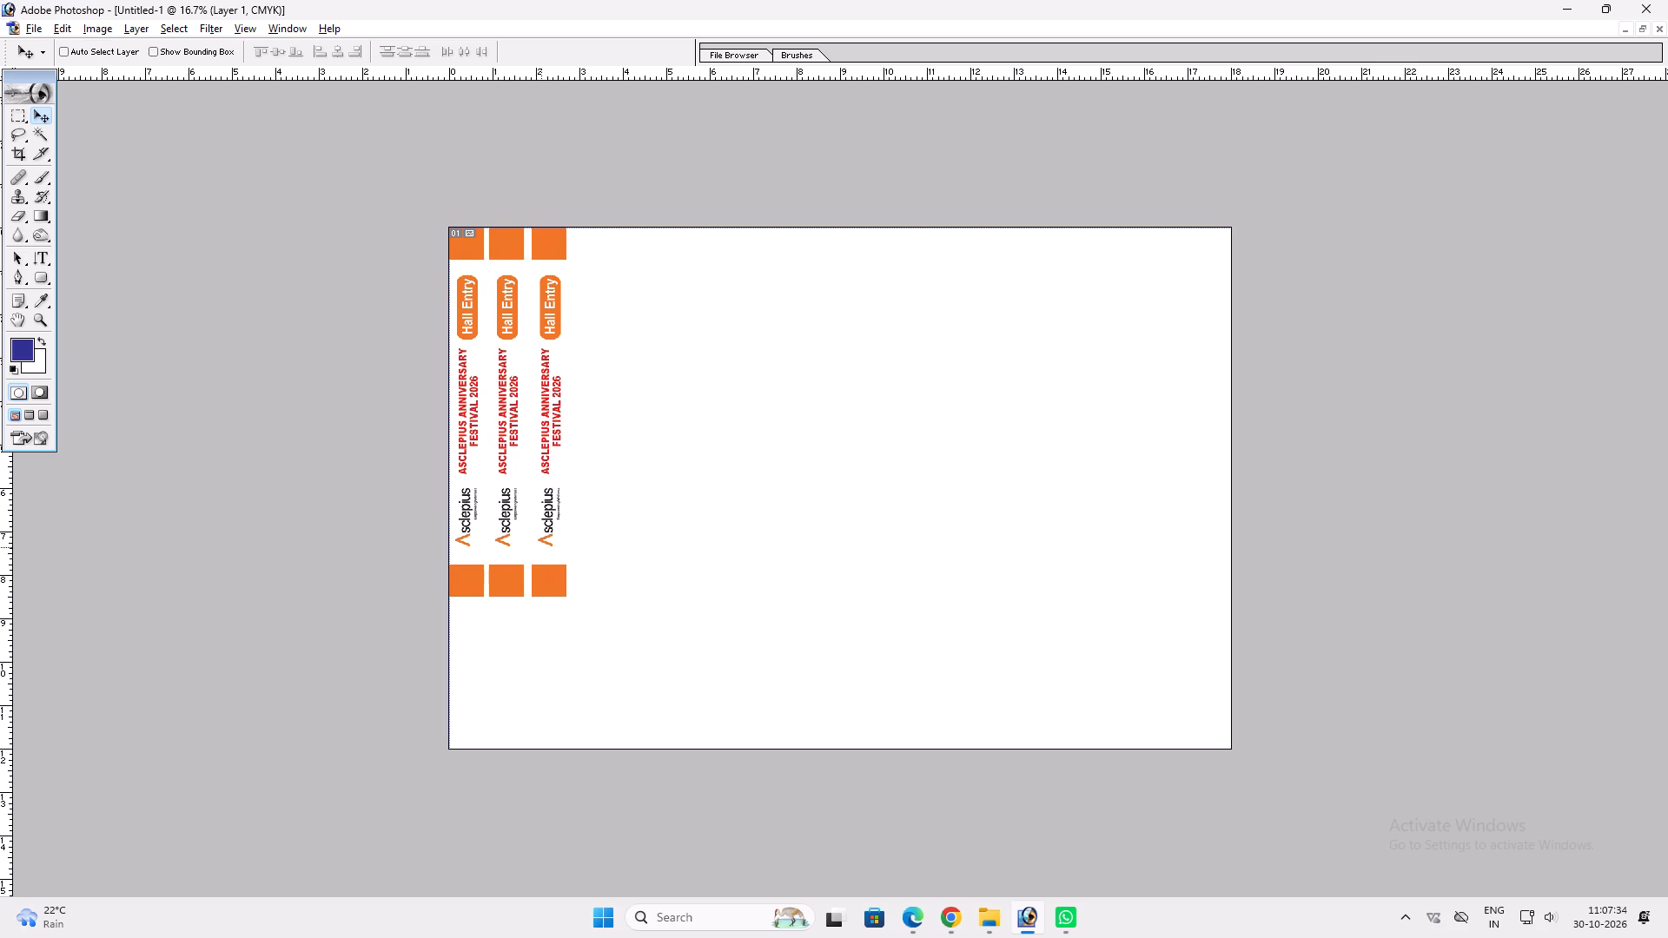
alt+shift+drag(541, 547, 539, 546)
alt+shift+drag(538, 548, 577, 541)
alt+shift+drag(578, 542, 609, 541)
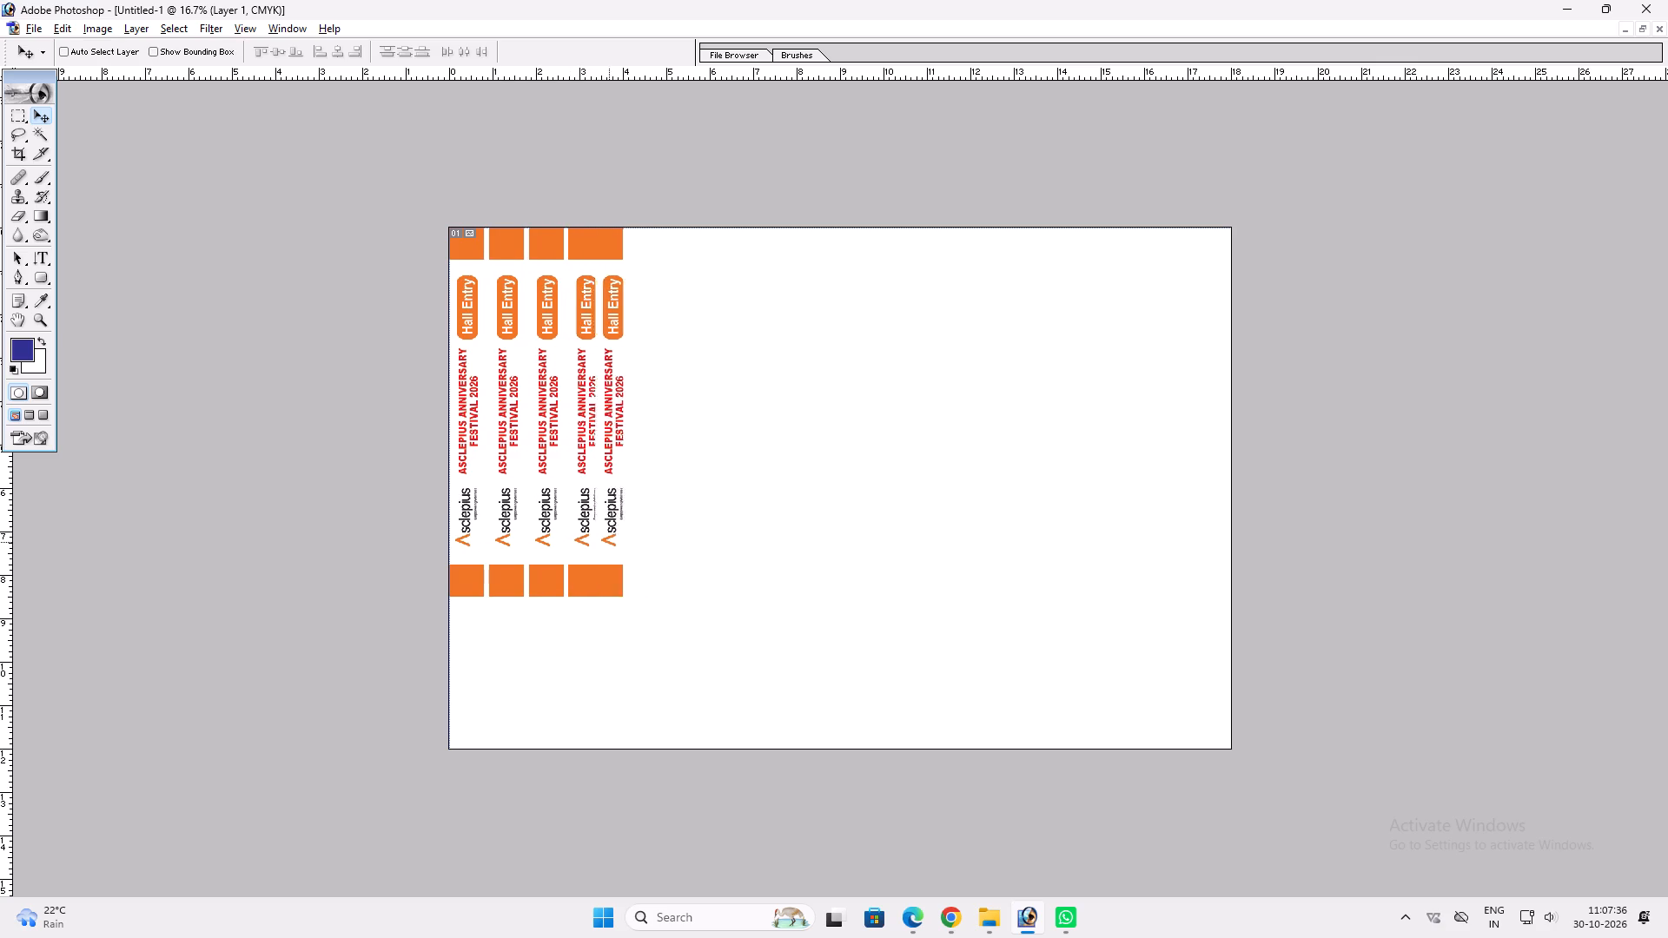
alt+shift+drag(609, 541, 620, 541)
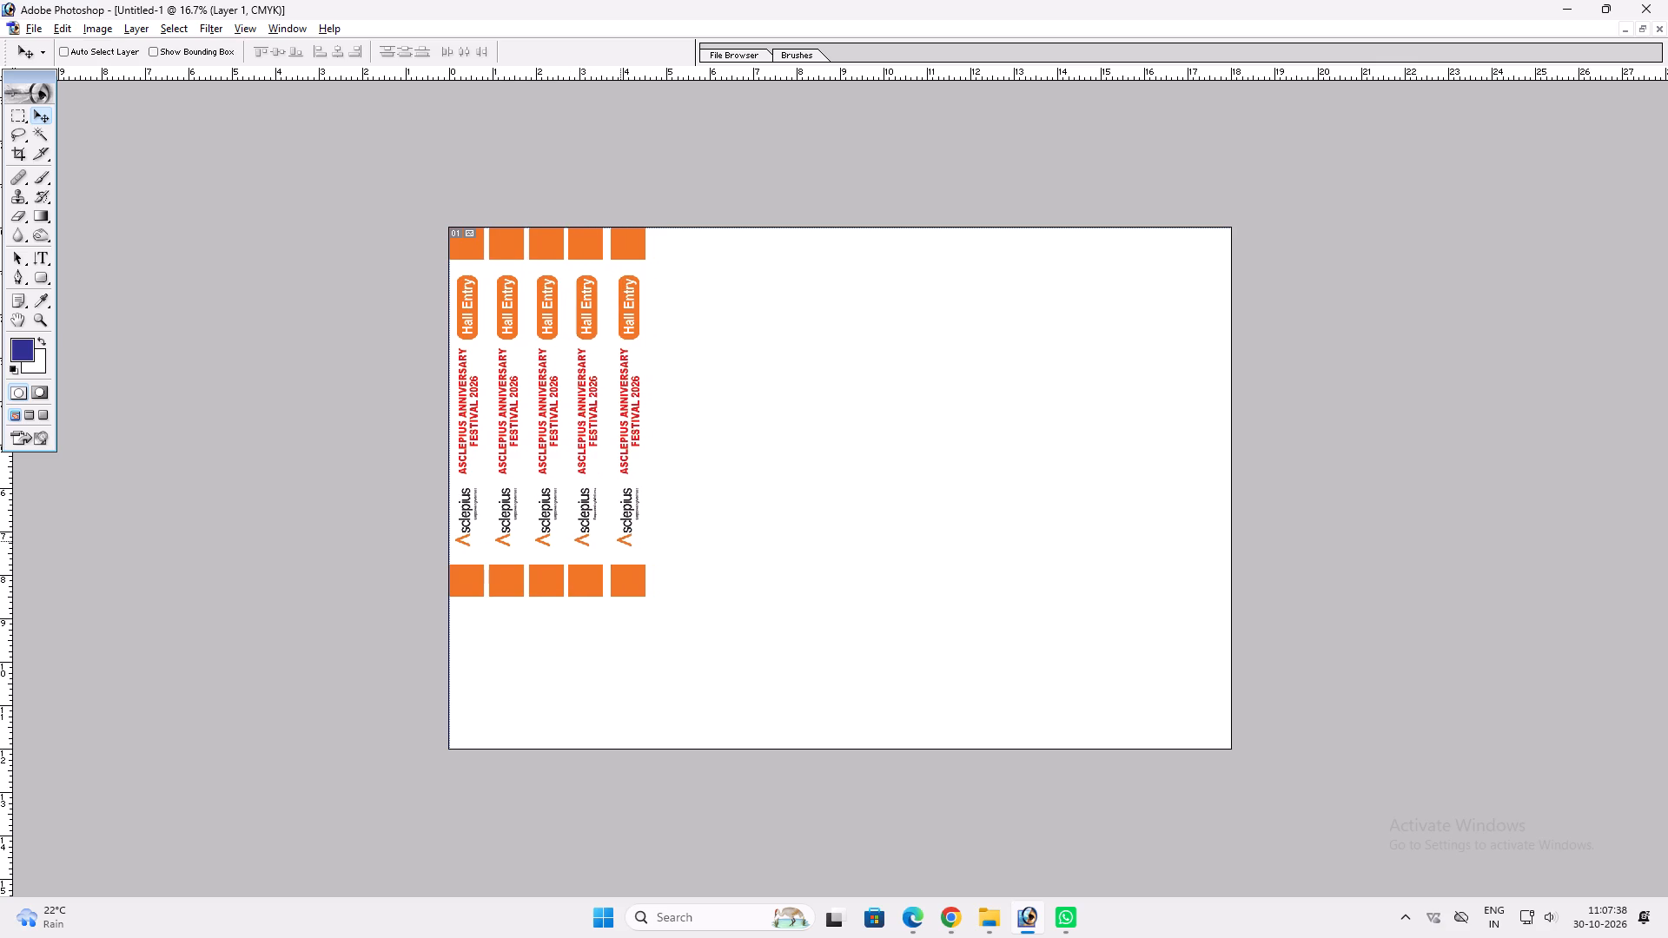
alt+shift+drag(620, 541, 619, 541)
alt+shift+drag(618, 547, 661, 547)
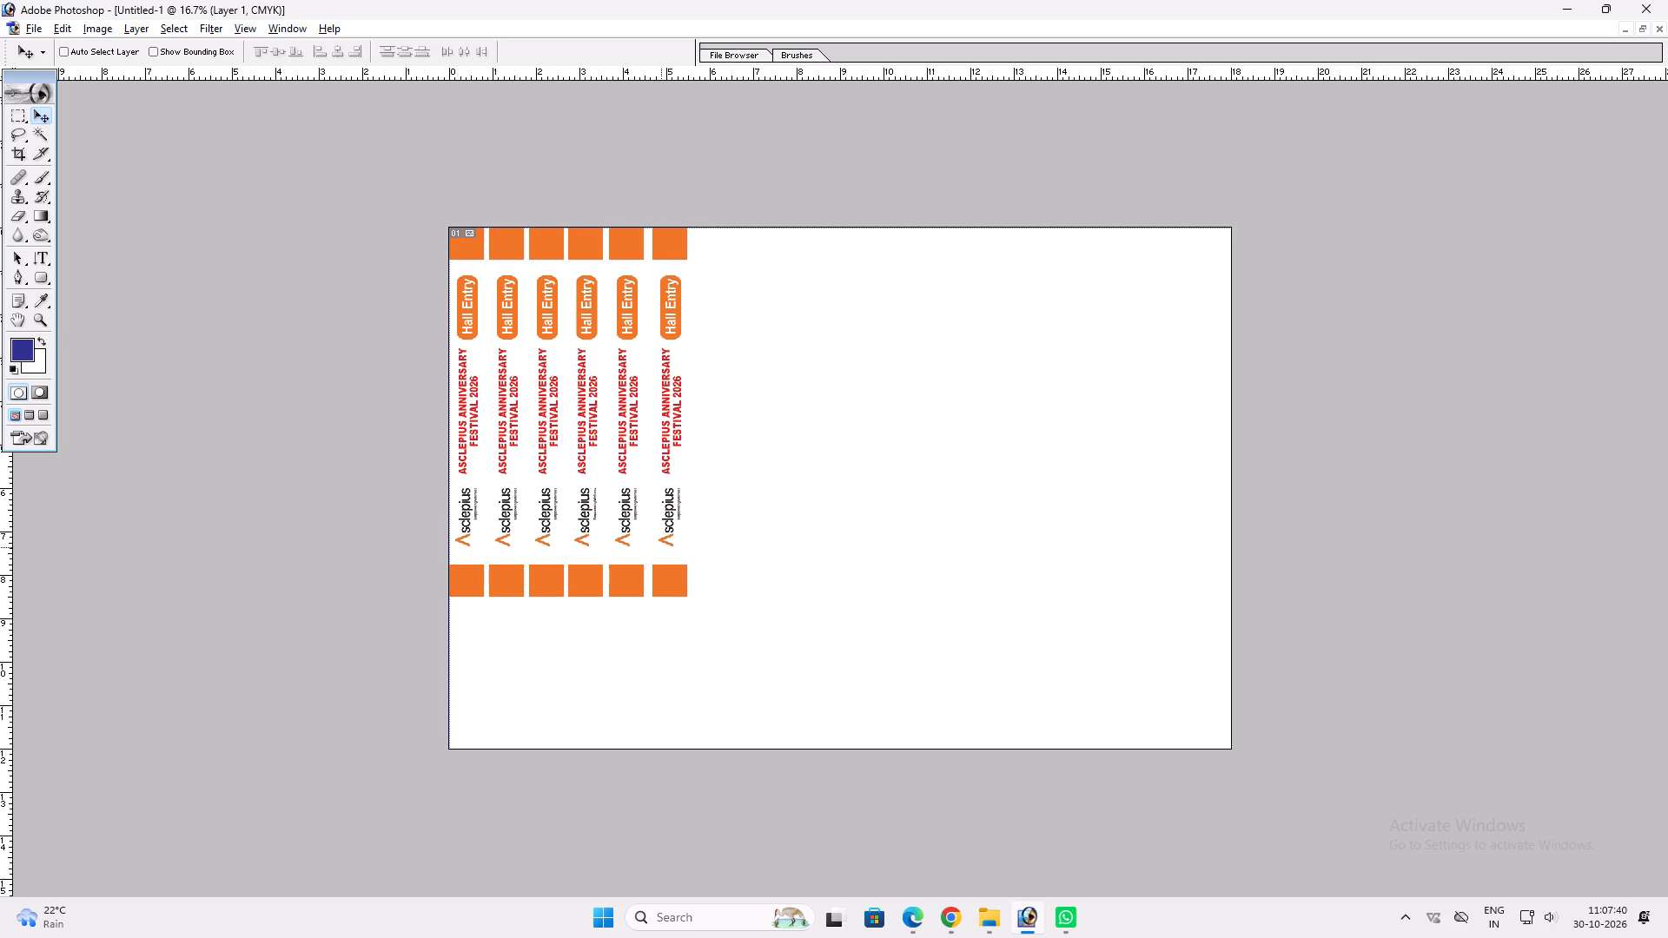
alt+shift+drag(662, 553, 707, 549)
alt+shift+drag(708, 558, 755, 558)
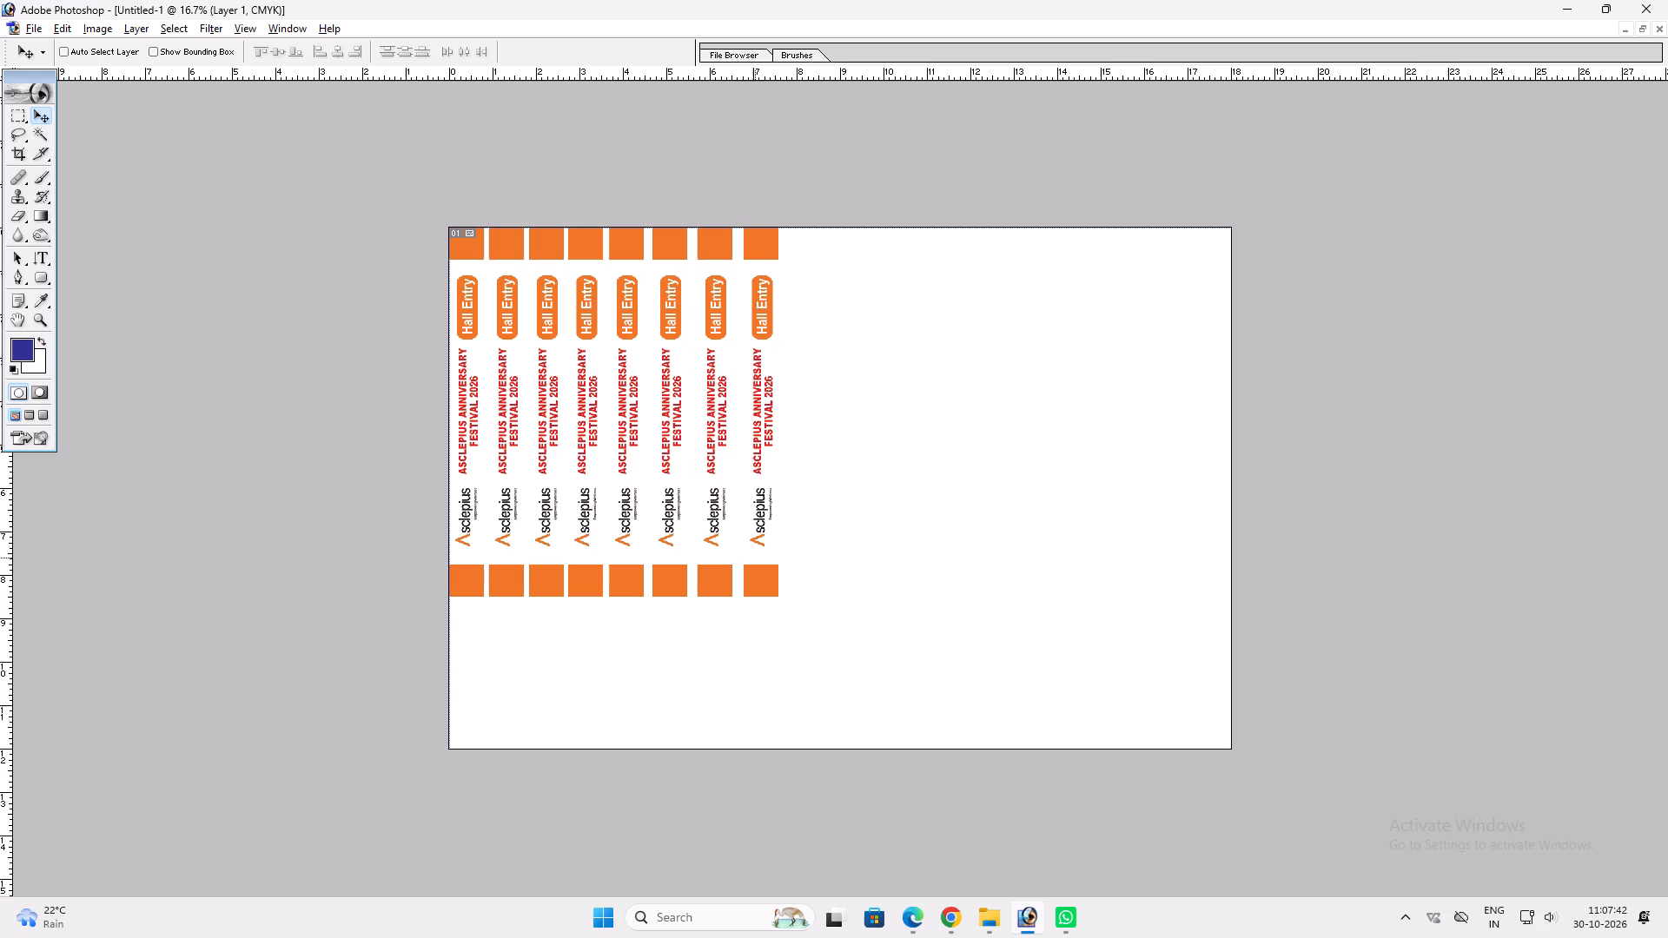
alt+shift+drag(755, 558, 749, 558)
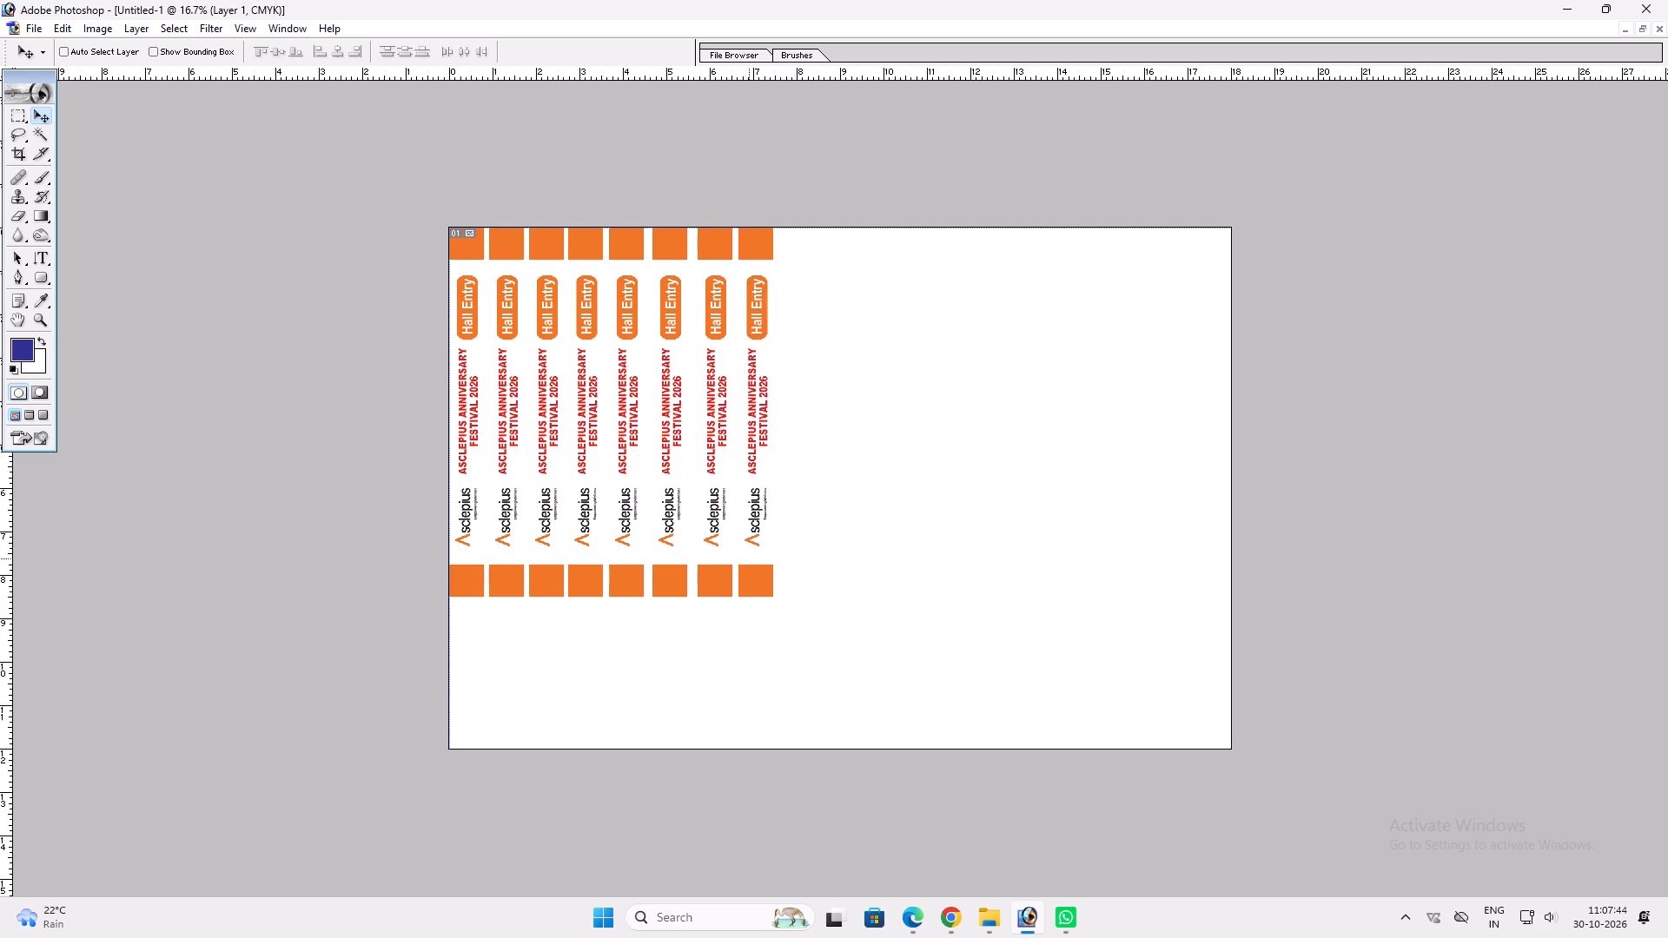
Extend the row of vertical Hall Entry bands along the page's top edge with nine more copies, making seventeen.
alt+shift+drag(749, 574, 792, 574)
alt+shift+drag(791, 580, 834, 581)
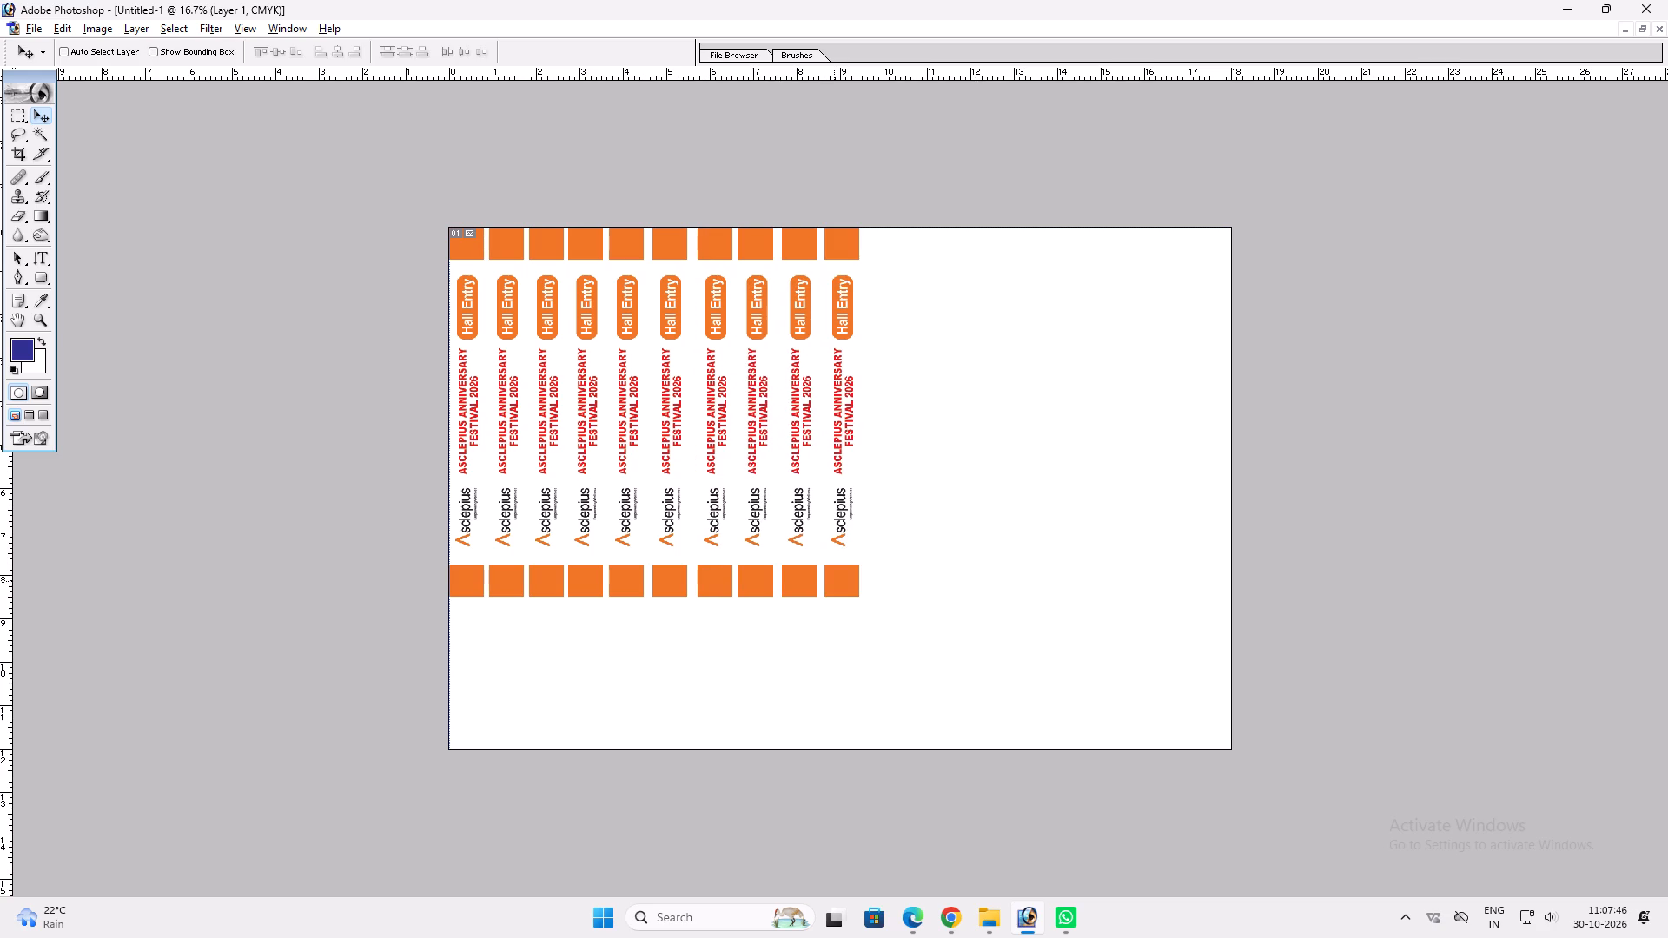
alt+shift+drag(836, 585, 875, 585)
alt+shift+drag(877, 594, 917, 587)
alt+shift+drag(923, 588, 970, 585)
shift+click(973, 581)
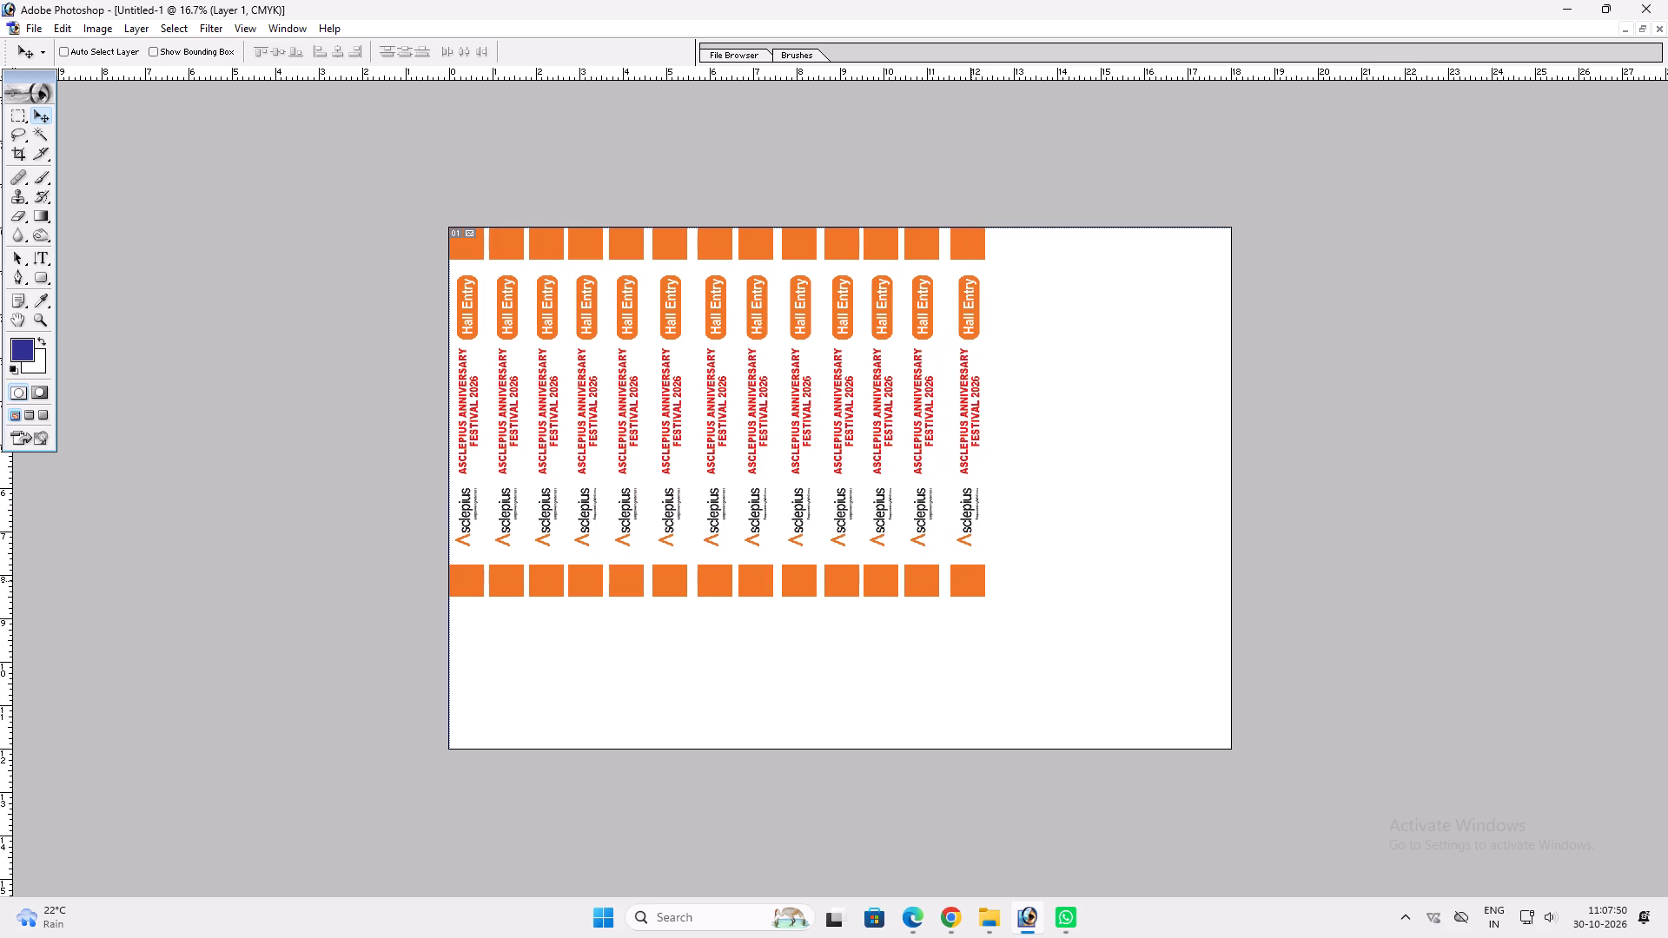
alt+shift+drag(968, 581, 1009, 585)
alt+shift+drag(1006, 584, 1050, 580)
alt+shift+drag(1044, 578, 1088, 577)
alt+shift+drag(1089, 575, 1123, 575)
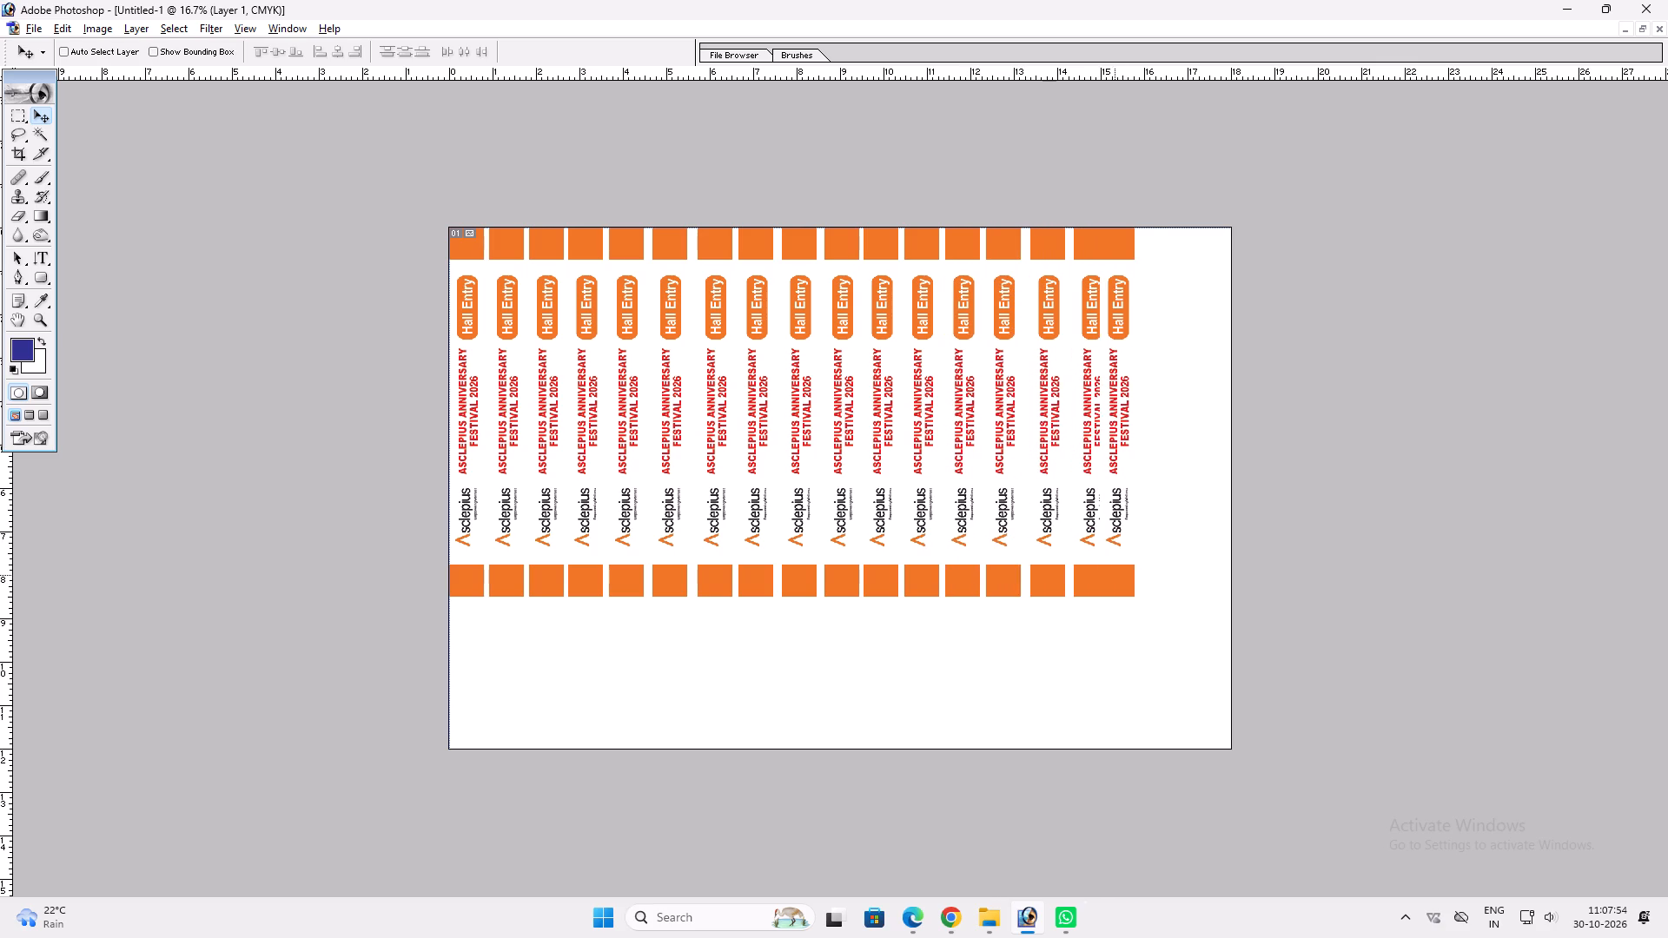
alt+shift+drag(1123, 575, 1135, 575)
key(Return)
Open 6x4= 1 pc.tif from the Ganesh Studio, arer folder inside 30.10.2026 and maximize its document.
key(ctrl+o)
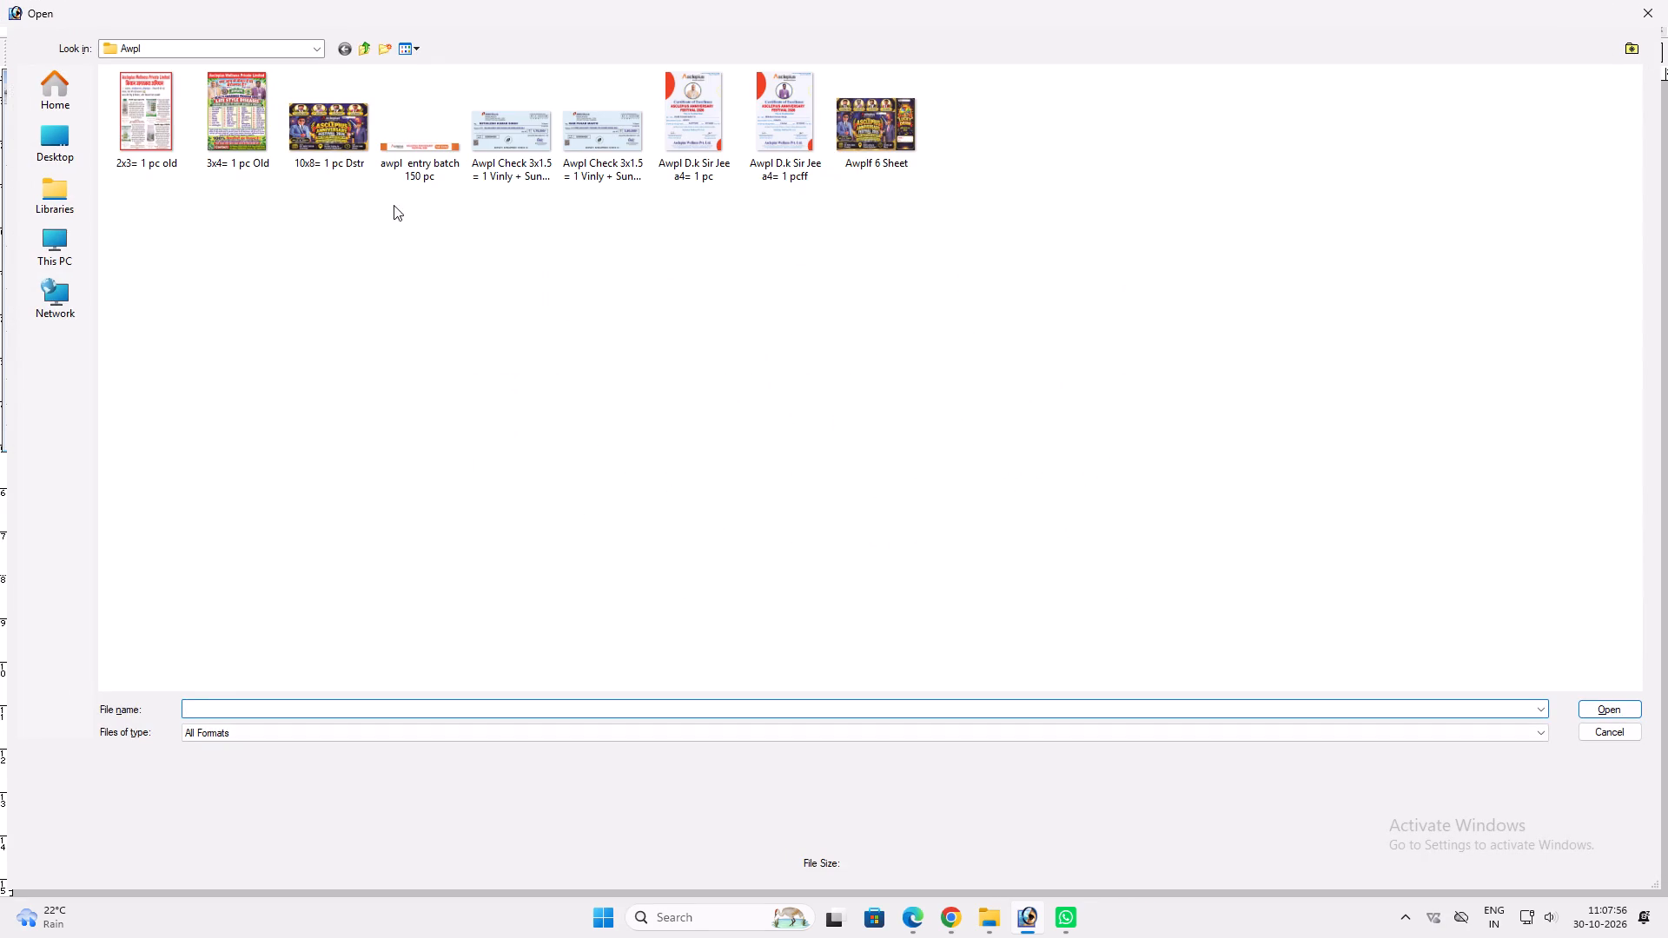
click(362, 48)
double_click(337, 109)
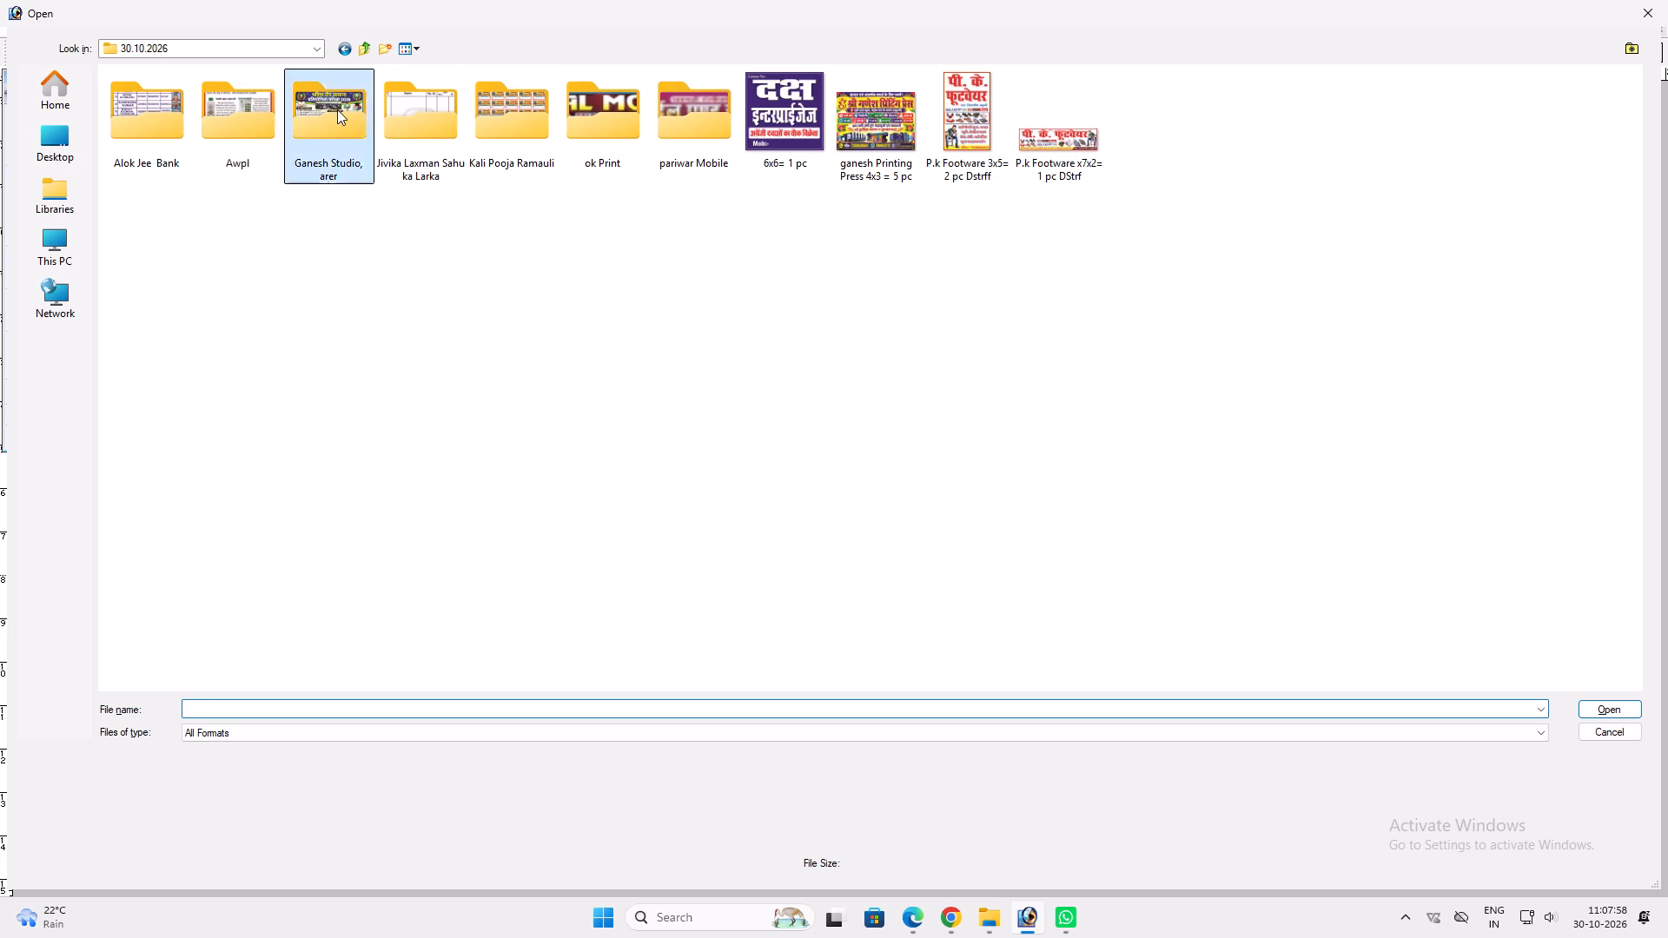
click(190, 123)
key(Return)
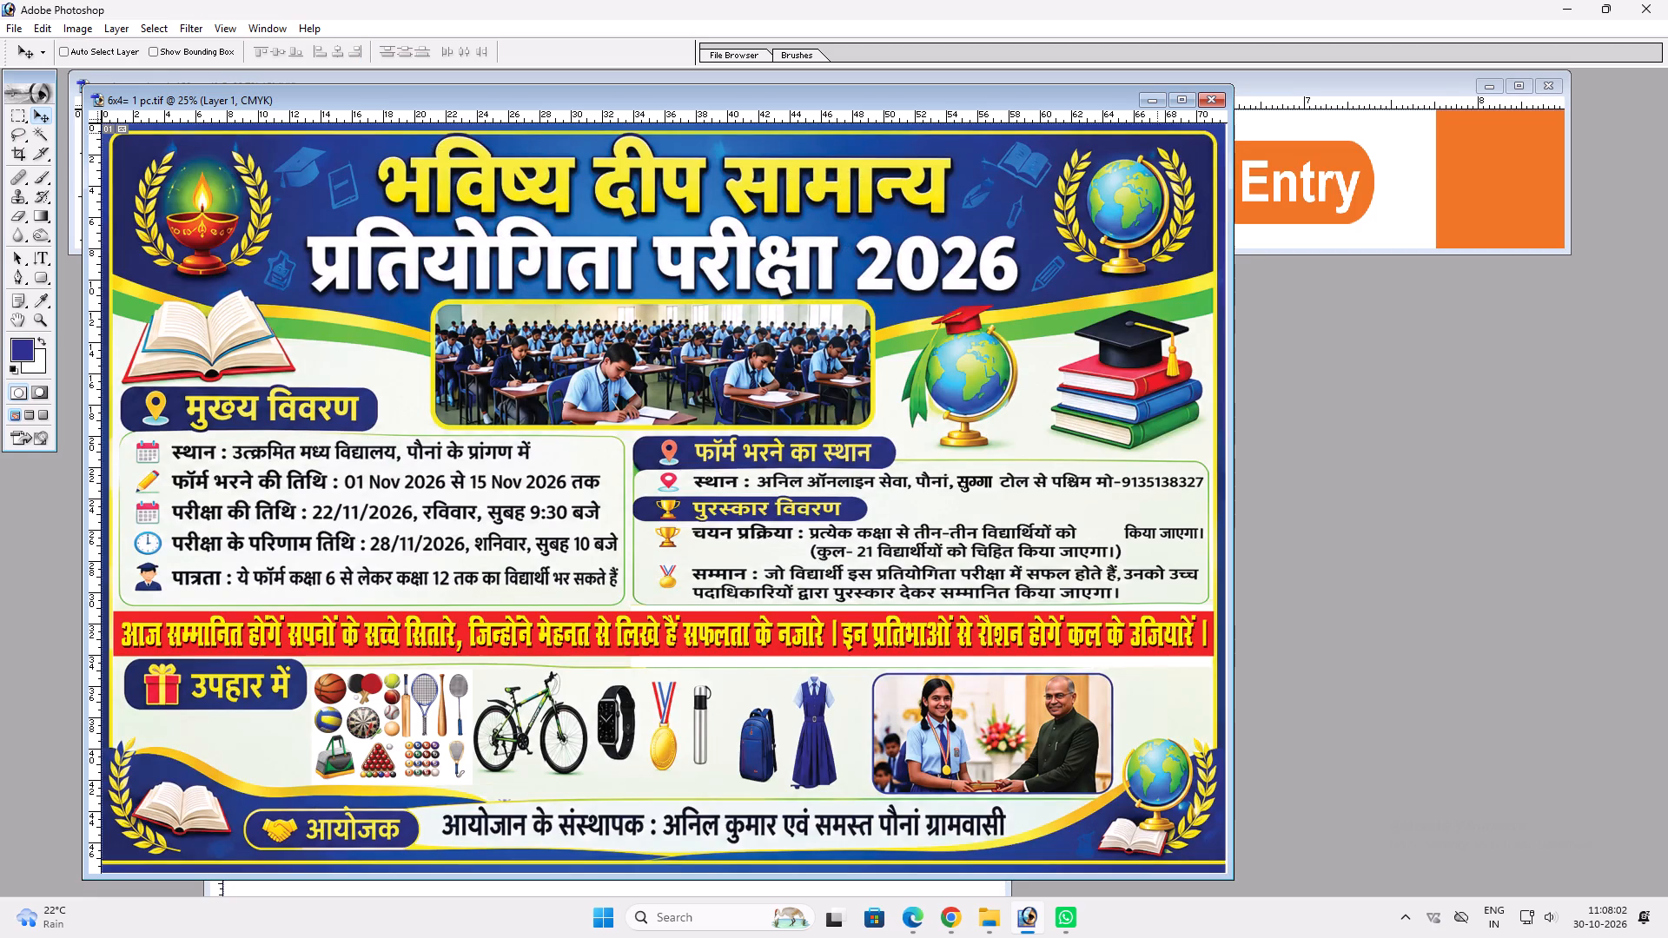
click(1171, 98)
Change सुग्गा to सुगा in the poster's form-filling location line and widen the word slightly.
key(z)
drag(746, 322, 1548, 632)
key(v)
key(space)
drag(1200, 565, 980, 556)
key(v)
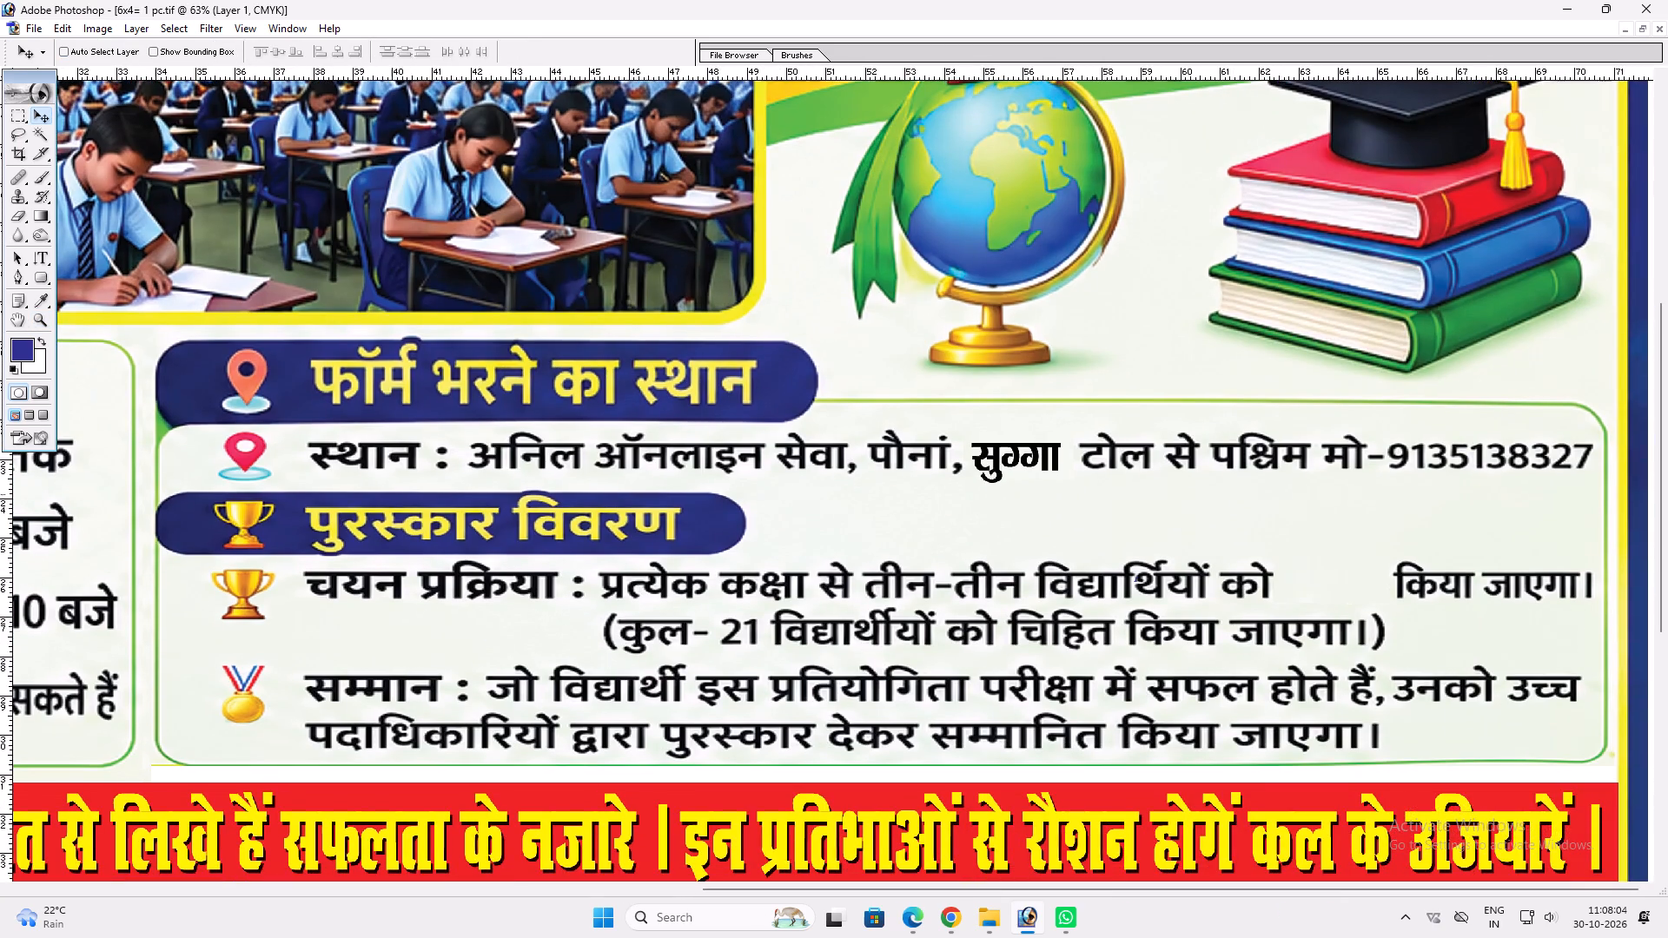
ctrl+click(1048, 446)
alt+drag(1042, 446, 1054, 451)
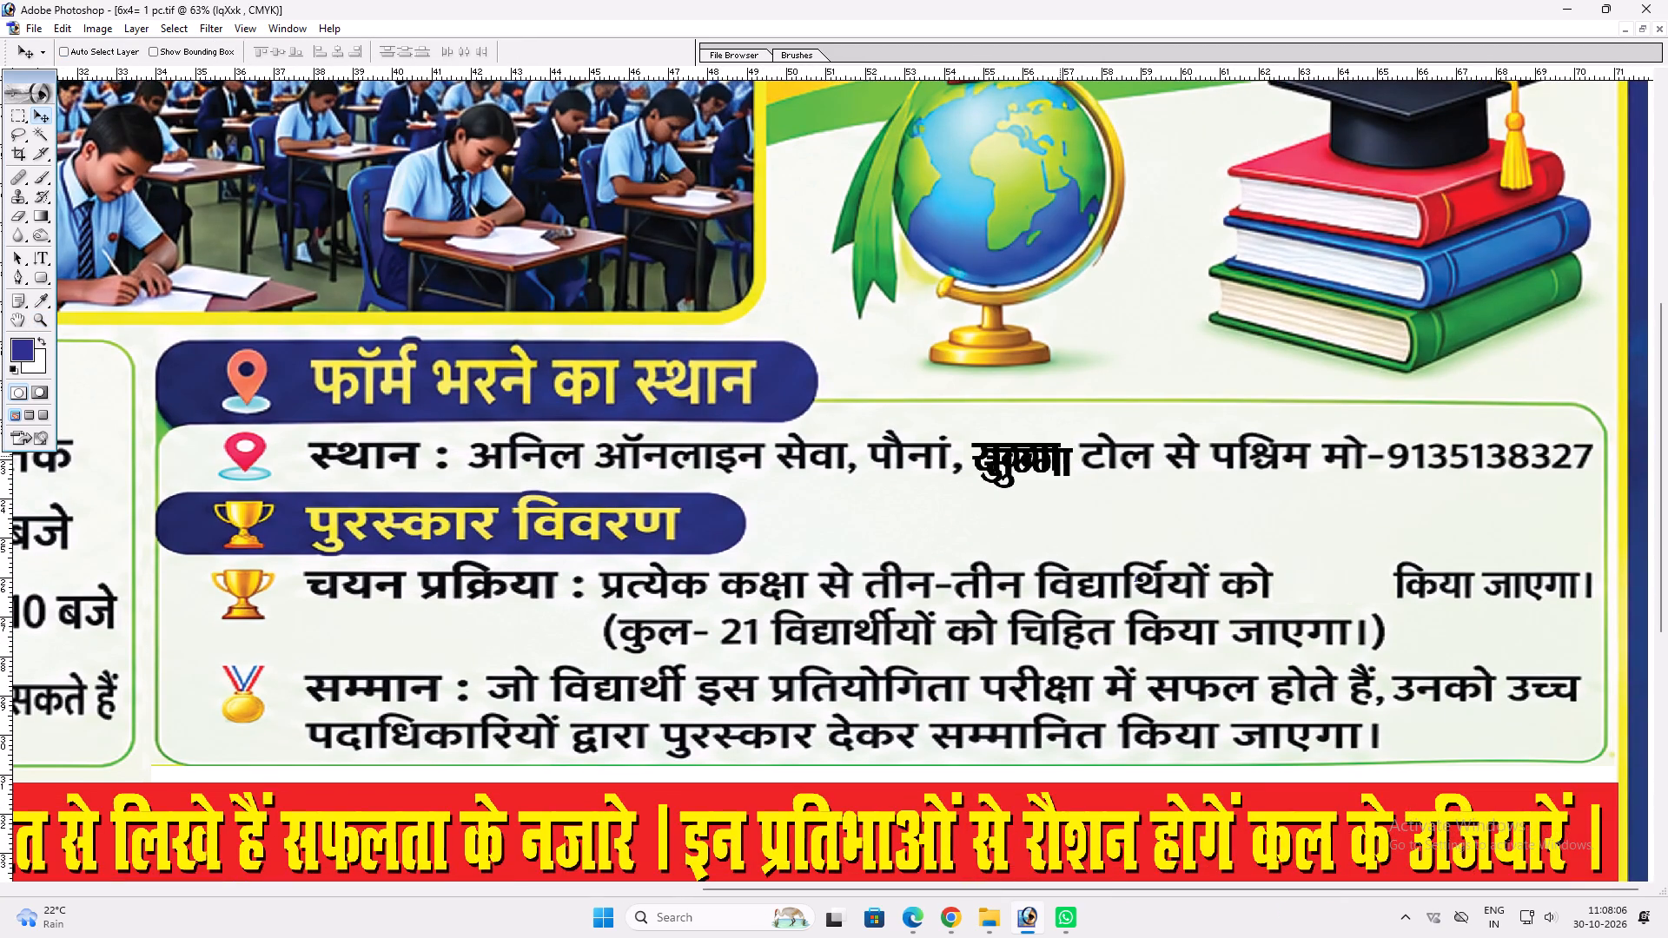
key(ctrl+z)
click(1056, 459)
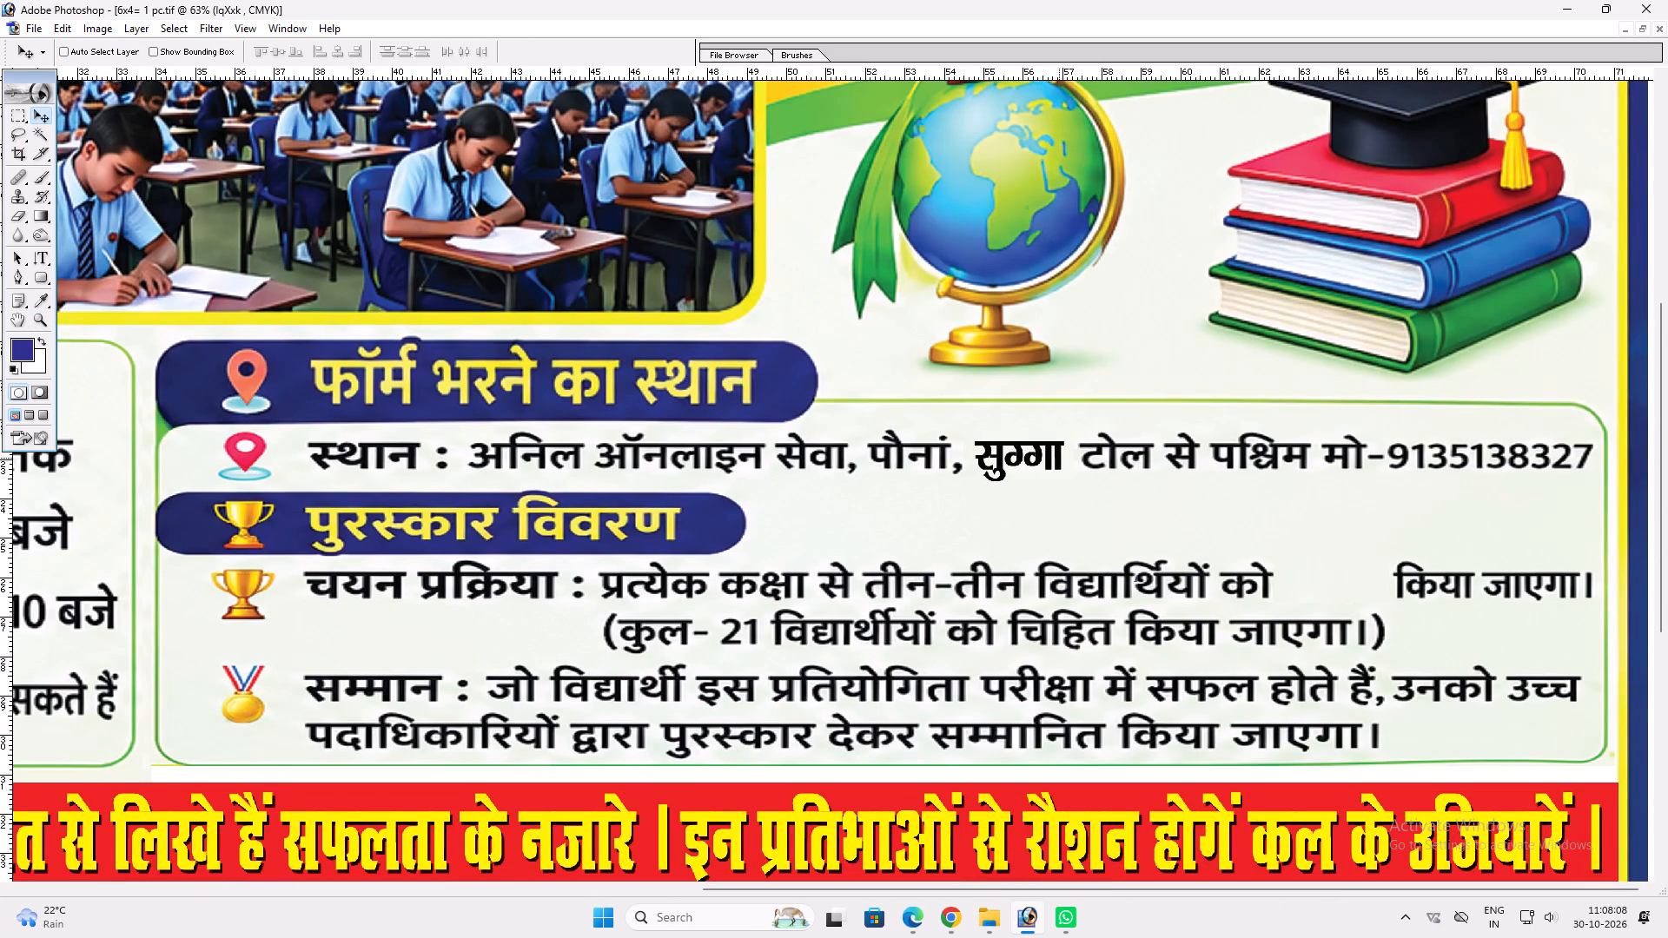
key(t)
click(1022, 462)
key(BackSpace)
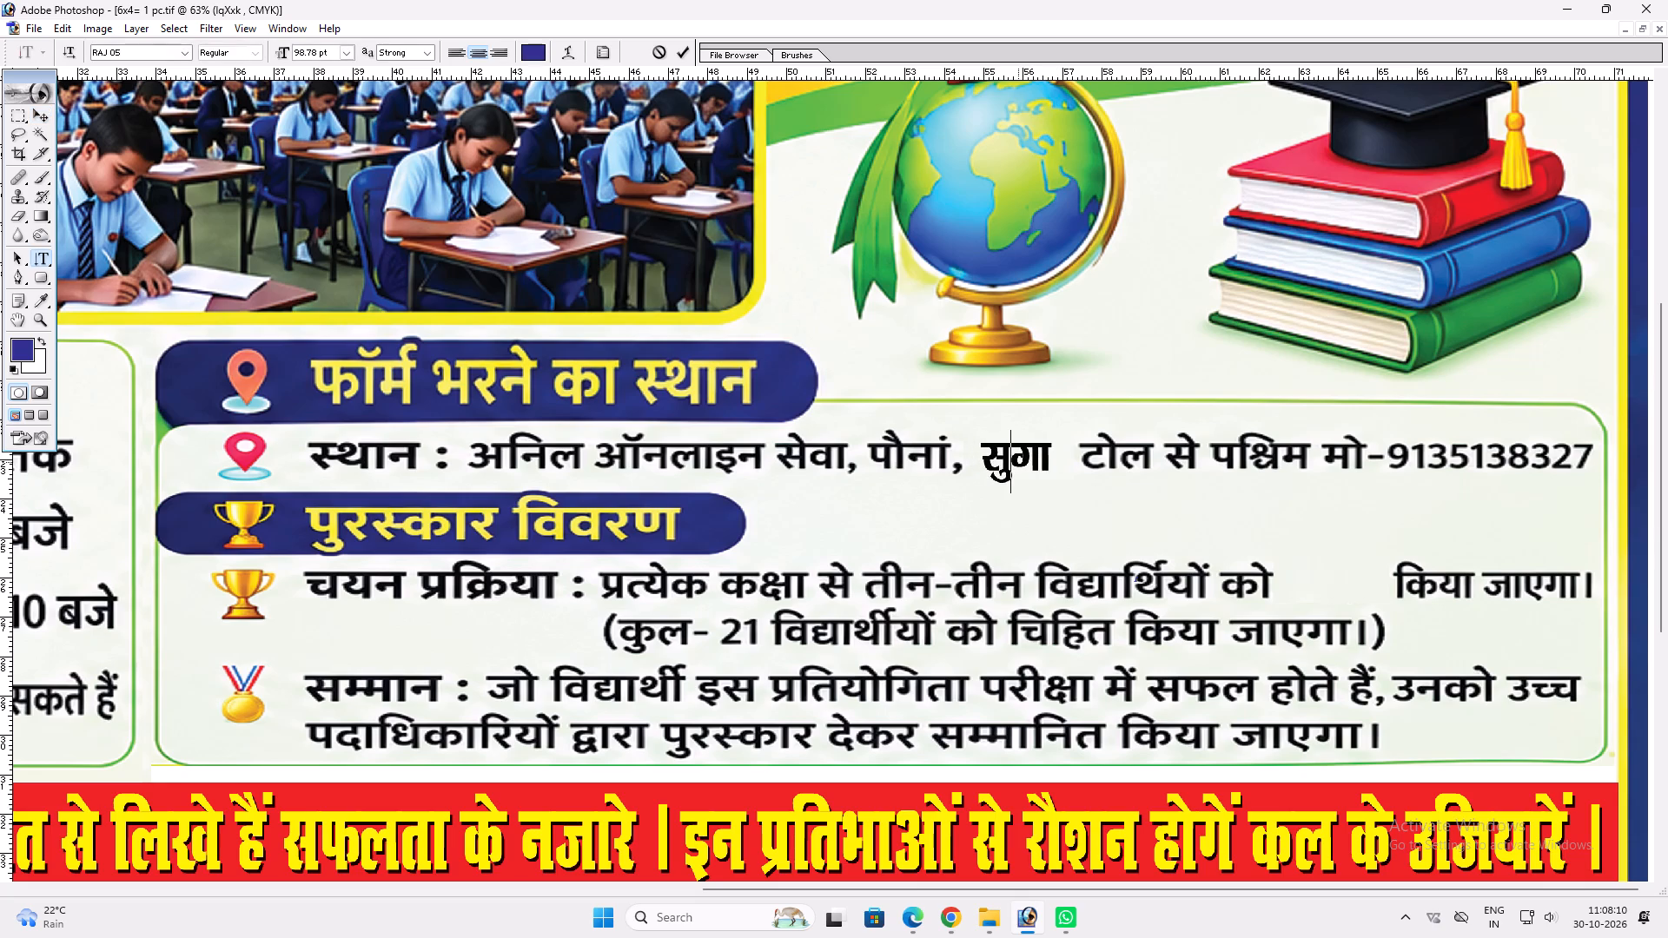
key(Return)
key(ctrl+t)
shift+drag(1054, 455, 1064, 452)
key(Return)
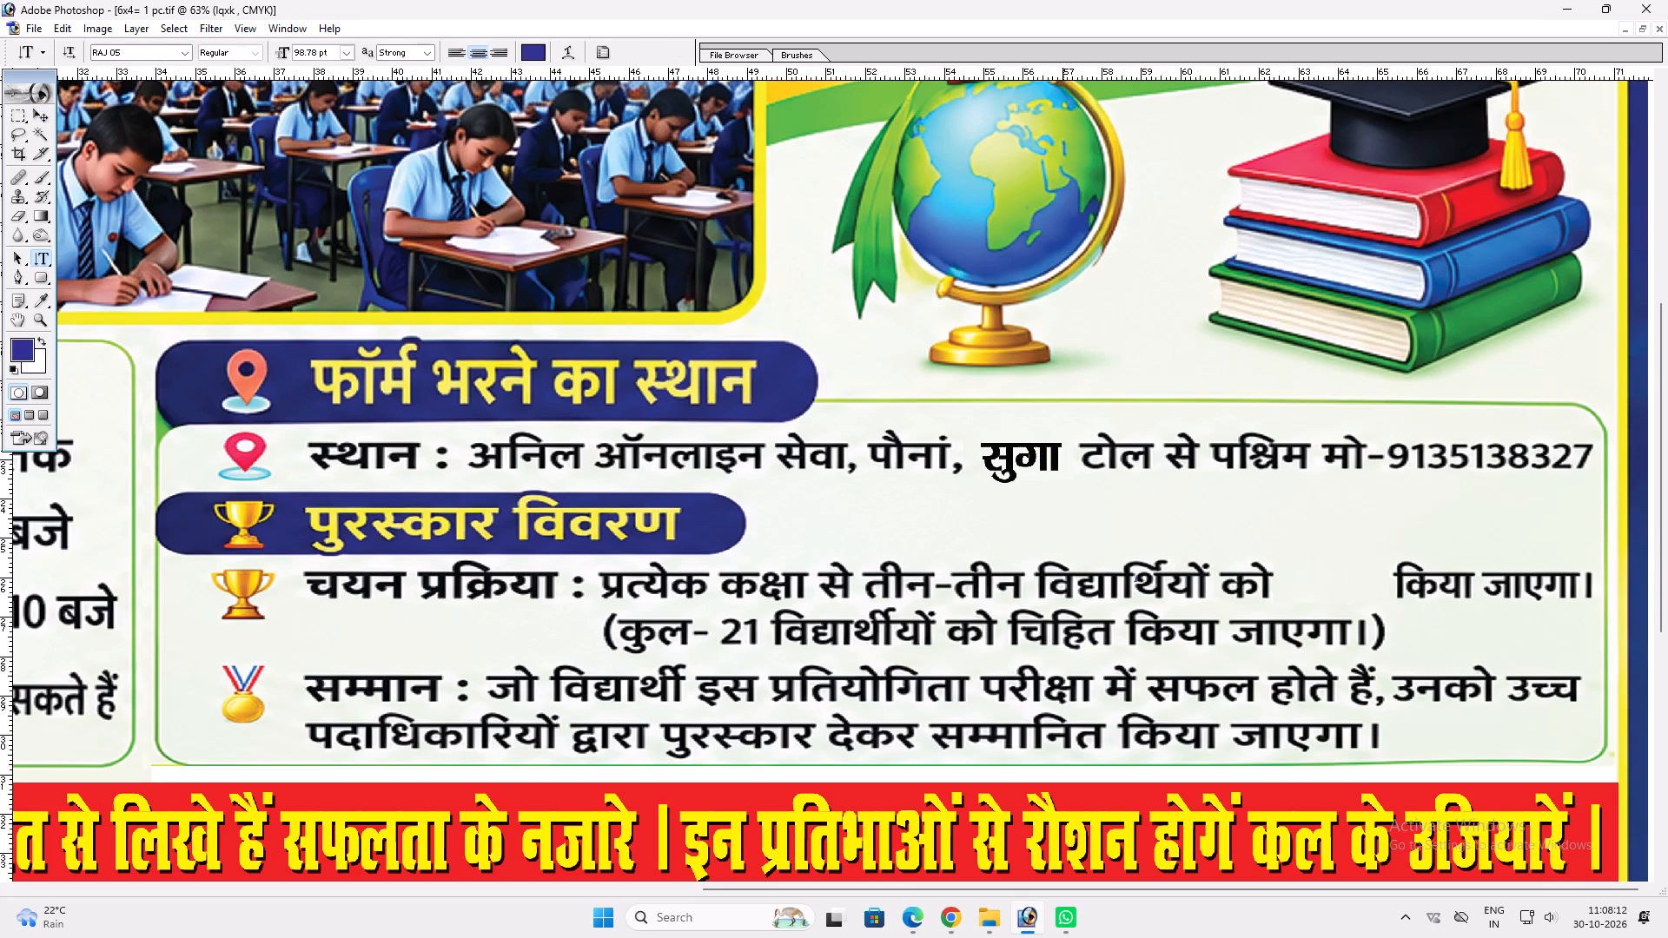
Copy the सुगा text into the gap before किया जाएगा in the चयन प्रक्रिया line and retype it as चिन्हित.
key(v)
alt+drag(1027, 460, 1332, 587)
key(t)
click(1331, 592)
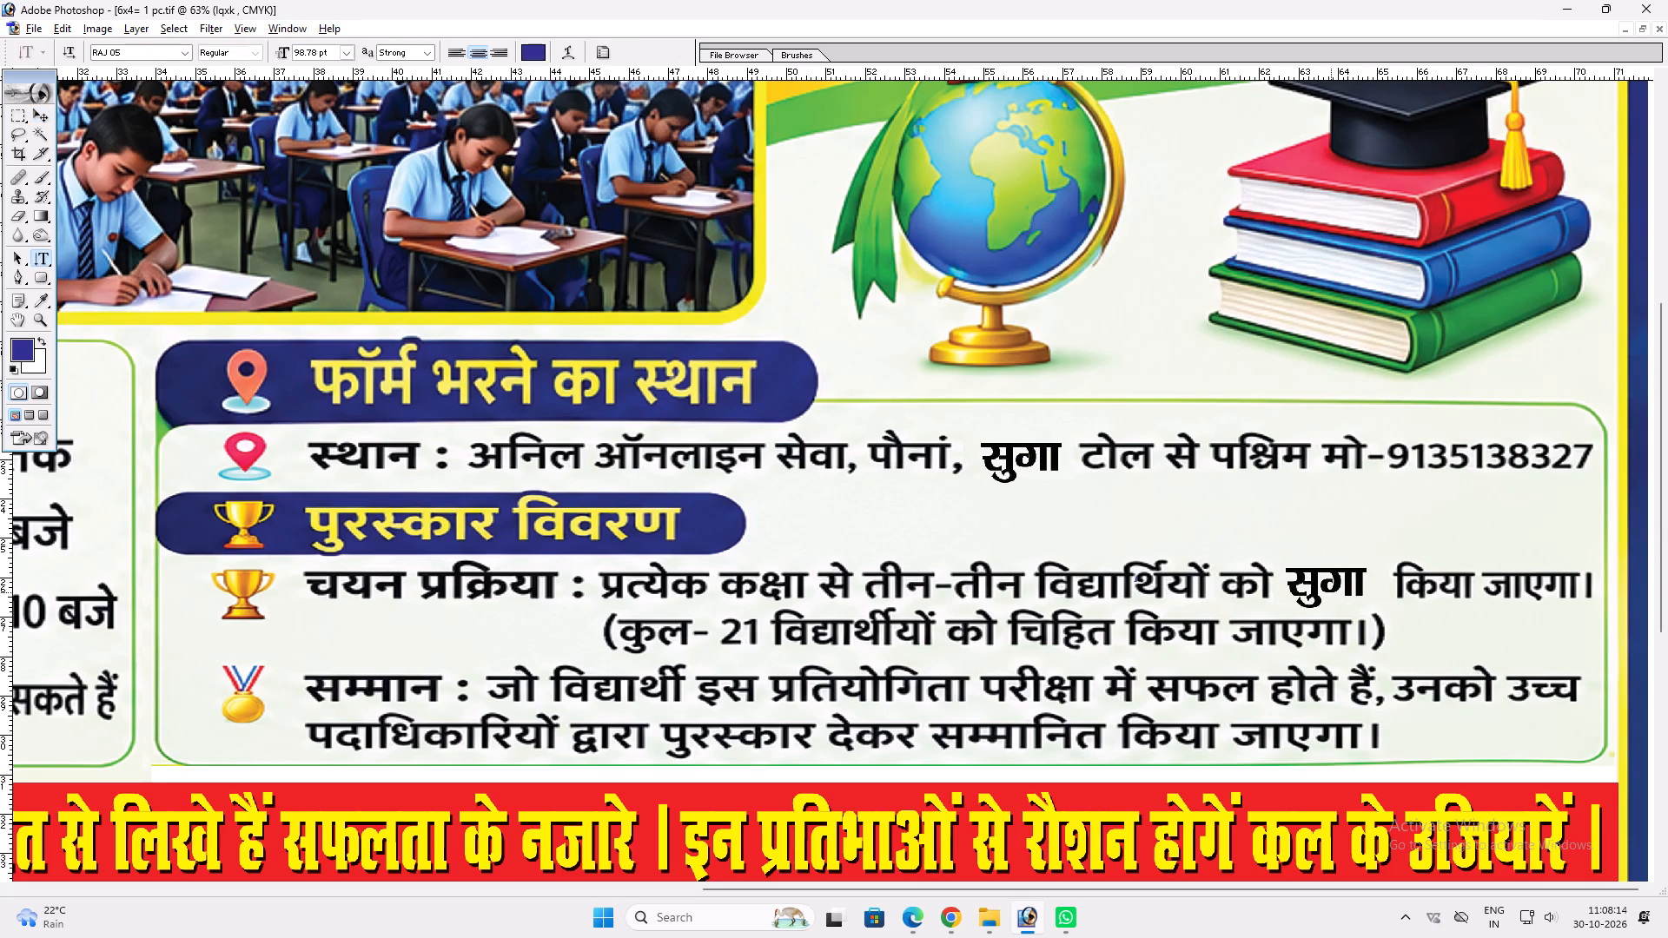
key(ctrl+a)
text(fp)
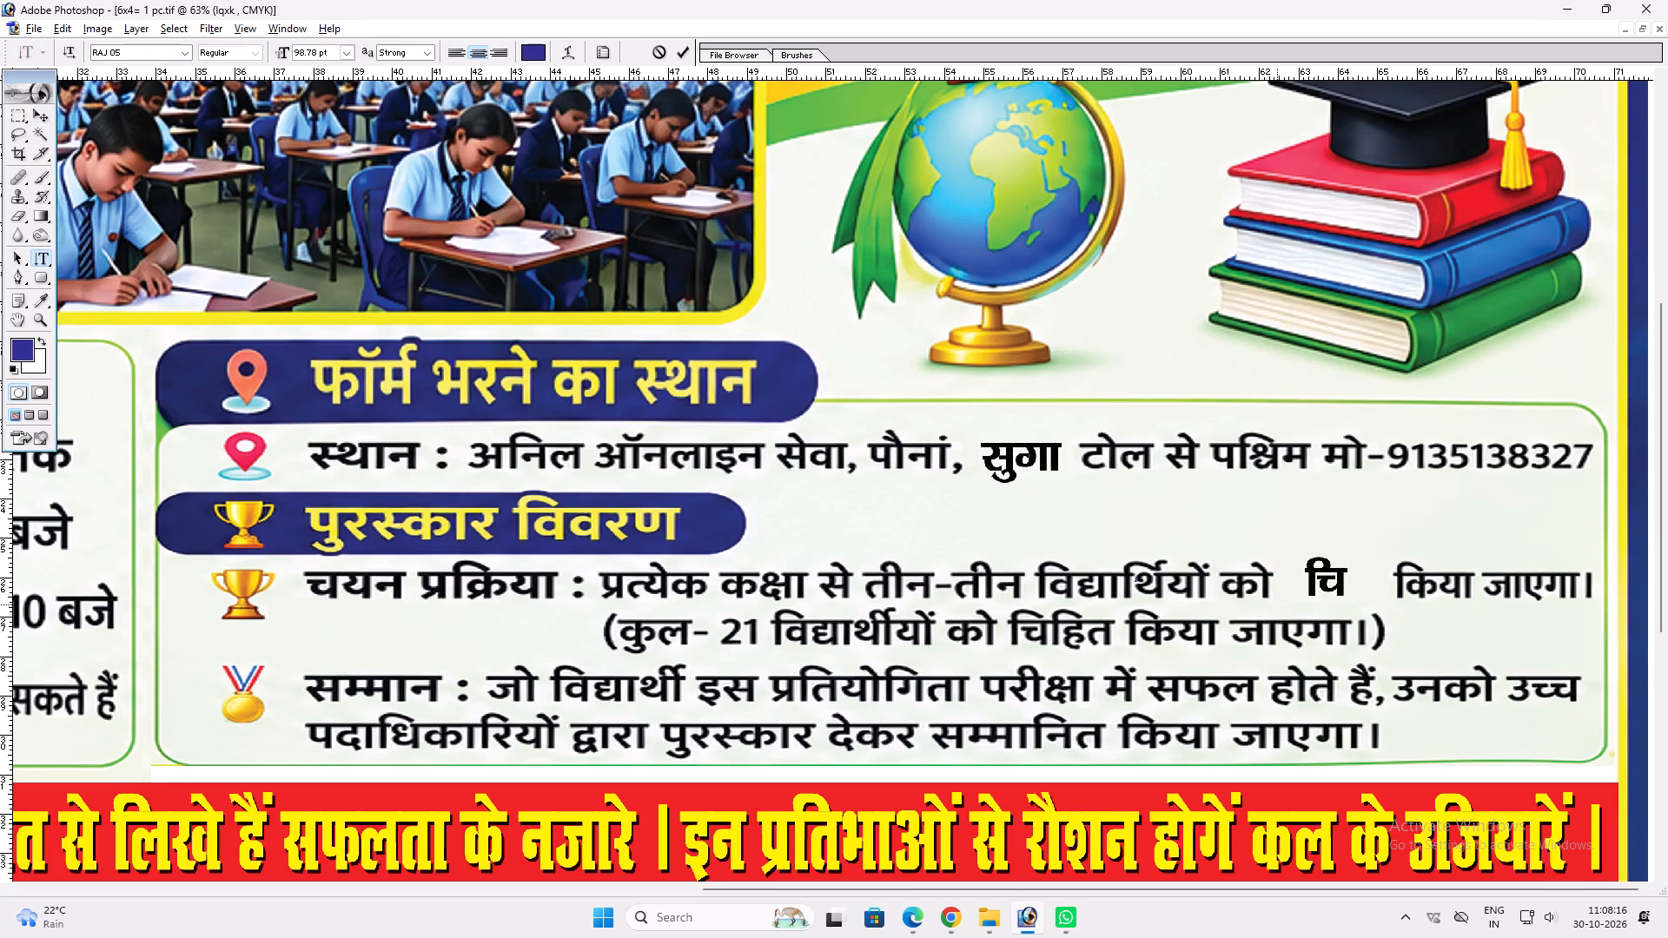
text(Uf)
key(BackSpace)
key(BackSpace)
text(fUg)
key(r)
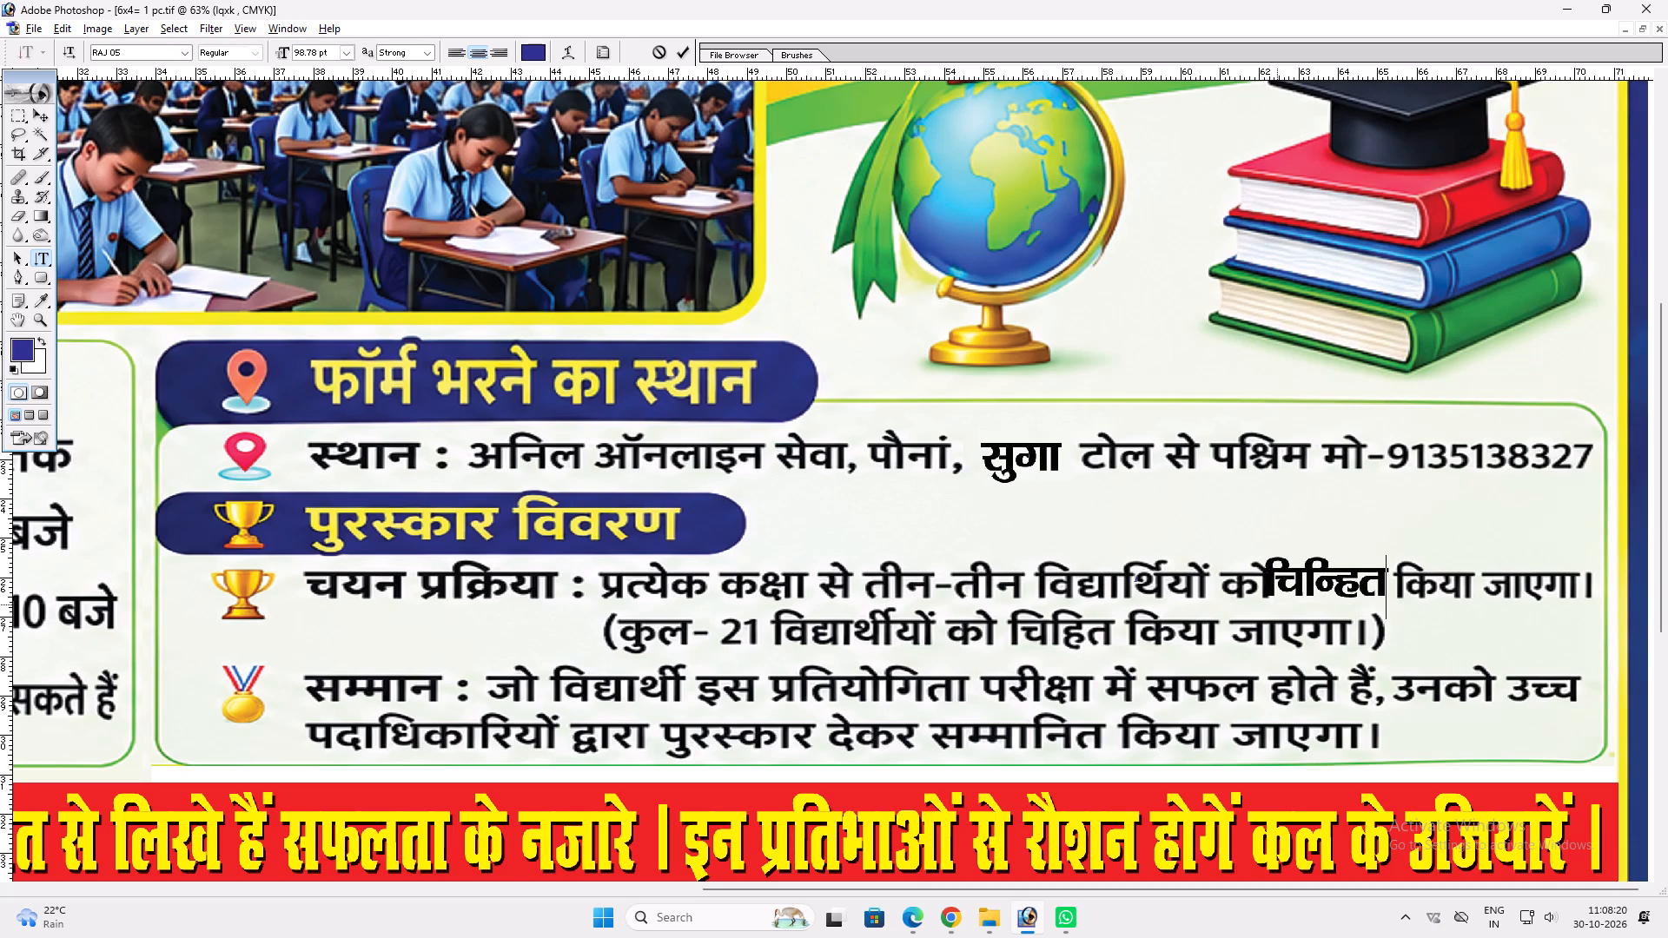
key(Return)
Narrow the word चिन्हित and fit it into the gap between को and किया जाएगा.
key(v)
shift+drag(1290, 596, 1301, 599)
key(ctrl+t)
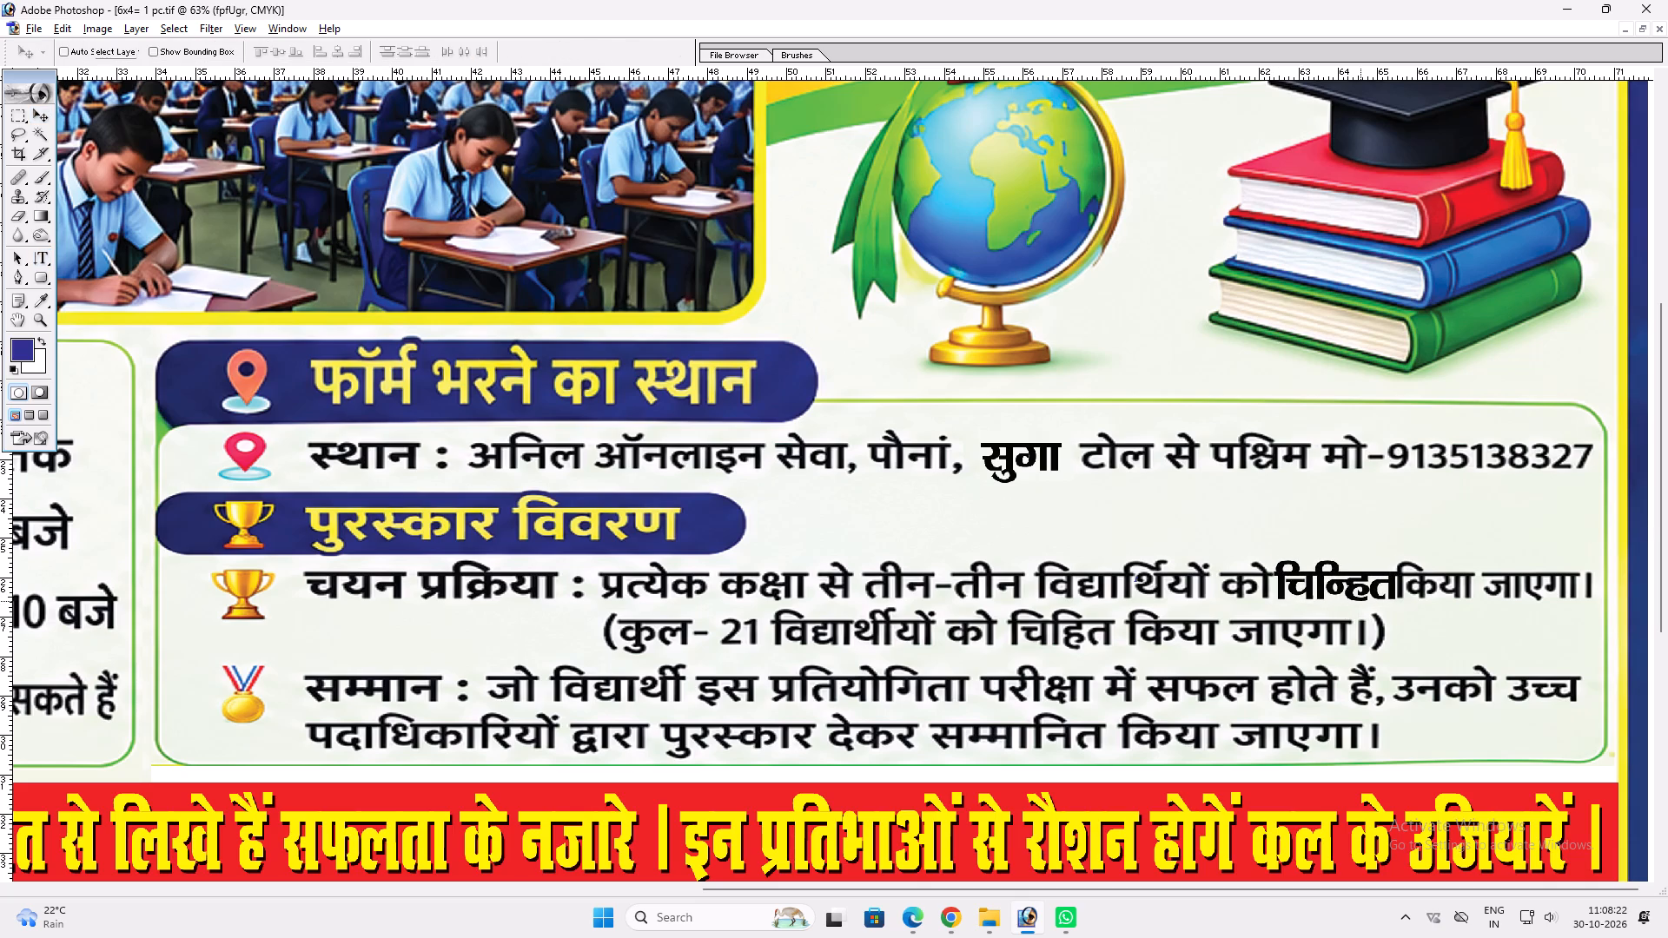
alt+shift+click(1392, 581)
key(shift+Return)
key(v)
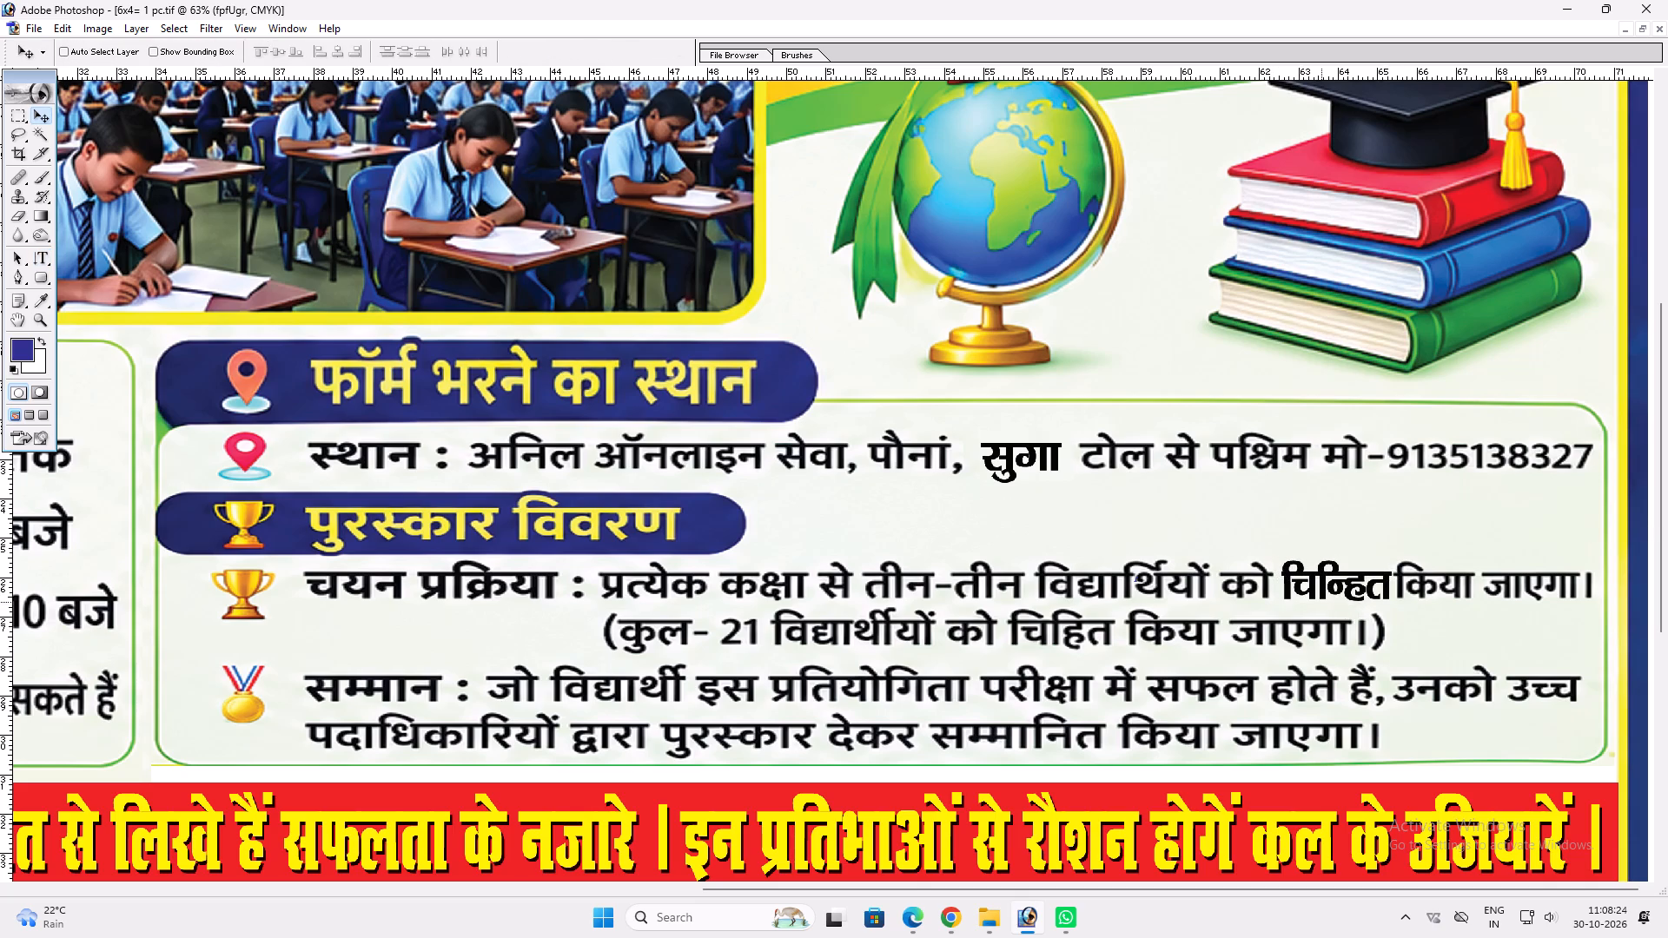
click(1312, 604)
Change सुगा back to सुग्गा in the form-filling location line.
key(t)
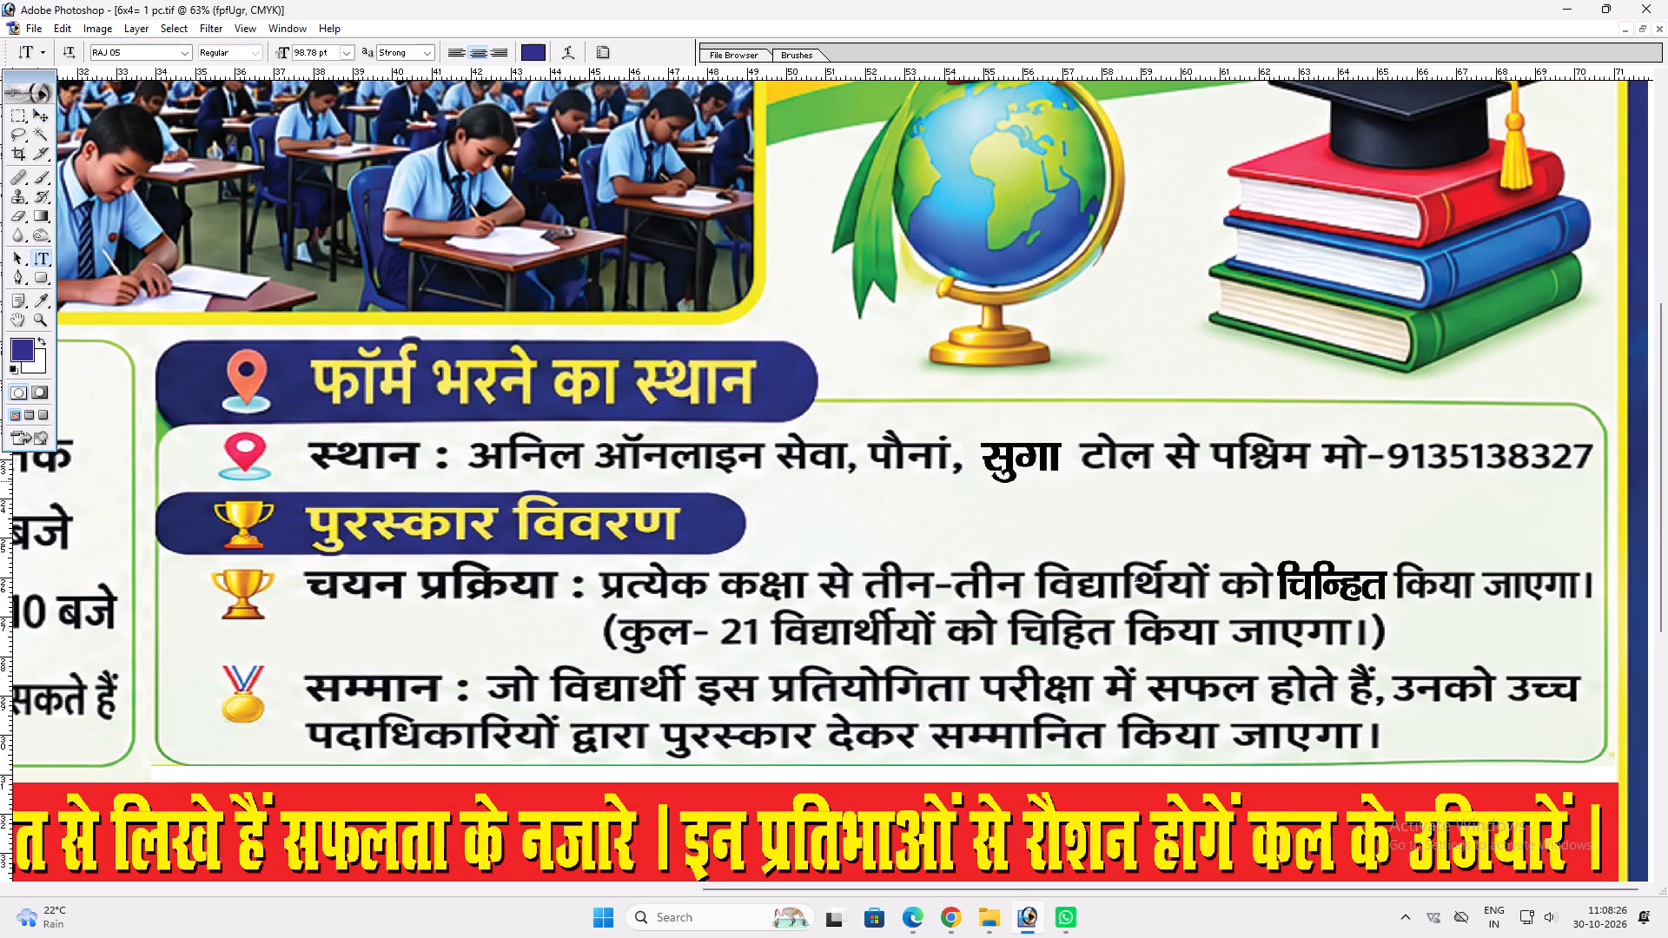
click(1044, 444)
key(ctrl+a)
click(1028, 446)
key(shift+x)
key(Return)
key(v)
key(v)
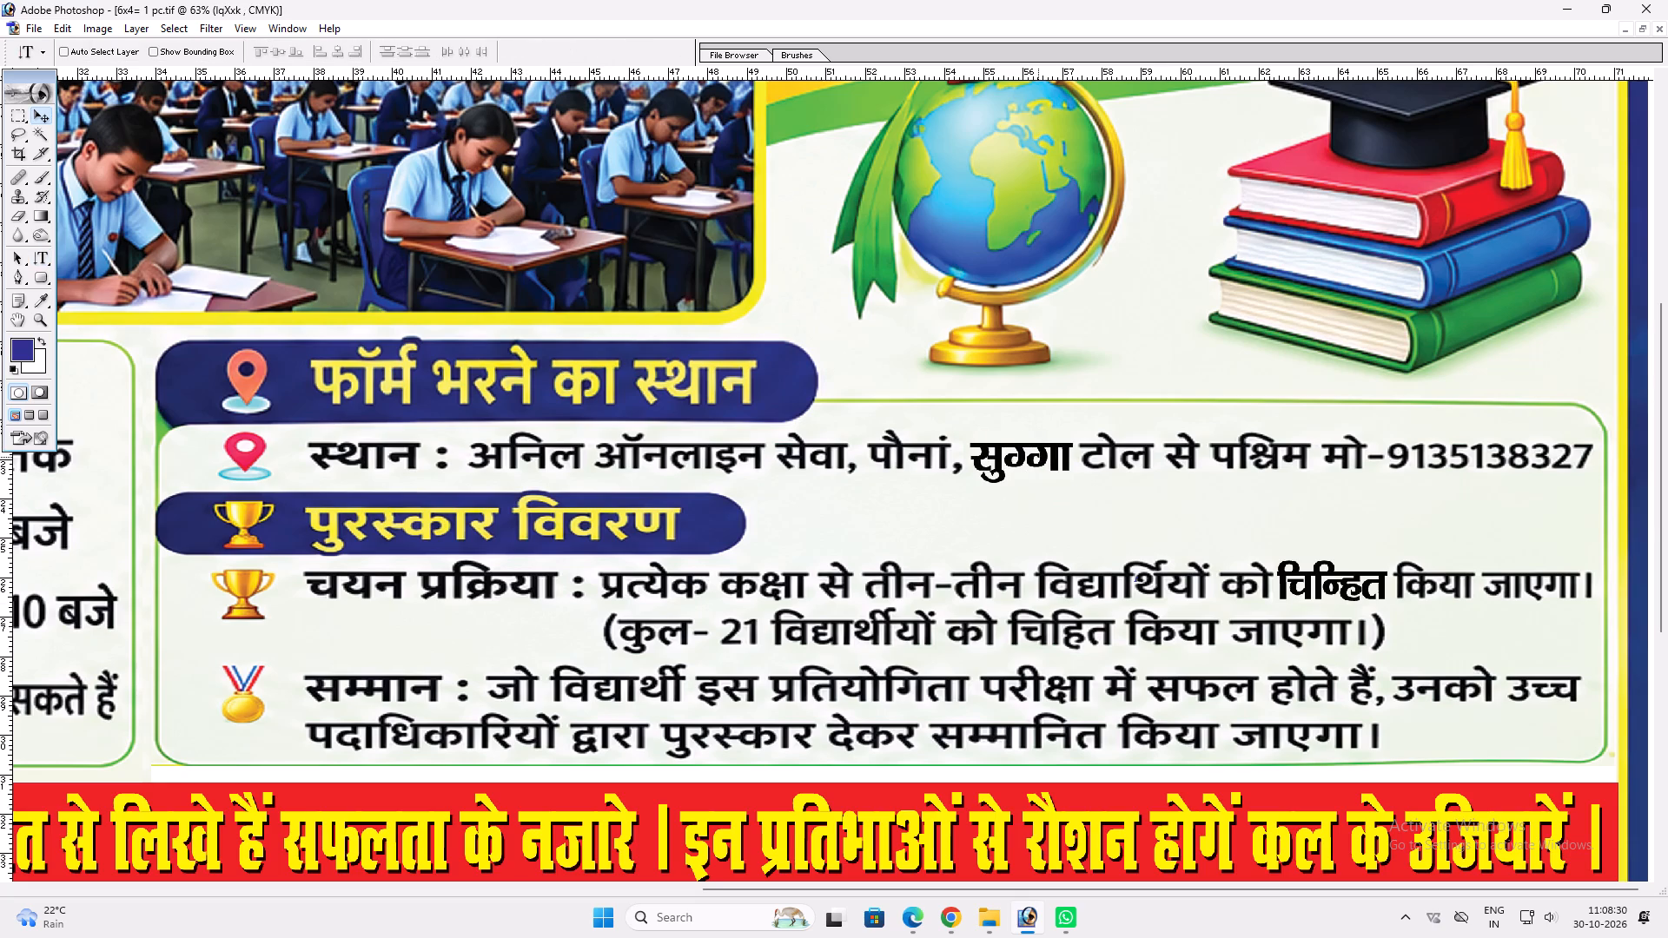
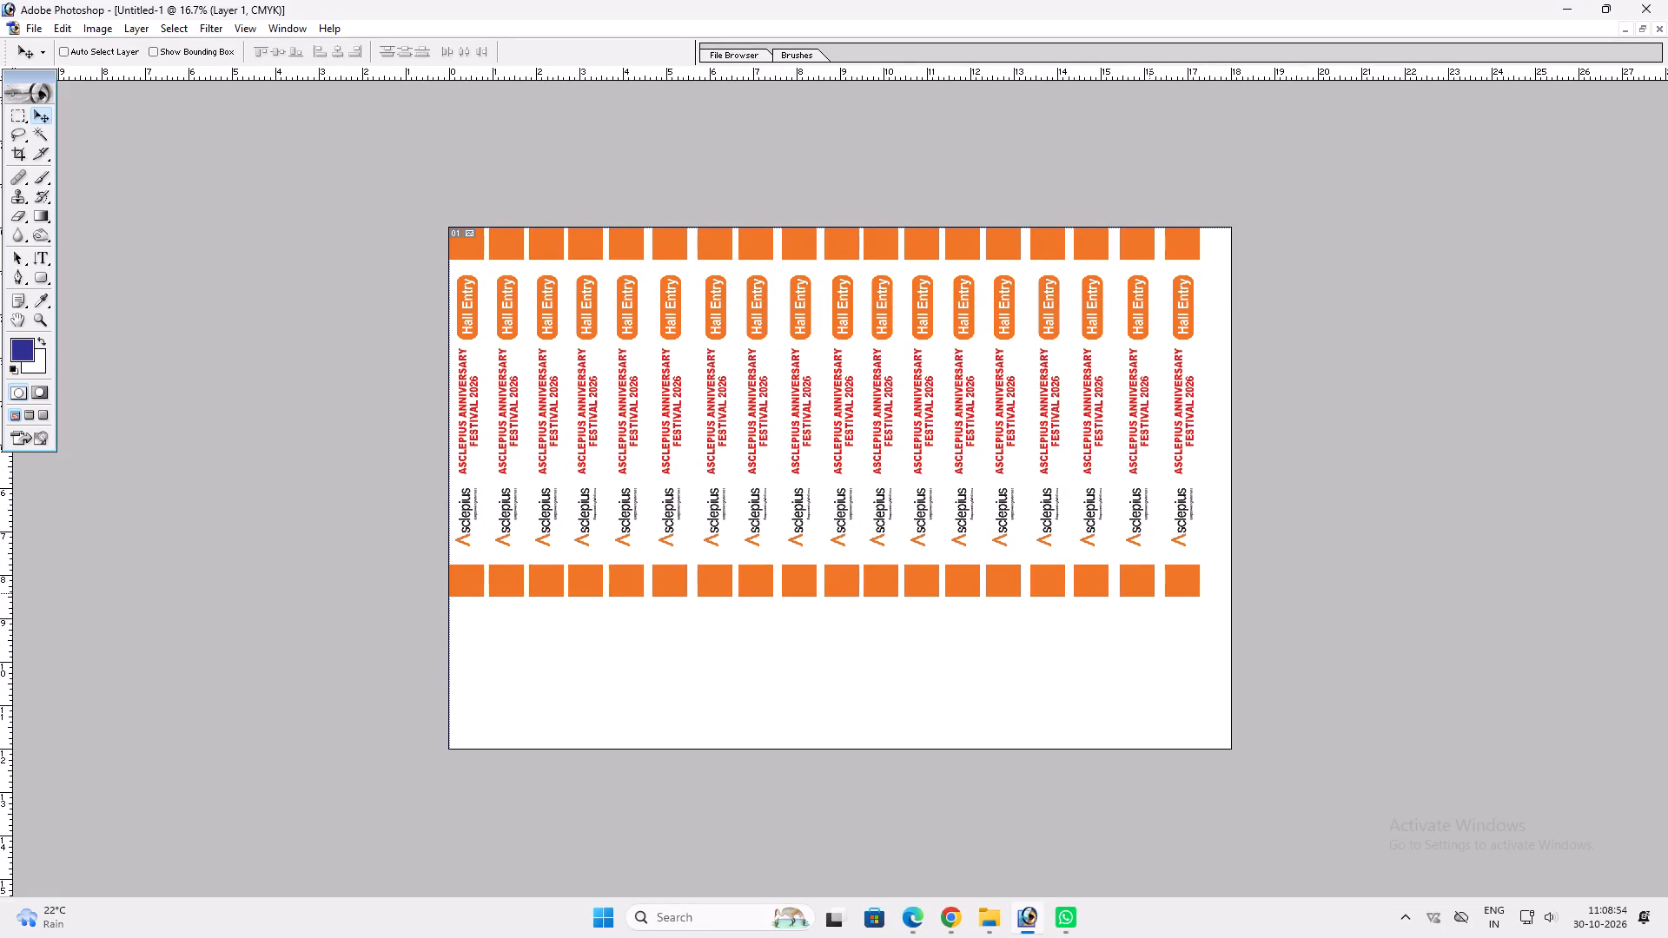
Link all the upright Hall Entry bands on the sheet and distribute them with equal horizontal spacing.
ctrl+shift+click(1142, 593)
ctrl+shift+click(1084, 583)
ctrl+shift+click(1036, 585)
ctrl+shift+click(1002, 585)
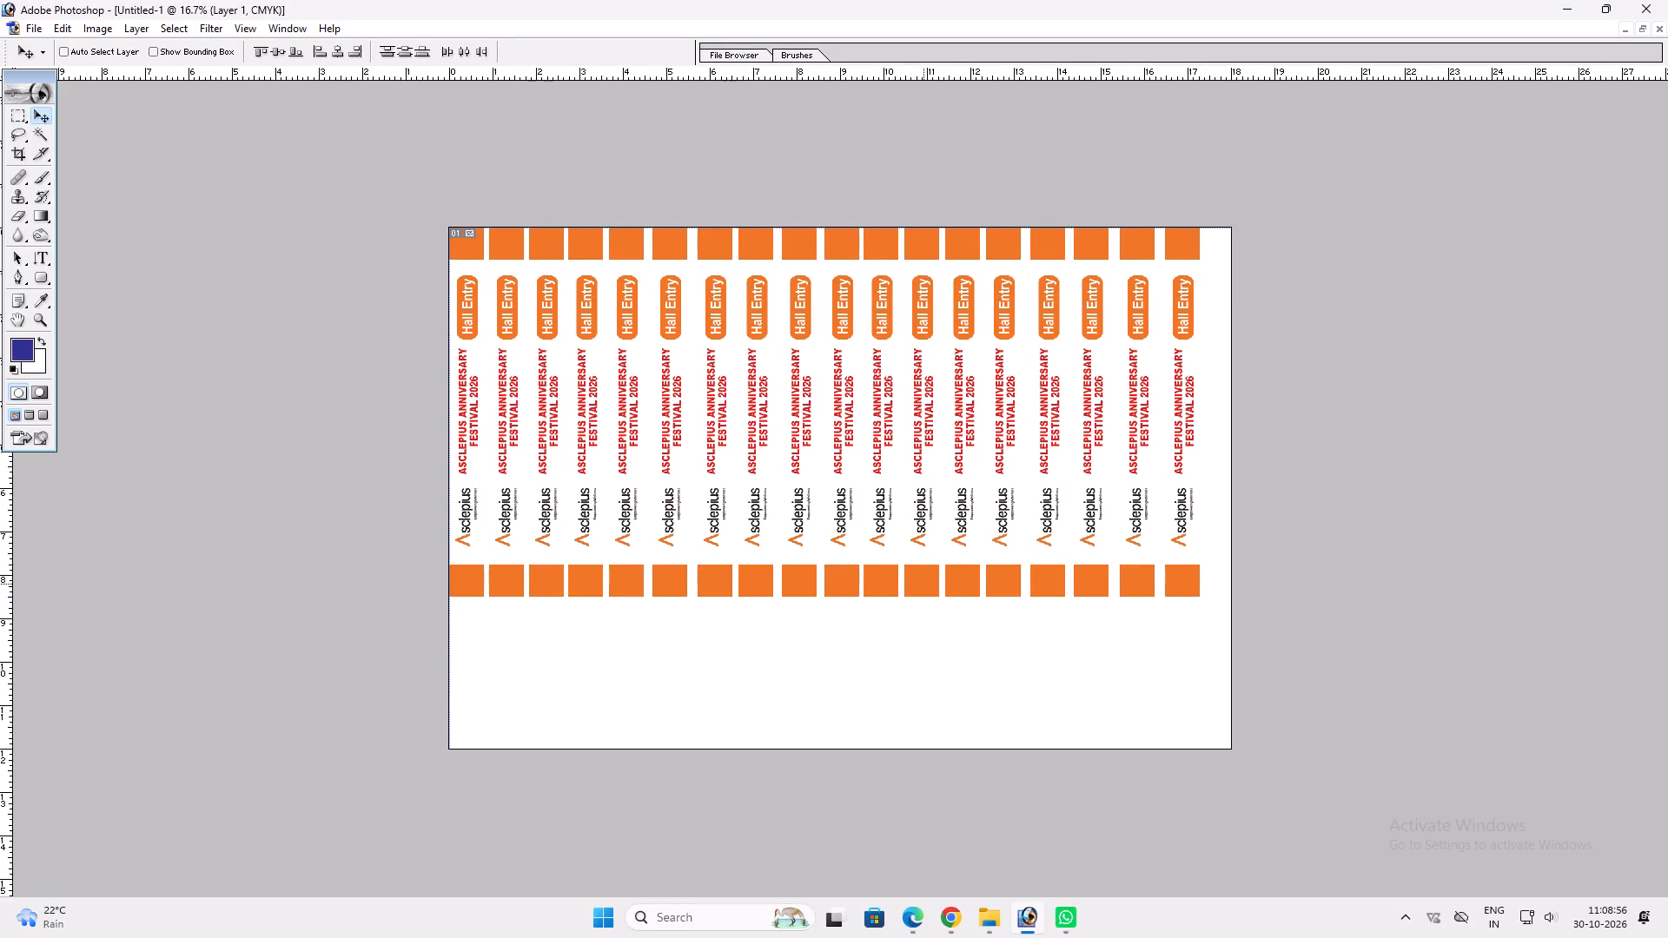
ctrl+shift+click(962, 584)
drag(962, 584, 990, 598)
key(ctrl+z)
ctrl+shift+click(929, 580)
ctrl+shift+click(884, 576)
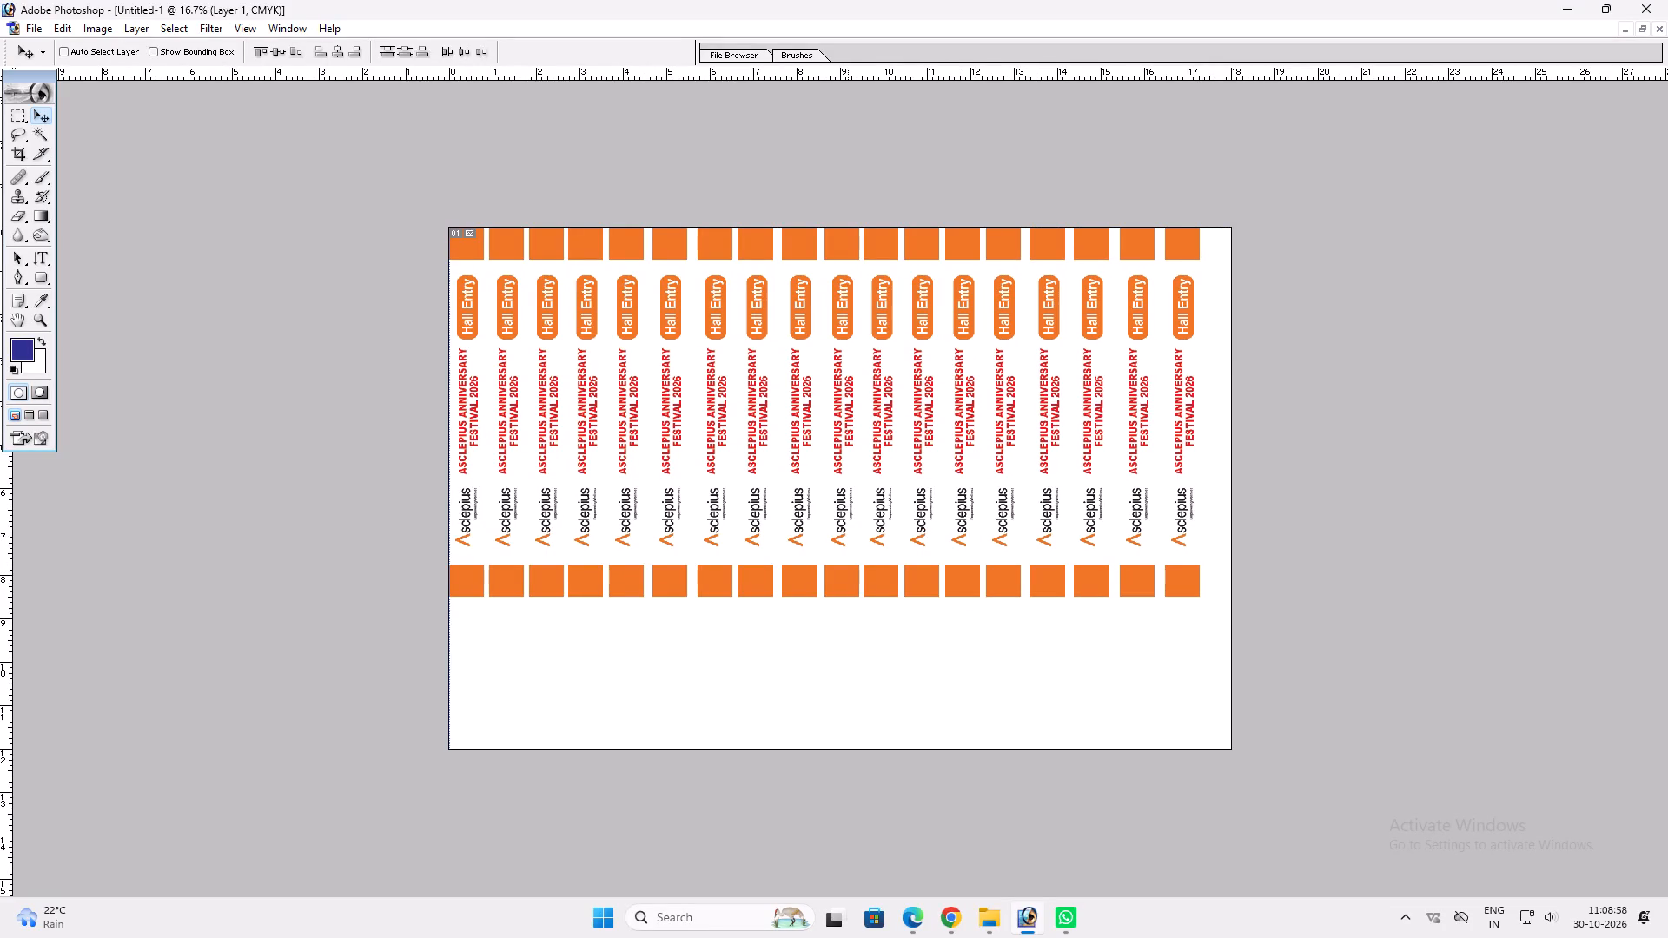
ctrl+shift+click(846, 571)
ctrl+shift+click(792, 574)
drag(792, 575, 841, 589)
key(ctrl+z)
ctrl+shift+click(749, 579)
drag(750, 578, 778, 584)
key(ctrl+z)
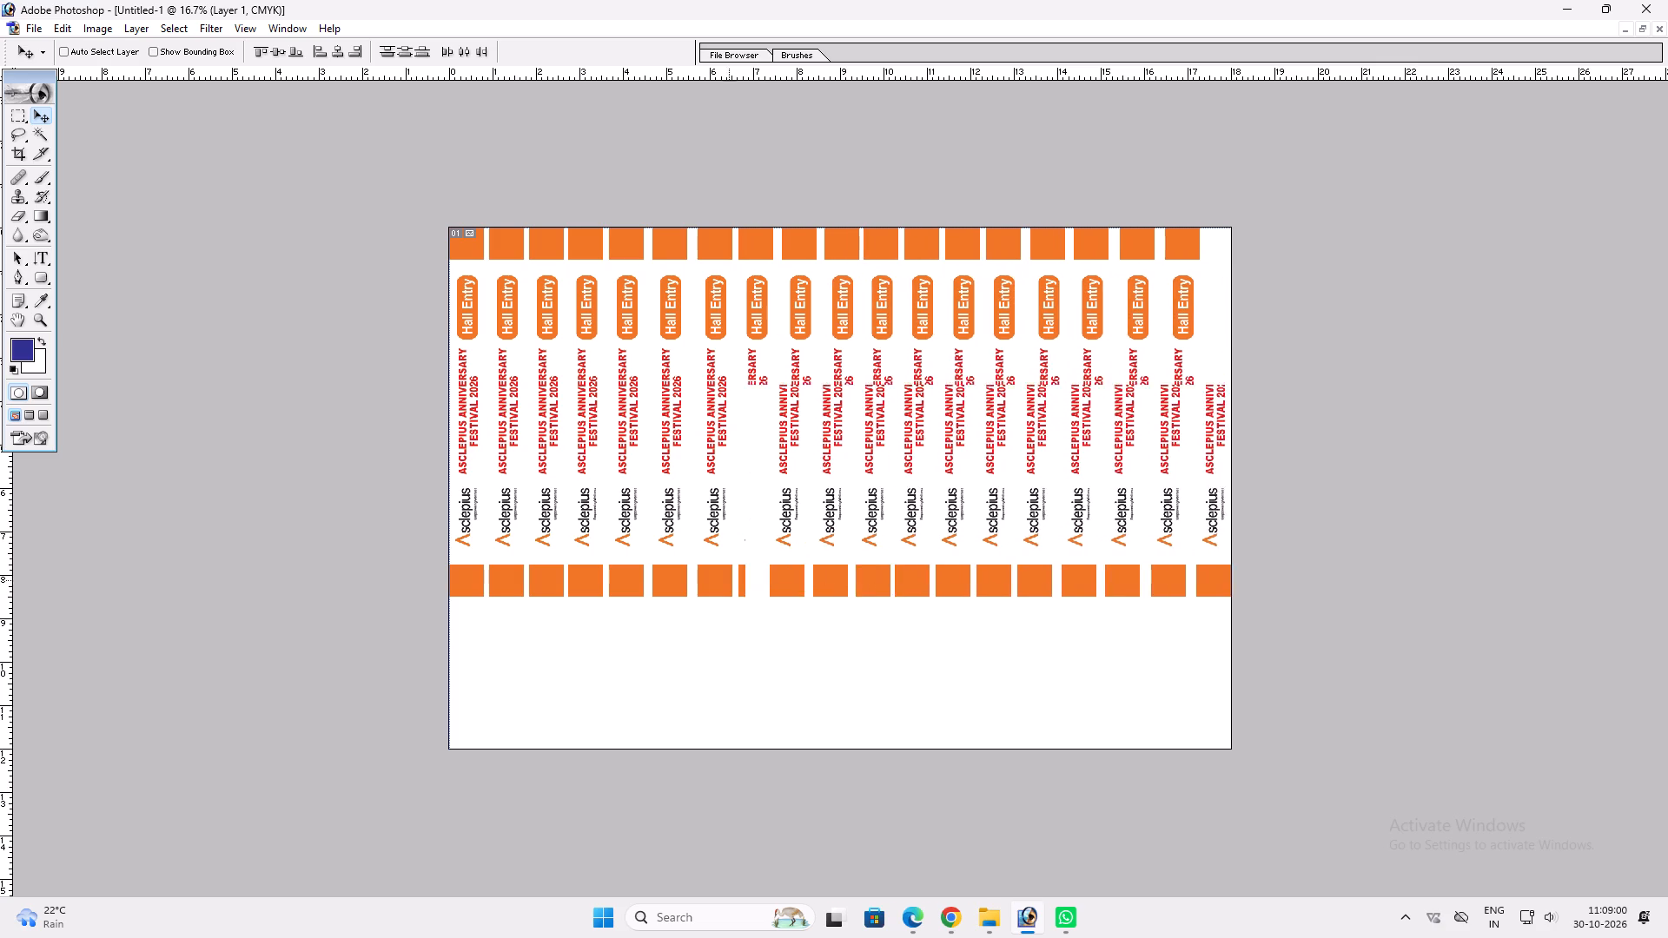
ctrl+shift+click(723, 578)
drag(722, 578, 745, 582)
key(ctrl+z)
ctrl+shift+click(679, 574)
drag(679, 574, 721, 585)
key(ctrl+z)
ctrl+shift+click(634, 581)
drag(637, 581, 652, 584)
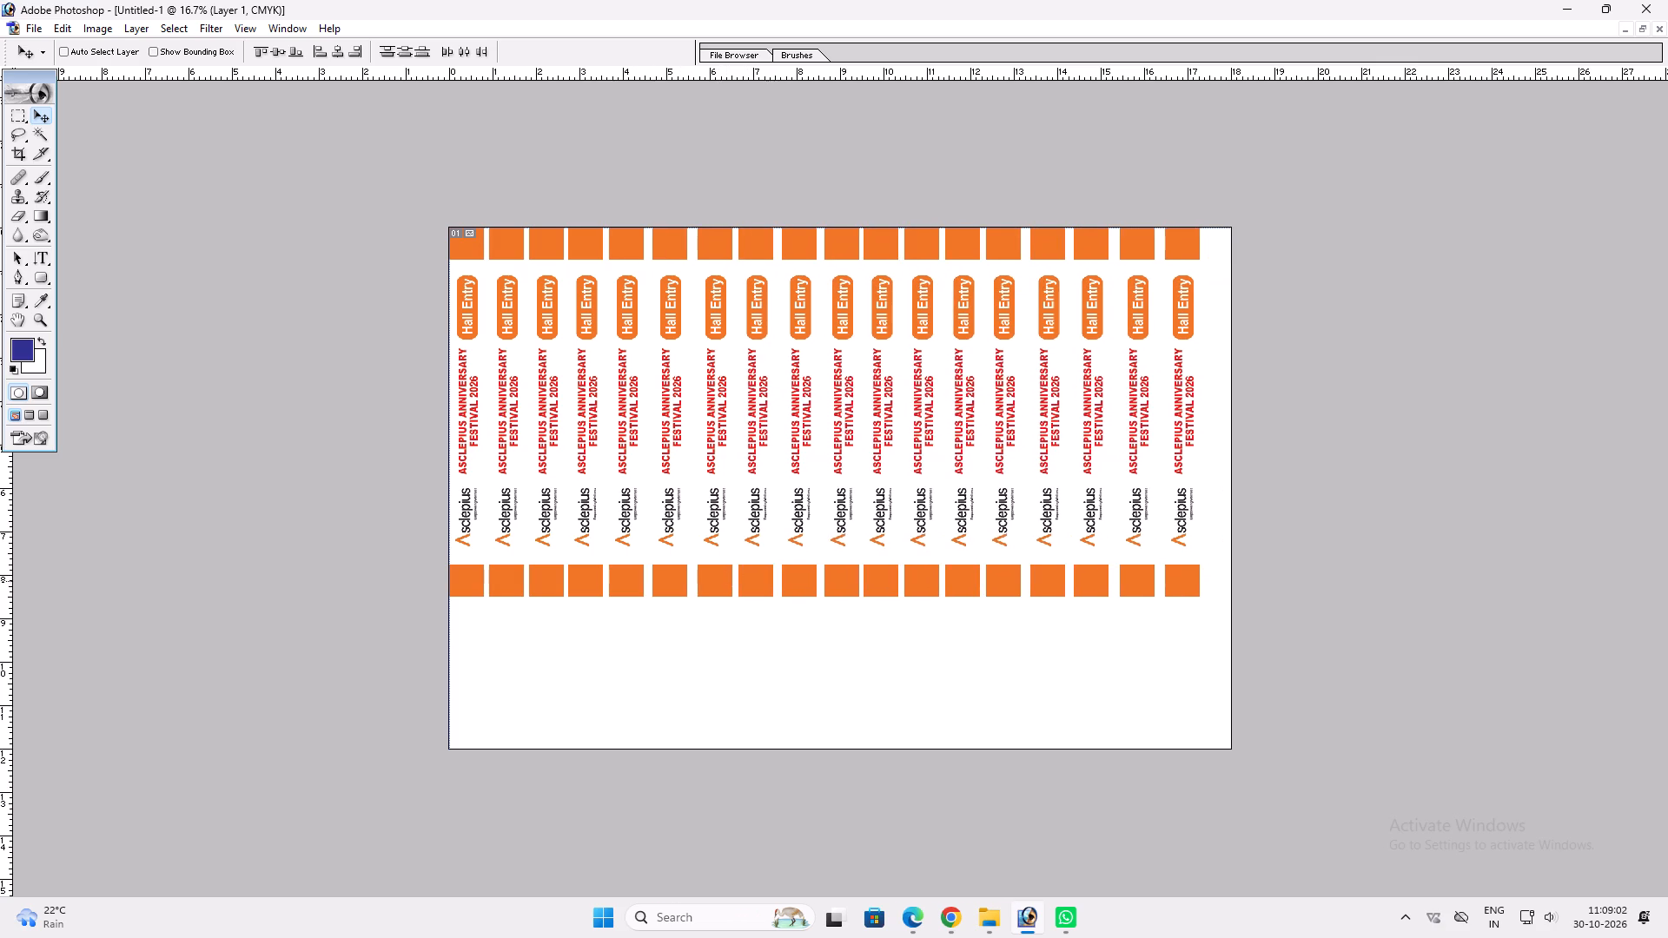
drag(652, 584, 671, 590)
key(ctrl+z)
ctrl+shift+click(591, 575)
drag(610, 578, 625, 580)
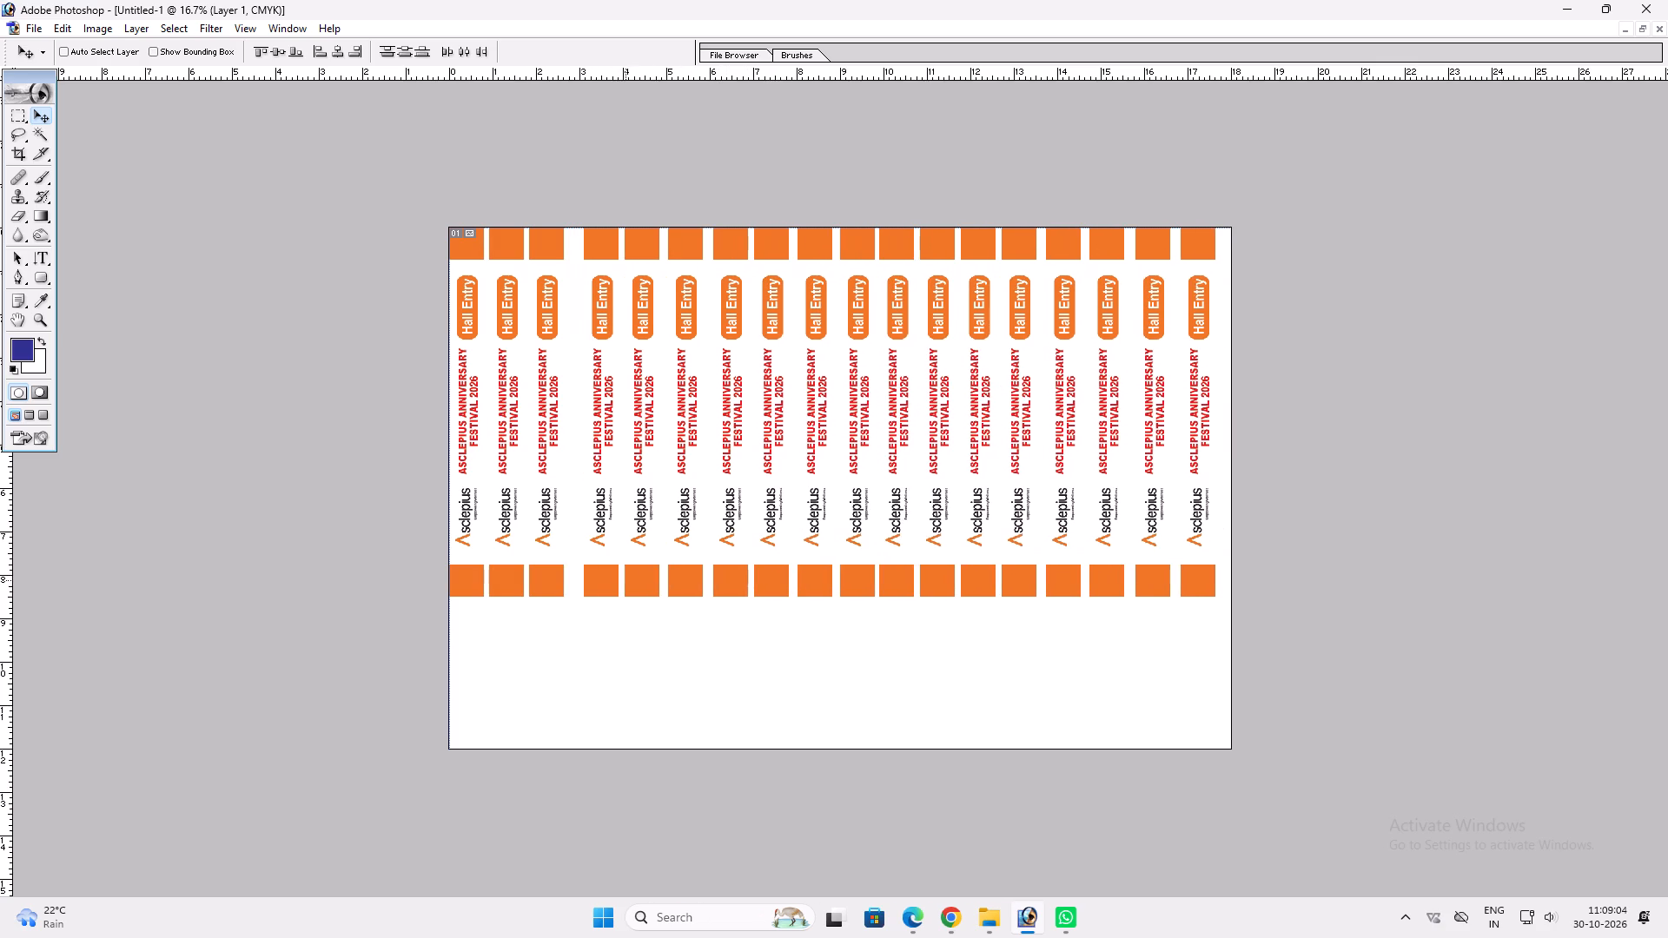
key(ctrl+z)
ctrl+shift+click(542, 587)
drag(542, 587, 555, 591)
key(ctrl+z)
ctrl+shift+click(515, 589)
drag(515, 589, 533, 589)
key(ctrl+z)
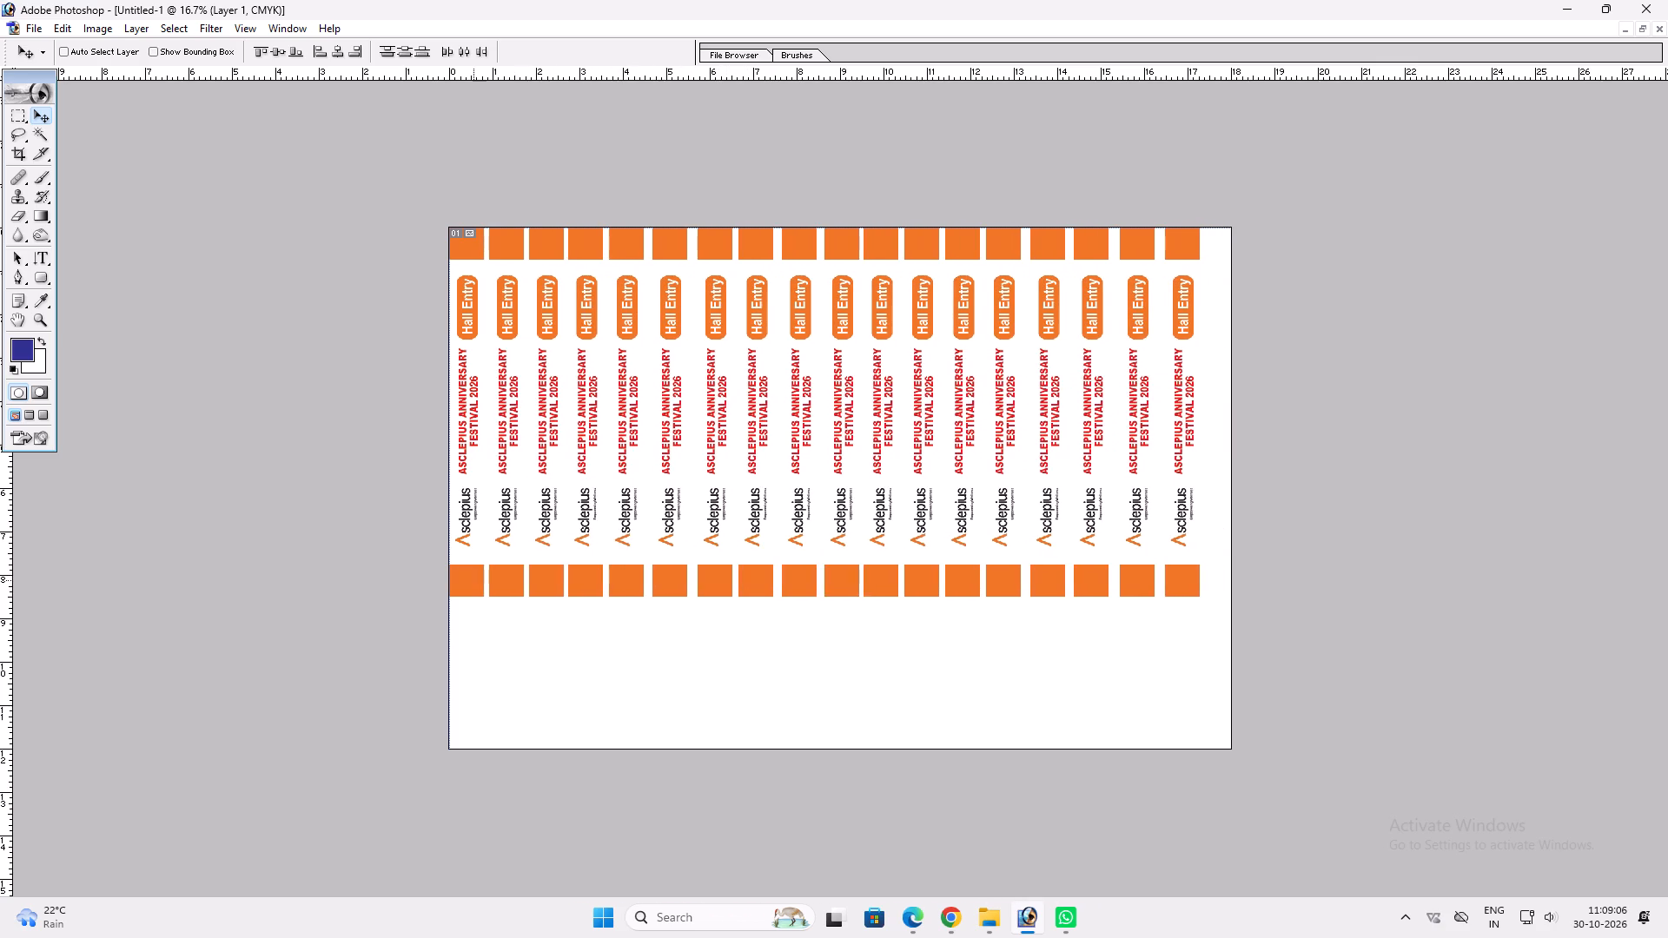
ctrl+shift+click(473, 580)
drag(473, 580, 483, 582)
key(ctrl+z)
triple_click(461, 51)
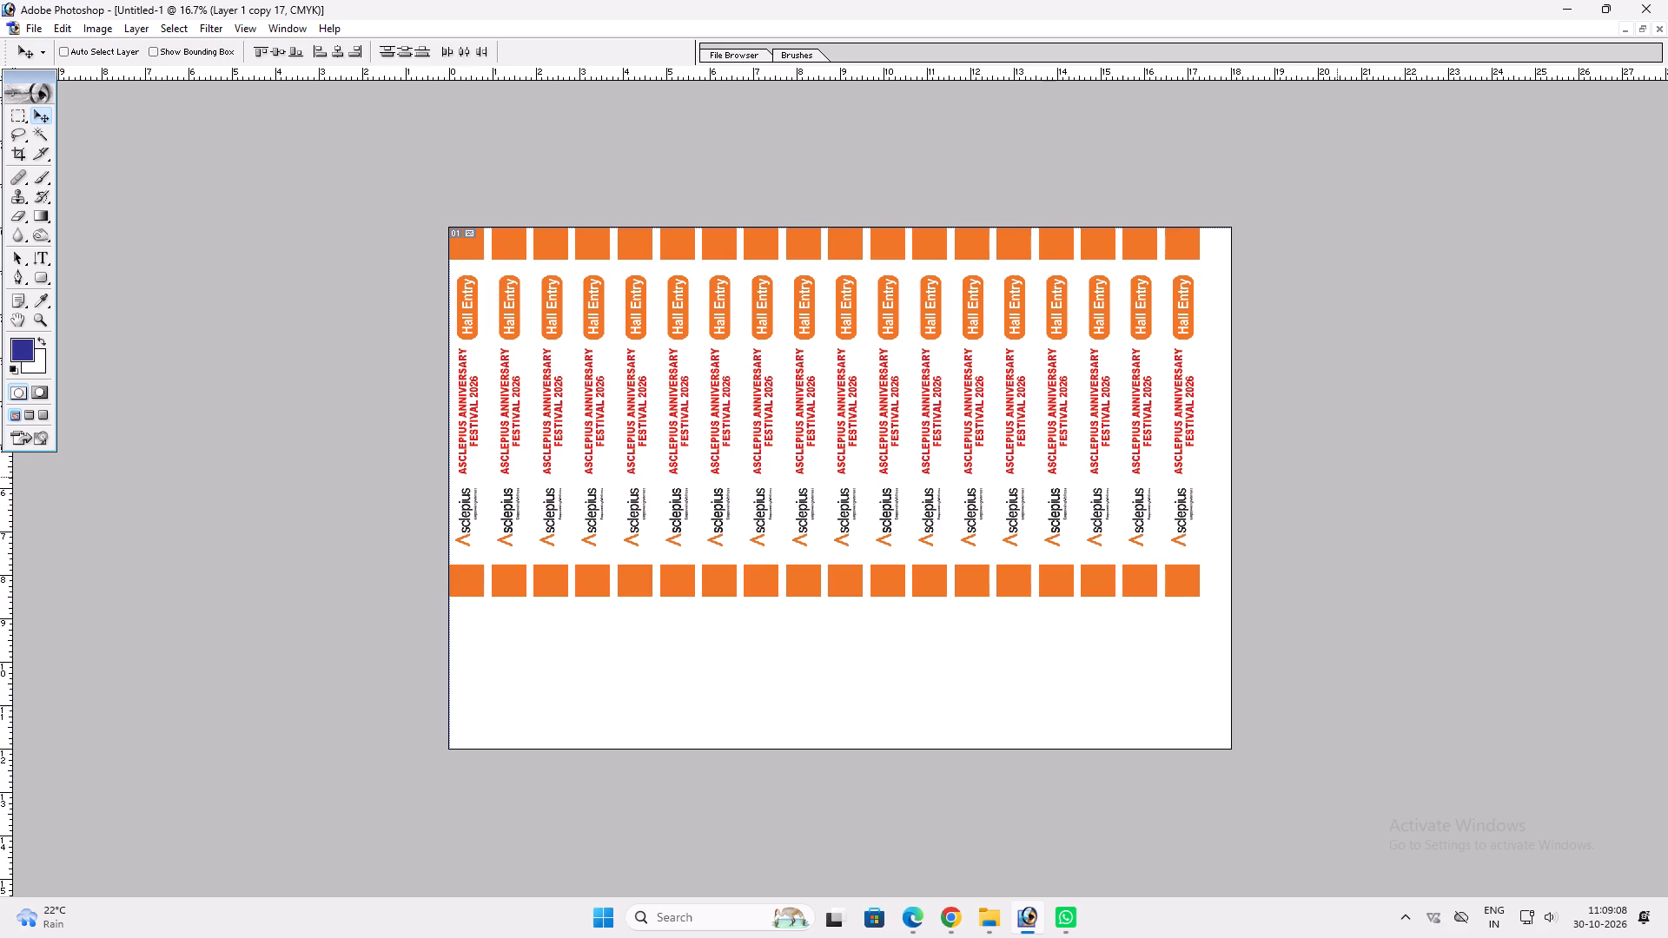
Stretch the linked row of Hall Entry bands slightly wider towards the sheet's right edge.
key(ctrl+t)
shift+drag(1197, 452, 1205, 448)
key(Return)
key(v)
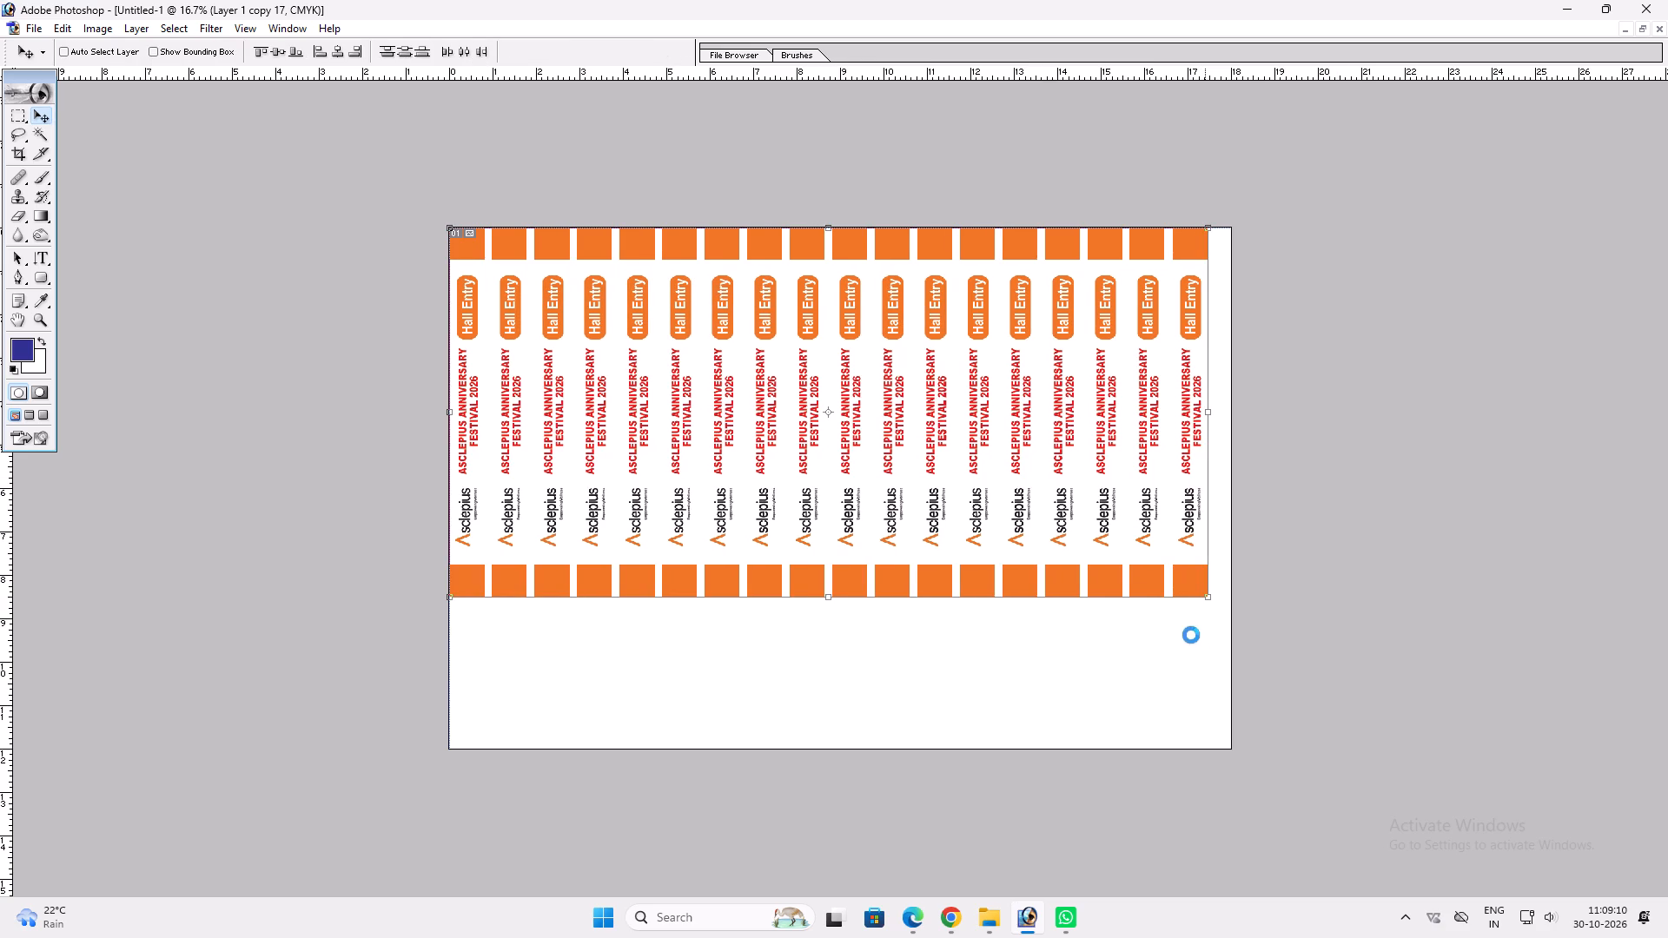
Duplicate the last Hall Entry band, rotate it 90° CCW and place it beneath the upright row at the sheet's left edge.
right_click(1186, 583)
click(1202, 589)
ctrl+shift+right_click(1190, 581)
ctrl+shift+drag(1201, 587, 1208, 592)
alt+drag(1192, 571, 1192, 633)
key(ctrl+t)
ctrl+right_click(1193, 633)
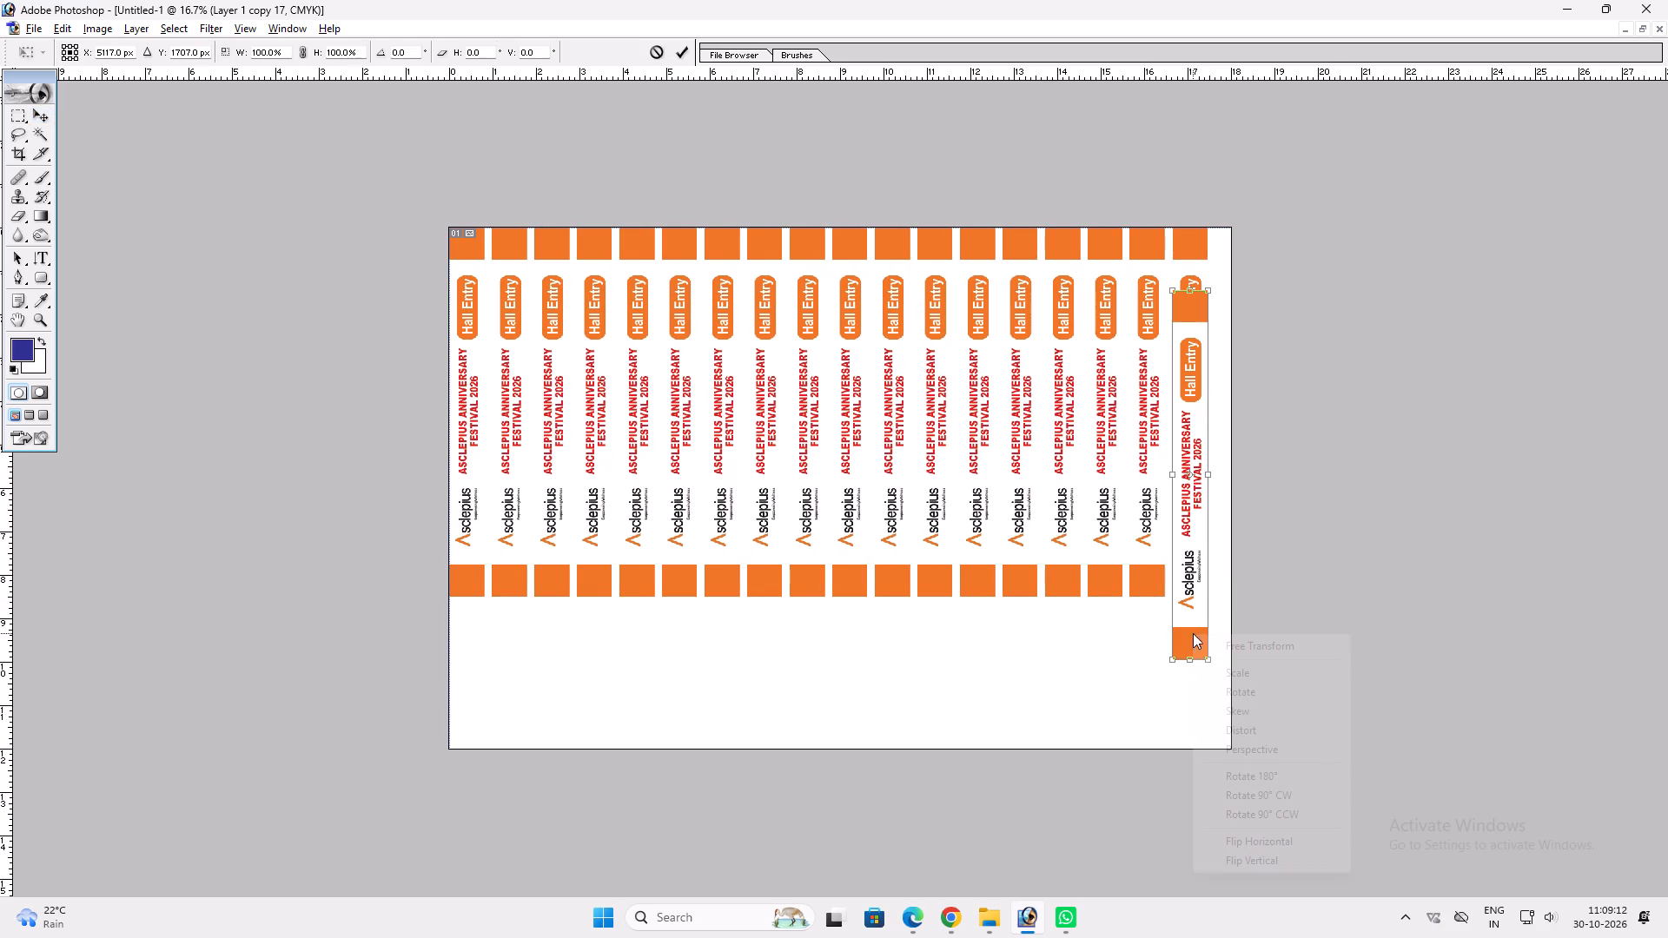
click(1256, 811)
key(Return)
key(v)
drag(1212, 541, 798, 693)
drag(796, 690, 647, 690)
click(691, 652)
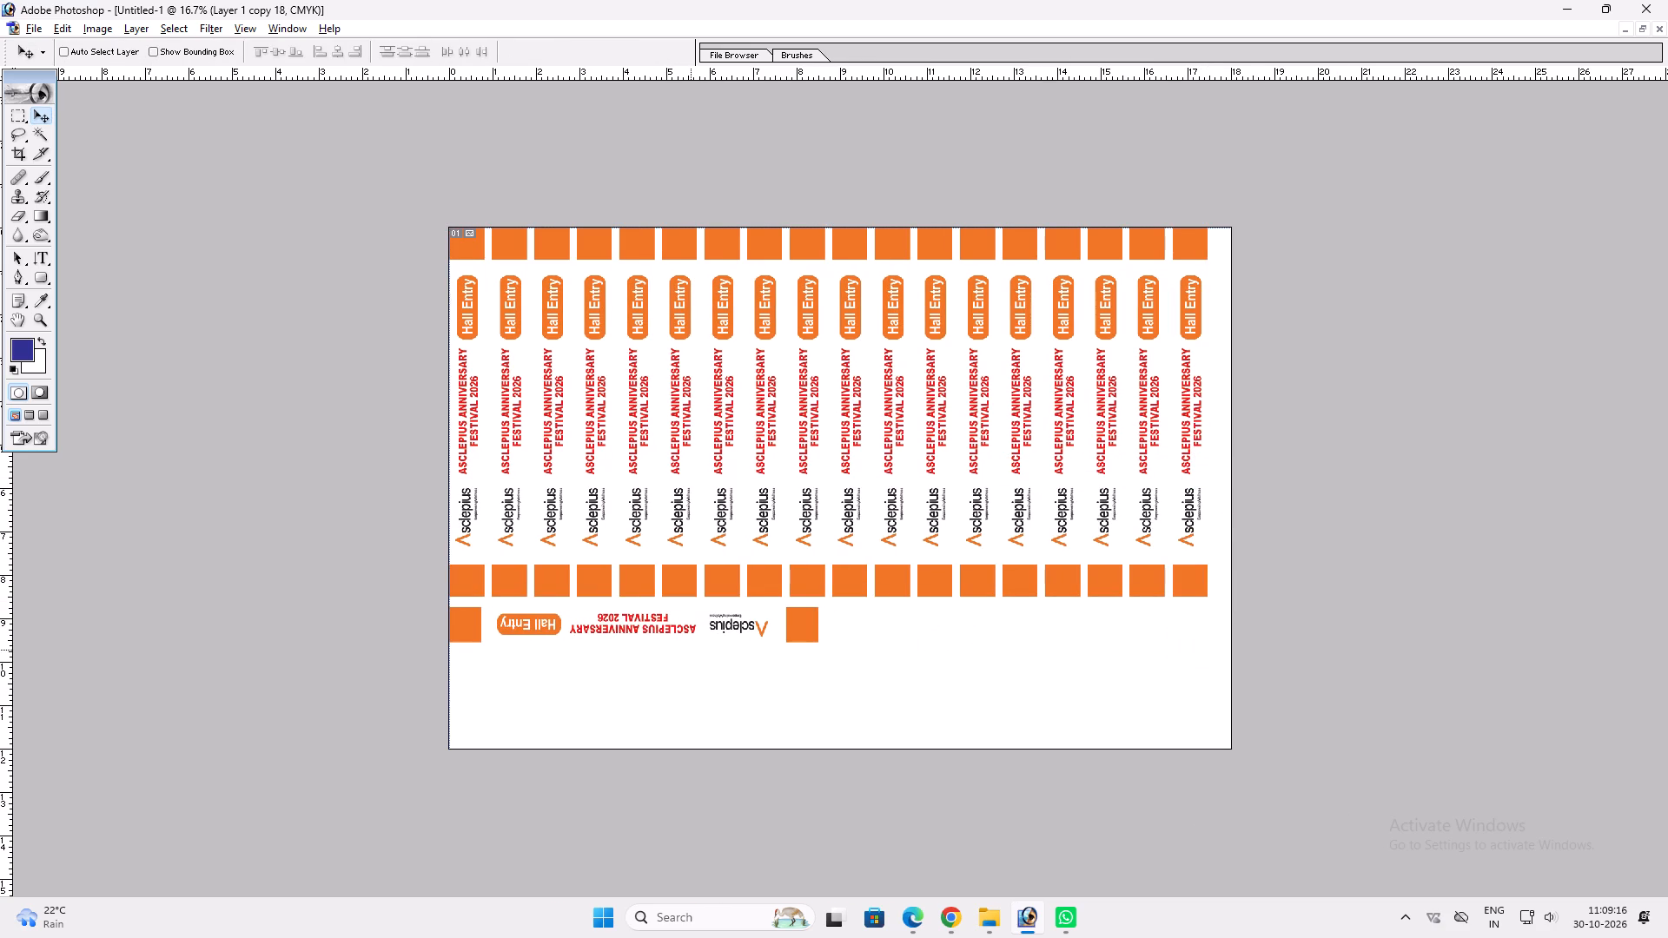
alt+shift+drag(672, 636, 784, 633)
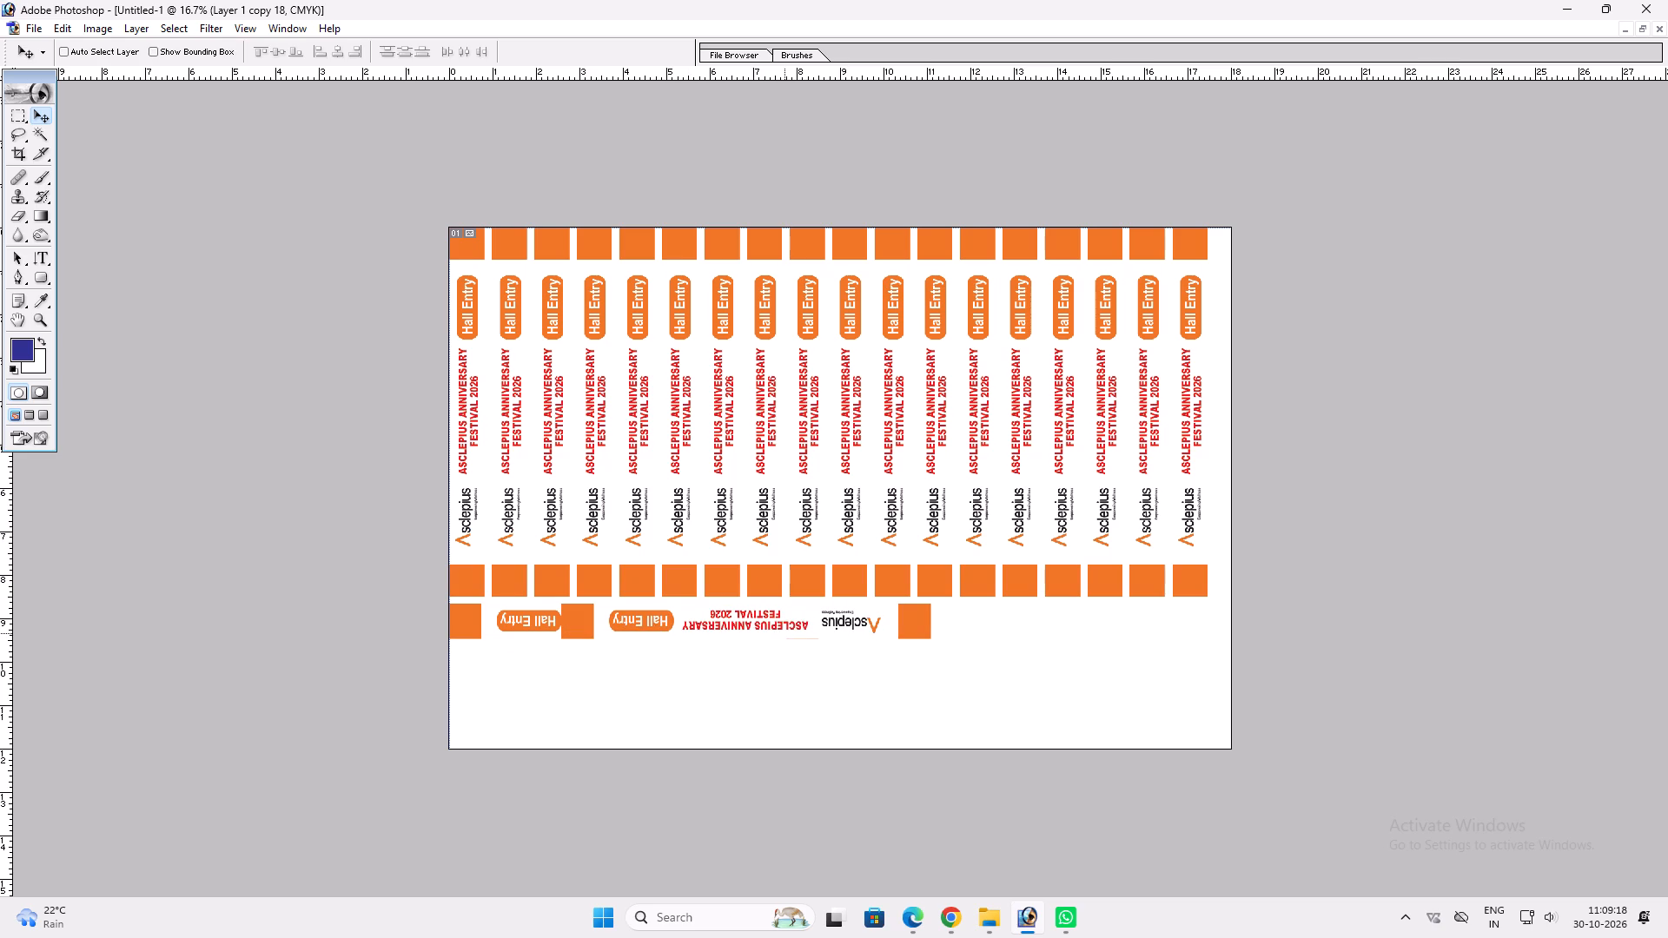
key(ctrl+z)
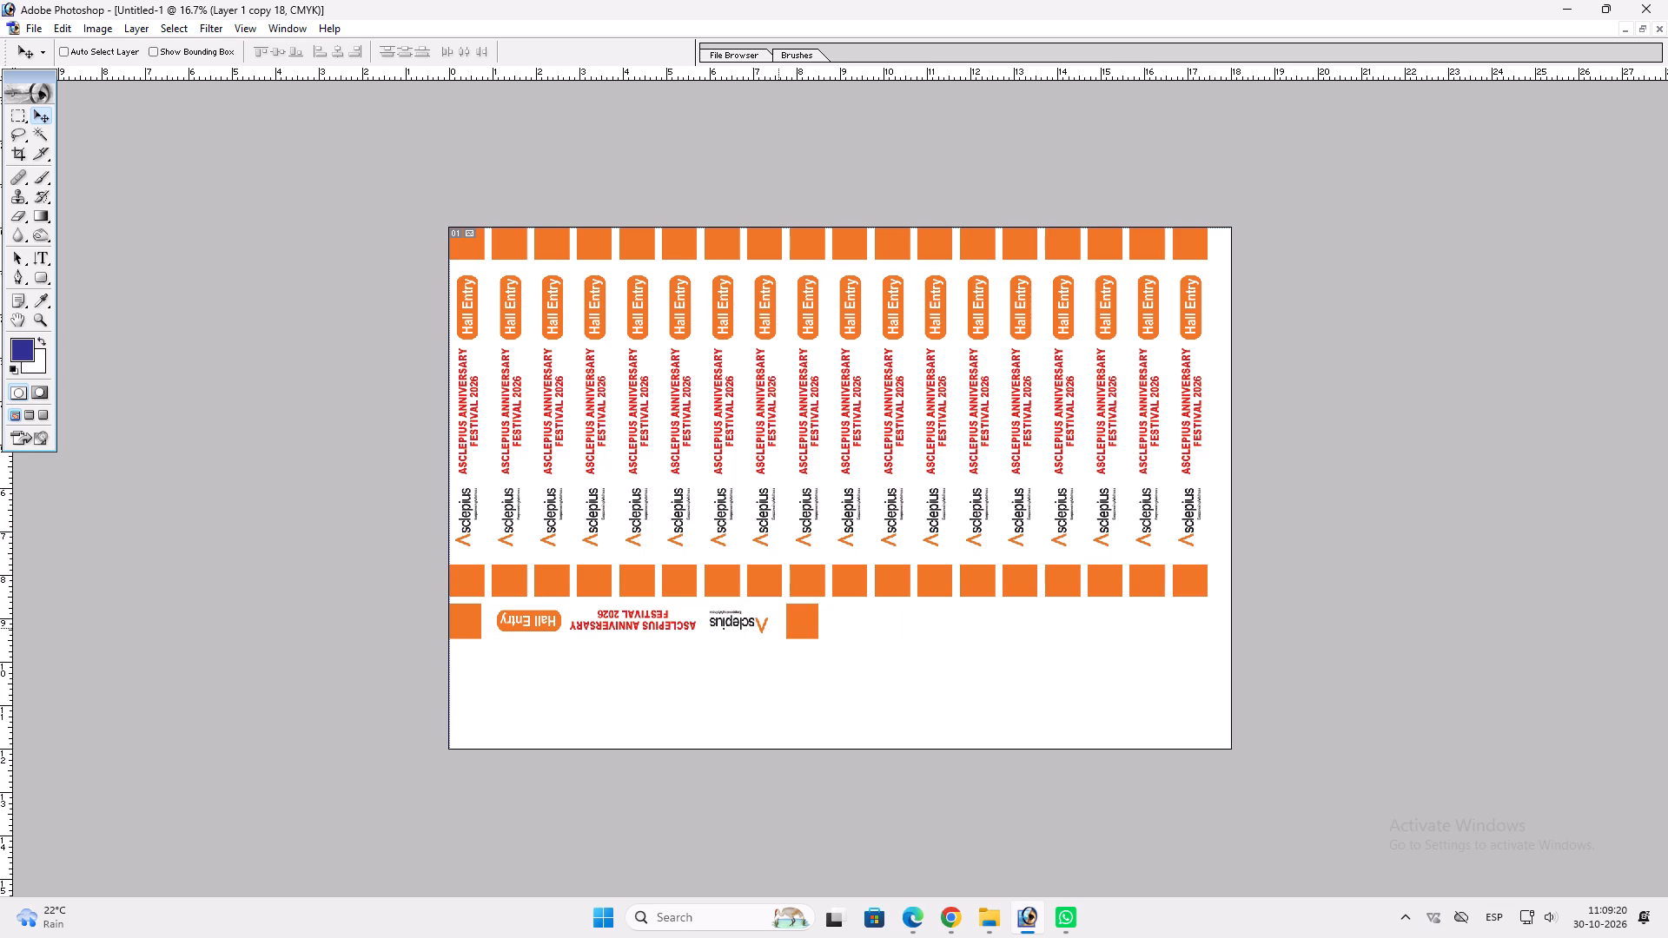
Undo the band edits step by step until only the first seven upright Hall Entry bands remain on the sheet.
key(ctrl+alt+z)
key(ctrl+alt+z)
key(ctrl+alt+z)
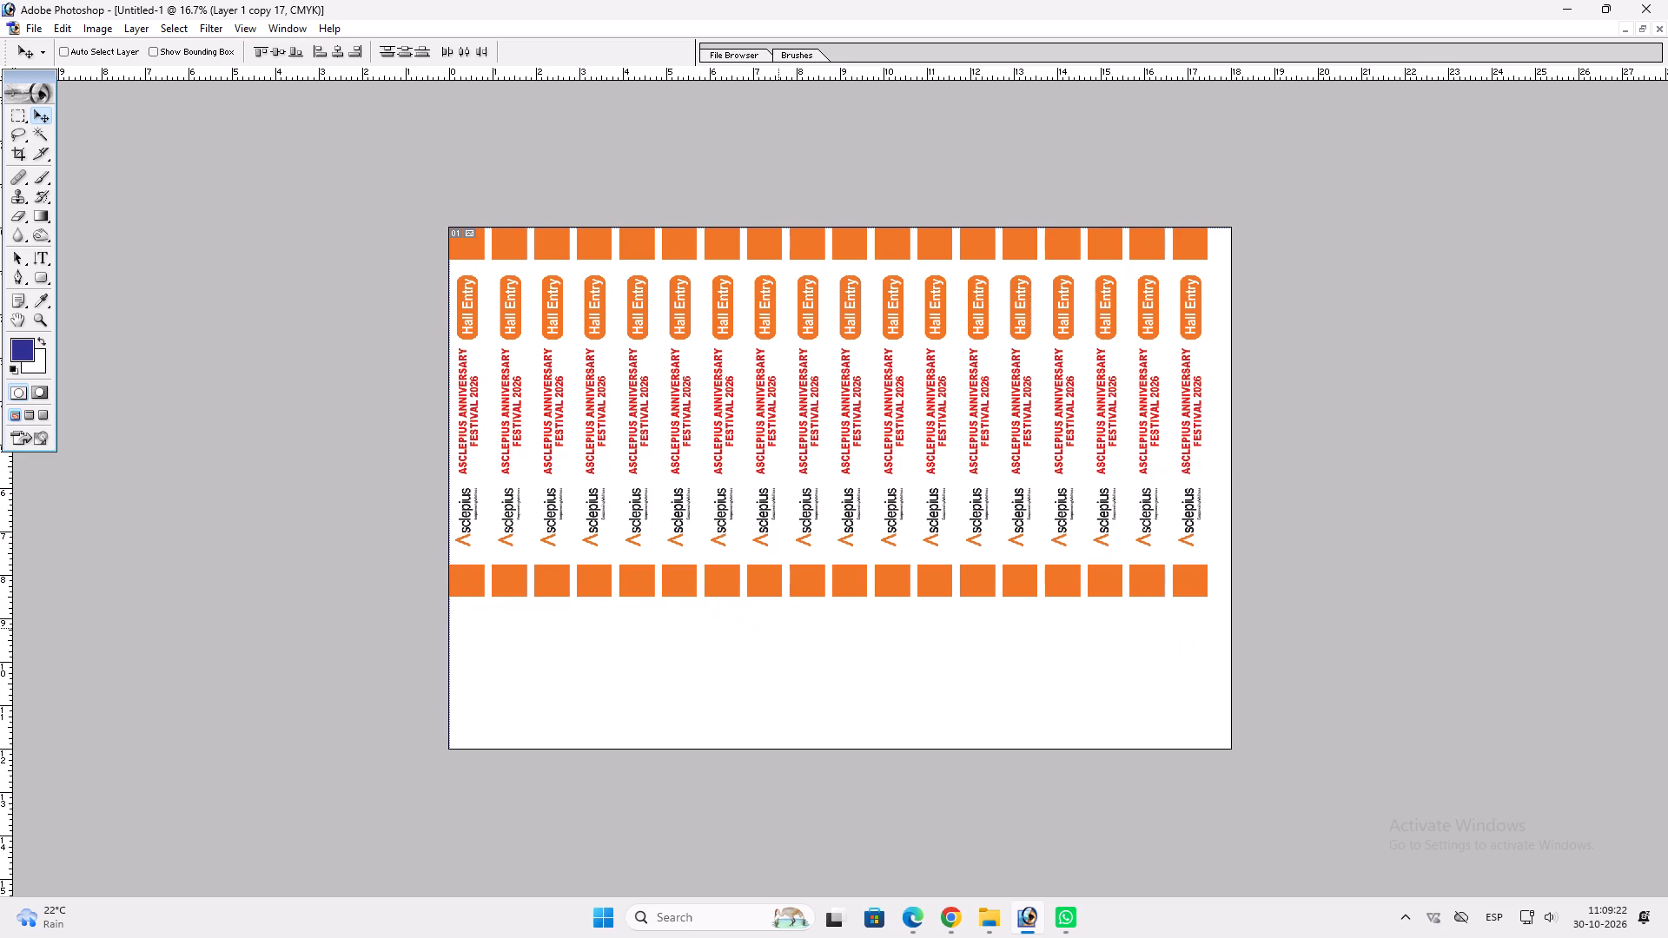
text(fff)
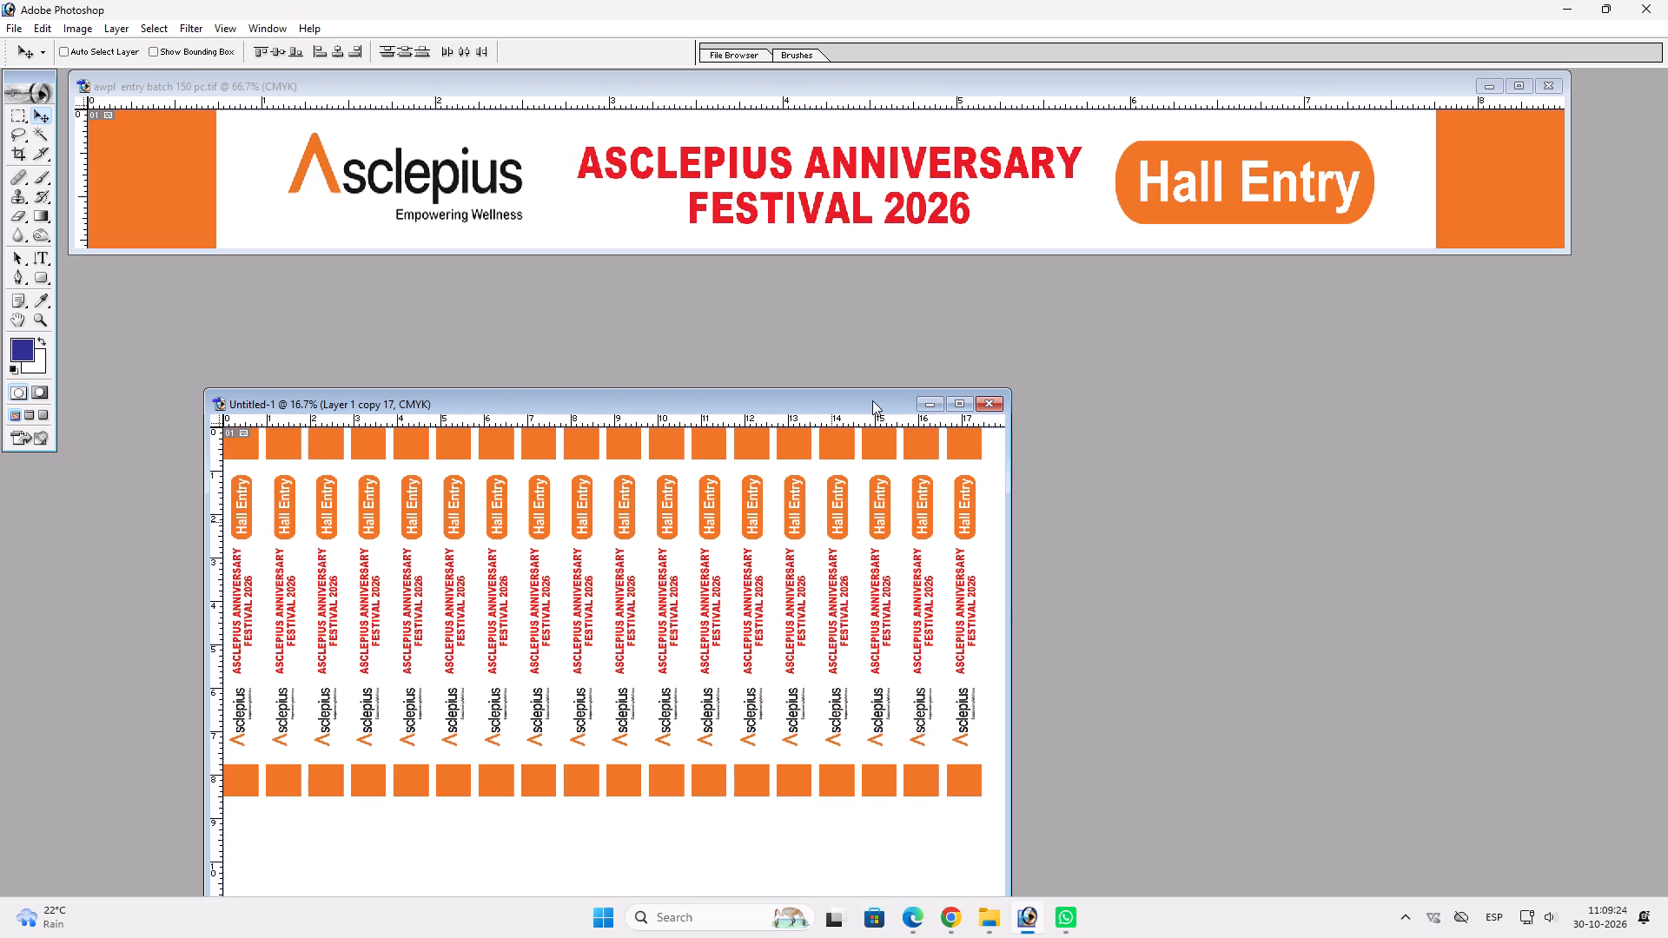
click(967, 407)
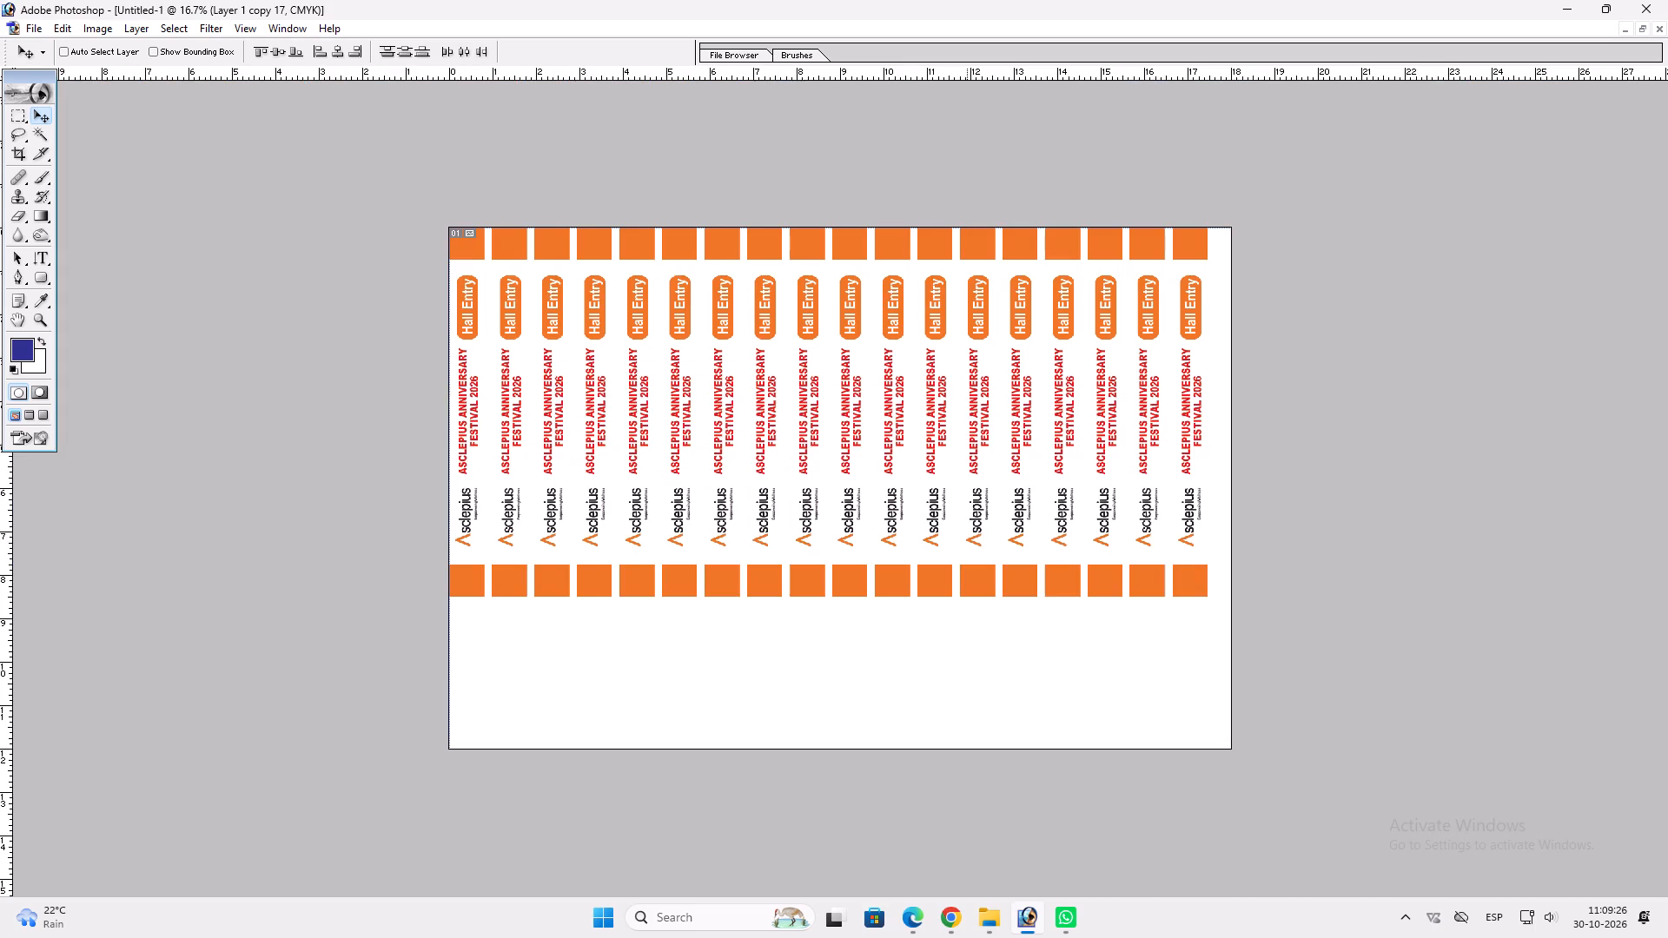
key(ctrl+alt+z)
key(ctrl+alt+z)
key(ctrl+alt+z)
key(ctrl+alt+z)
key(ctrl+alt+z)
key(ctrl+alt+z)
key(ctrl+alt+z)
key(ctrl+alt+z)
key(ctrl+alt+z)
key(ctrl+alt+z)
key(ctrl+alt+z)
key(ctrl+alt+z)
key(ctrl+alt+z)
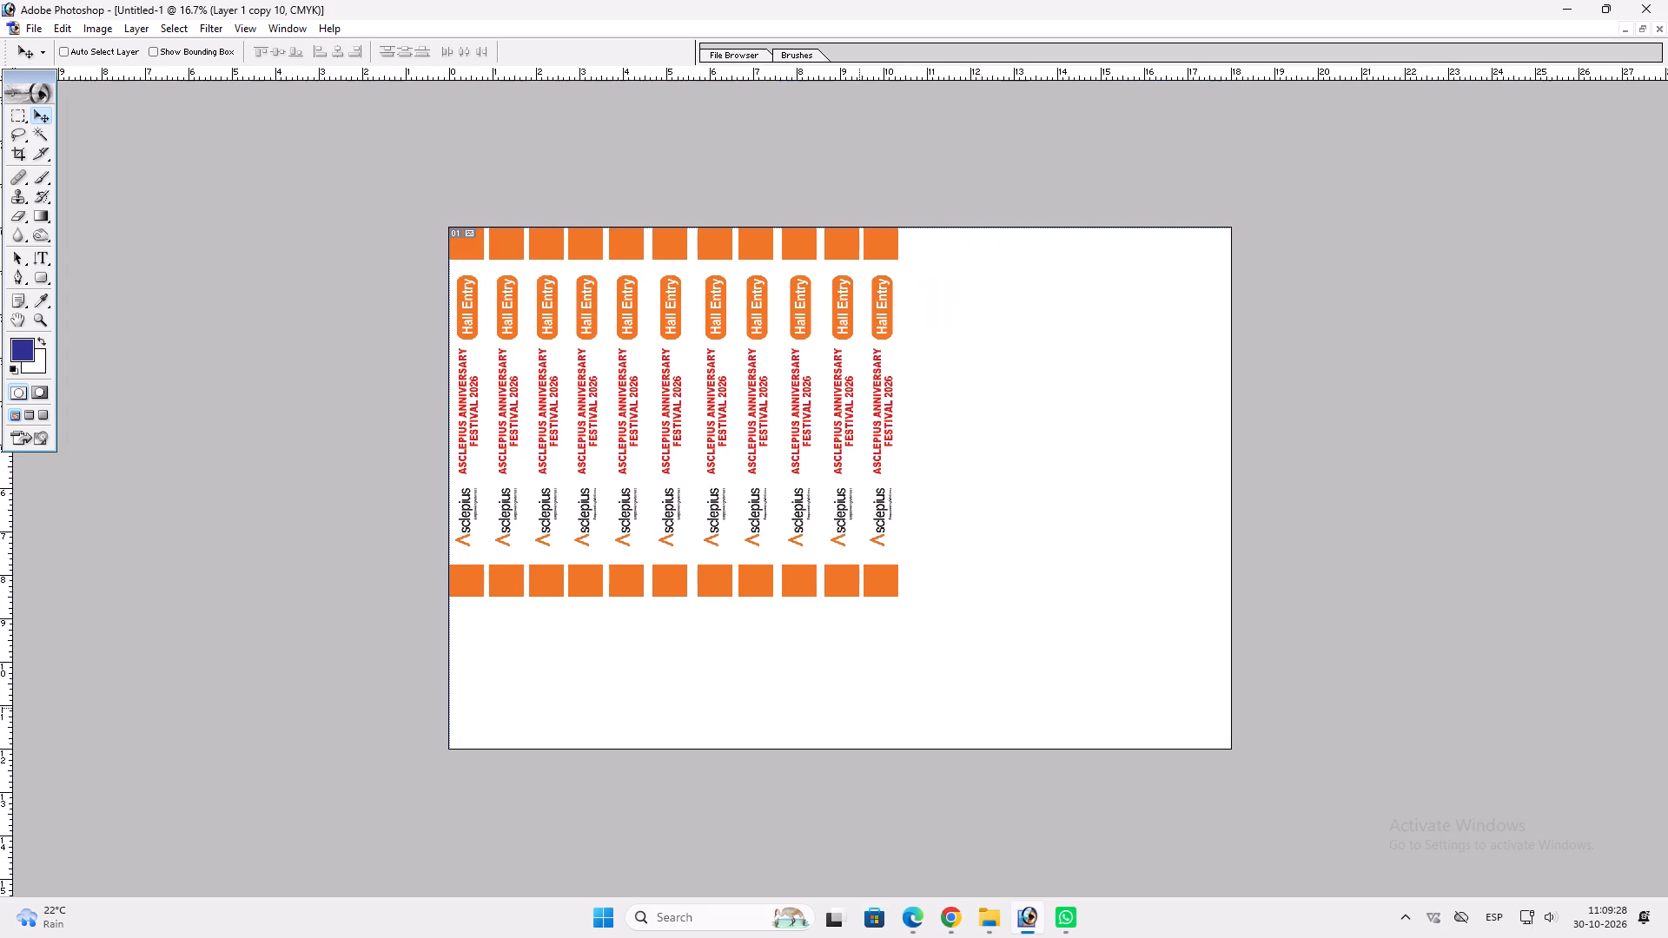
key(ctrl+alt+z)
key(ctrl+alt+z)
key(ctrl+alt+z)
key(ctrl+alt+z)
key(ctrl+alt+z)
key(ctrl+alt+z)
key(ctrl+alt+z)
key(ctrl+alt+z)
key(ctrl+alt+z)
key(ctrl+alt+z)
key(ctrl+alt+z)
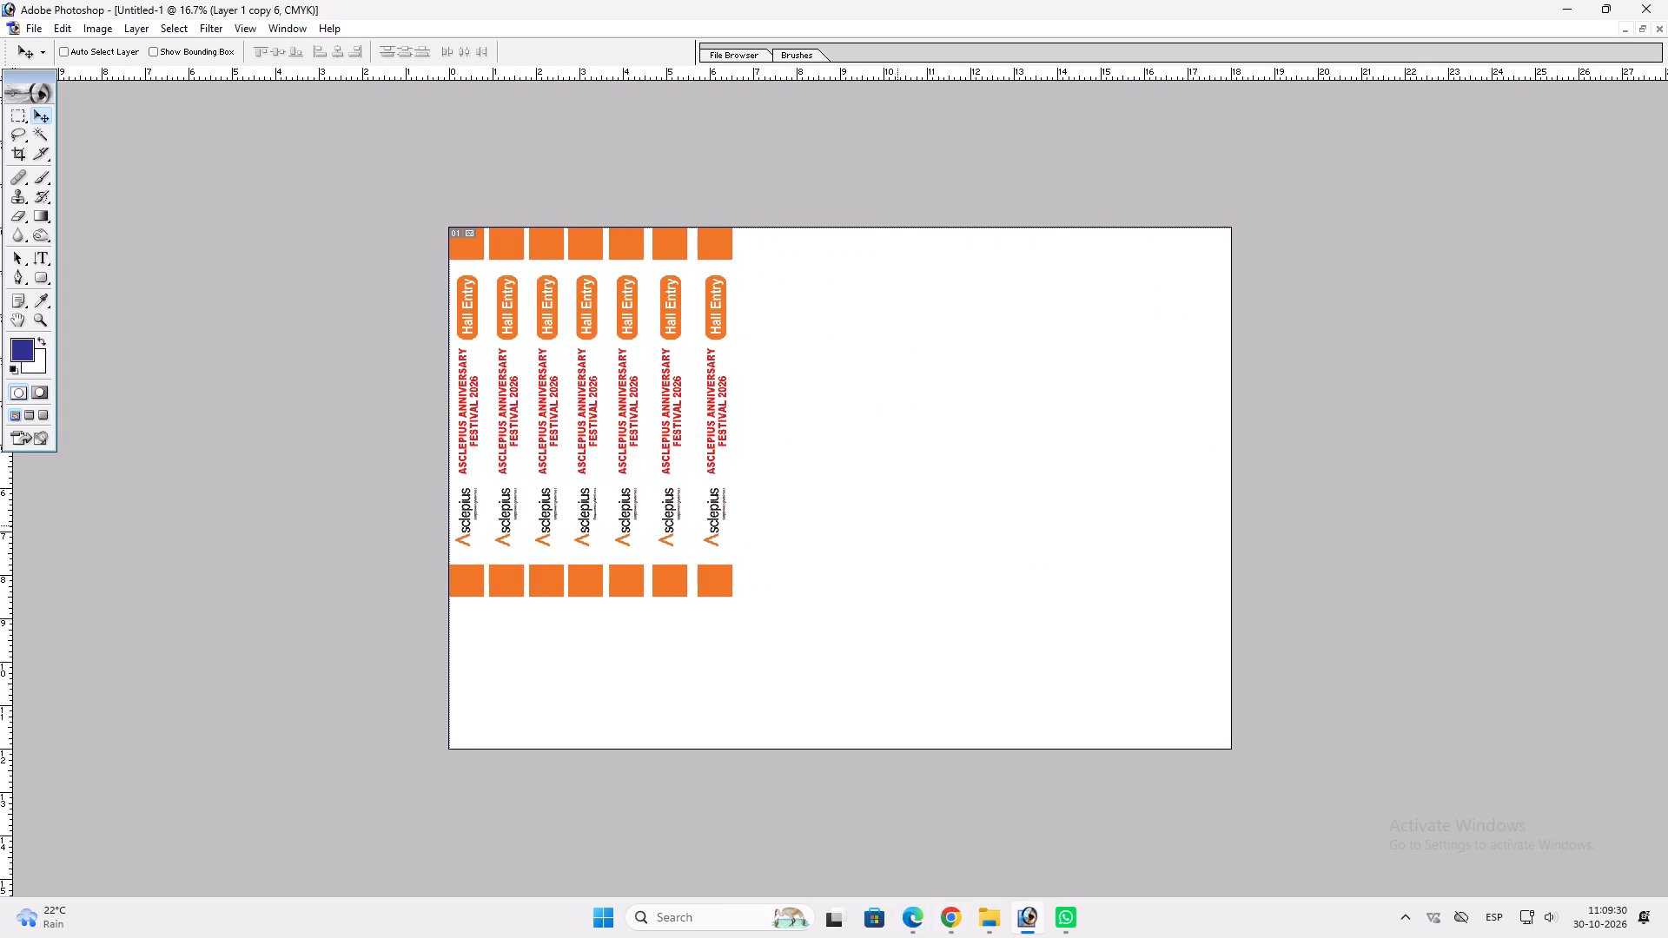
Open the 6x4= 1 pc exam poster from the Ganesh Studio, arer folder.
key(ctrl+o)
click(143, 119)
key(Return)
key(space)
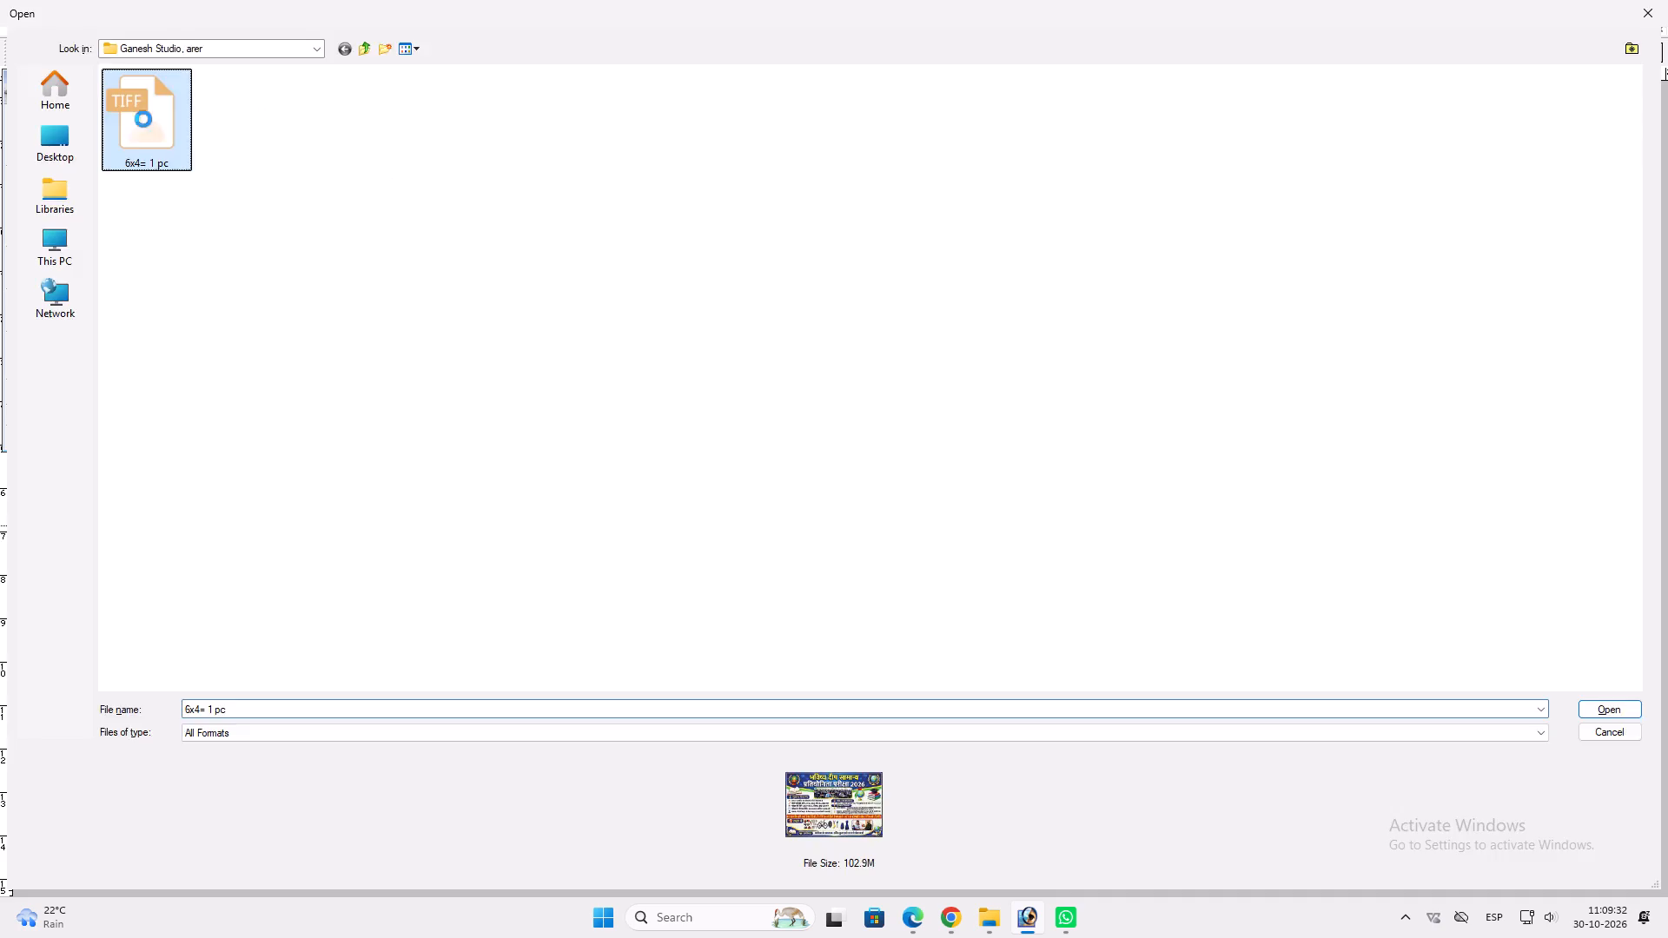
click(1196, 109)
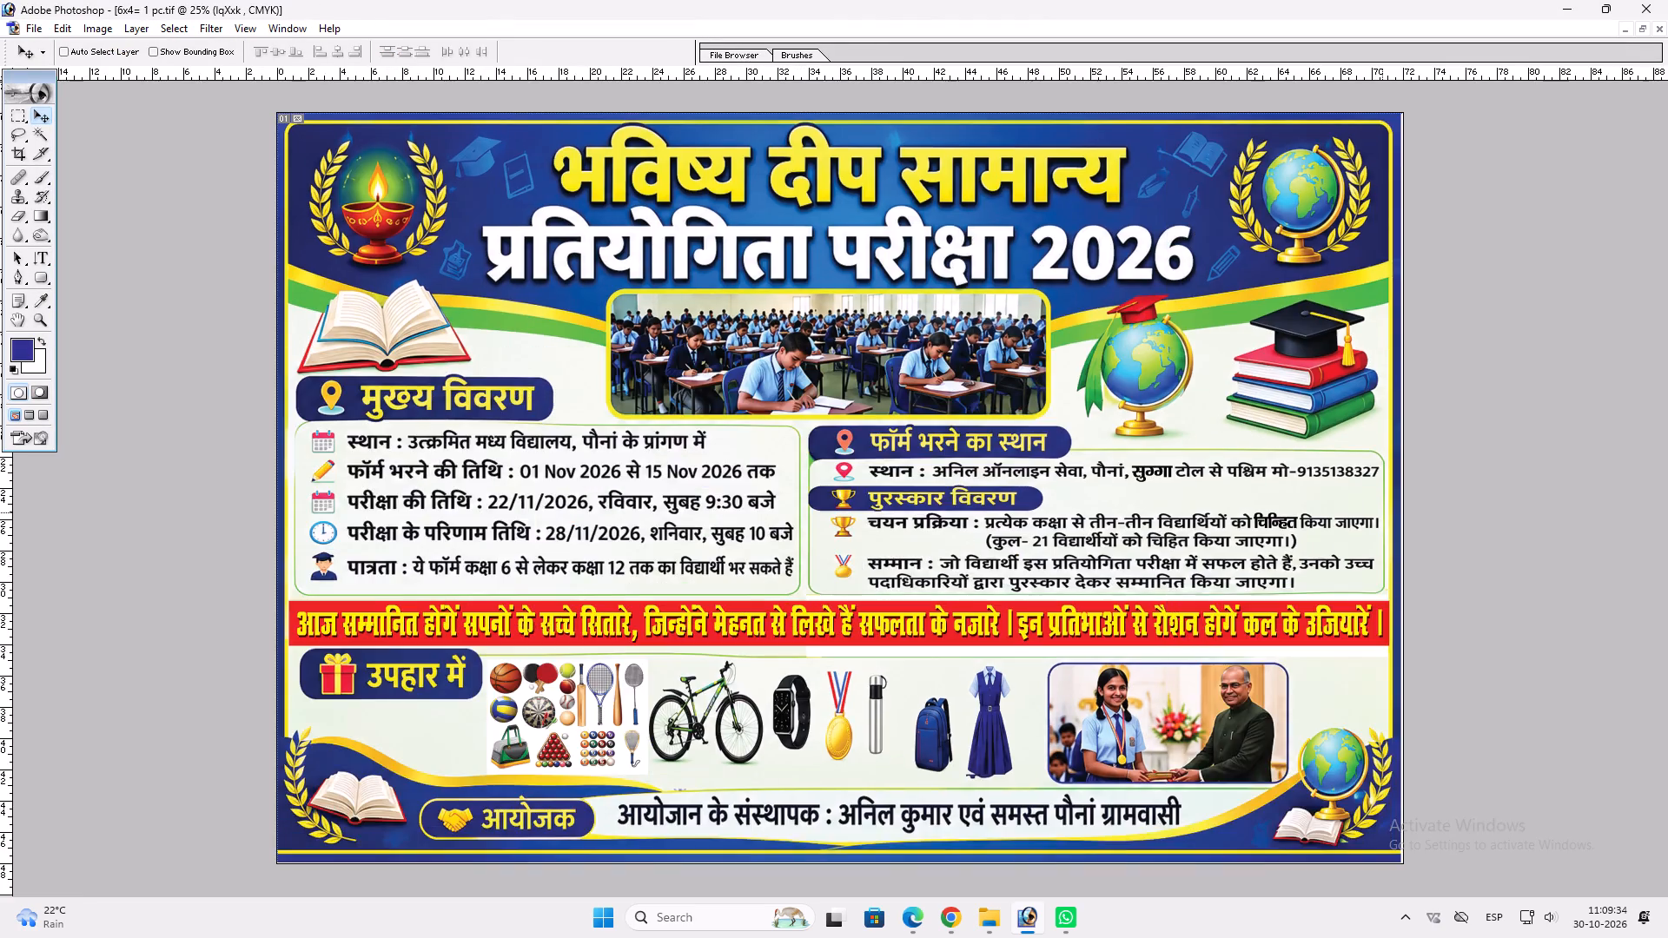
Duplicate the word चिन्हित from the चयन प्रक्रिया line and place the copy over चिहित in the (कुल- 21 विद्यार्थीयों को) line.
key(ctrl+plus)
key(space)
key(space)
key(space)
key(space)
drag(1025, 477, 556, 386)
key(ctrl+plus)
key(space)
key(space)
key(space)
key(space)
key(space)
key(space)
key(space)
key(space)
key(space)
key(space)
key(space)
key(space)
key(space)
key(space)
key(space)
drag(1036, 553, 180, 347)
drag(971, 320, 910, 475)
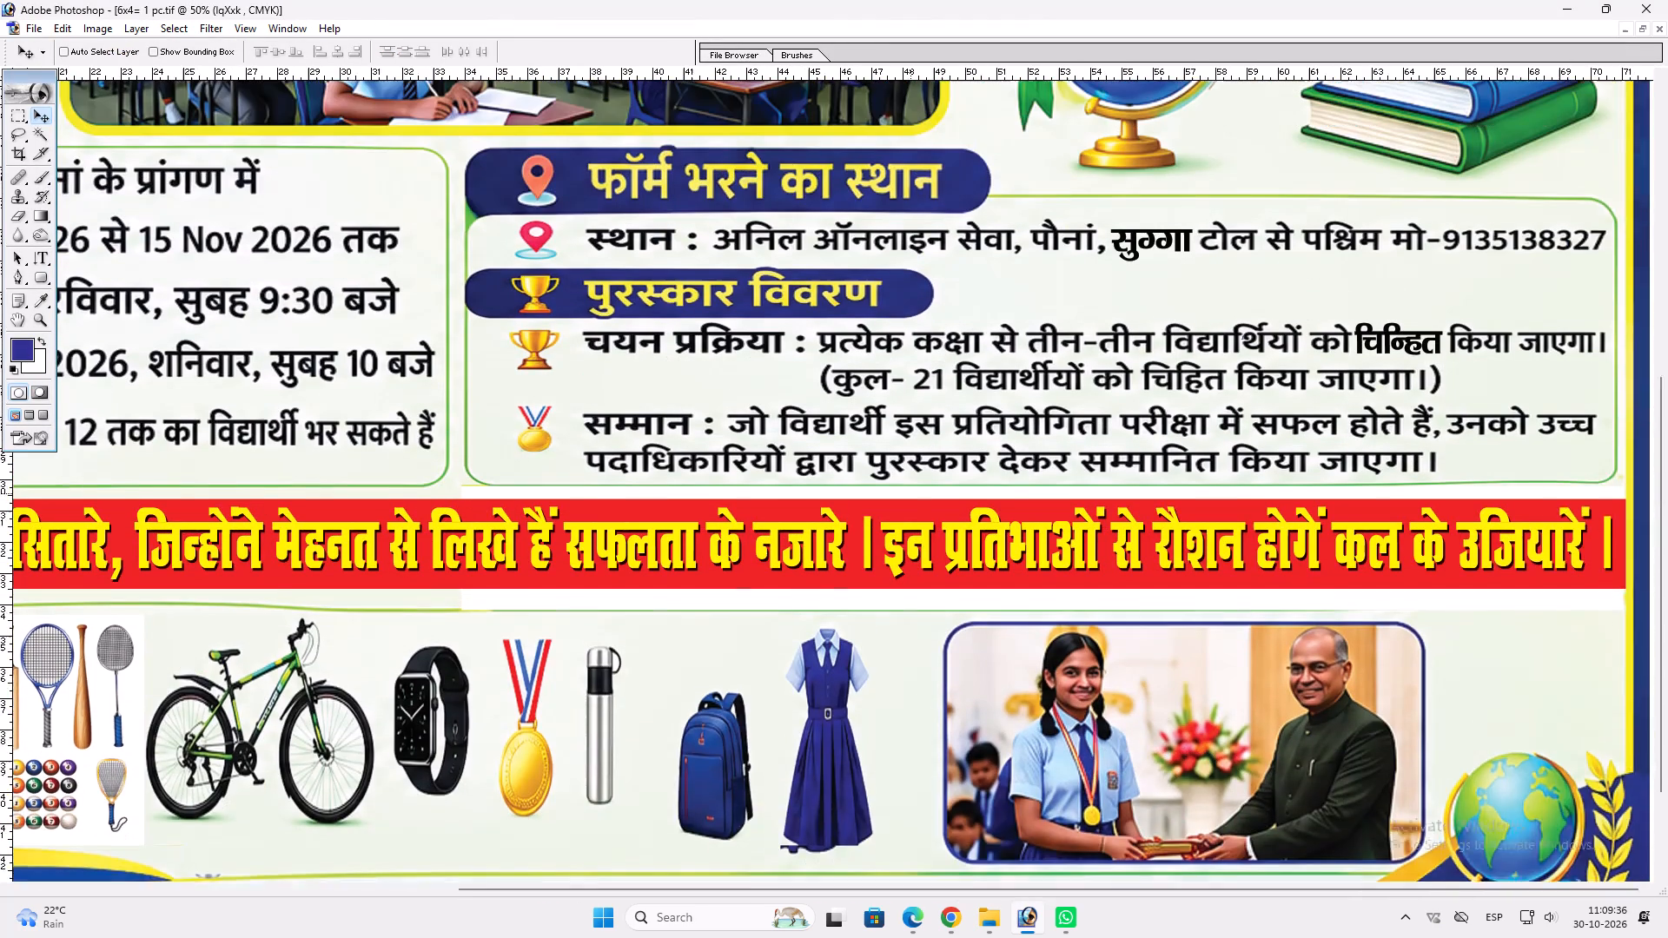
drag(910, 475, 1028, 571)
key(v)
key(v)
ctrl+click(1418, 448)
alt+drag(1418, 448, 1380, 514)
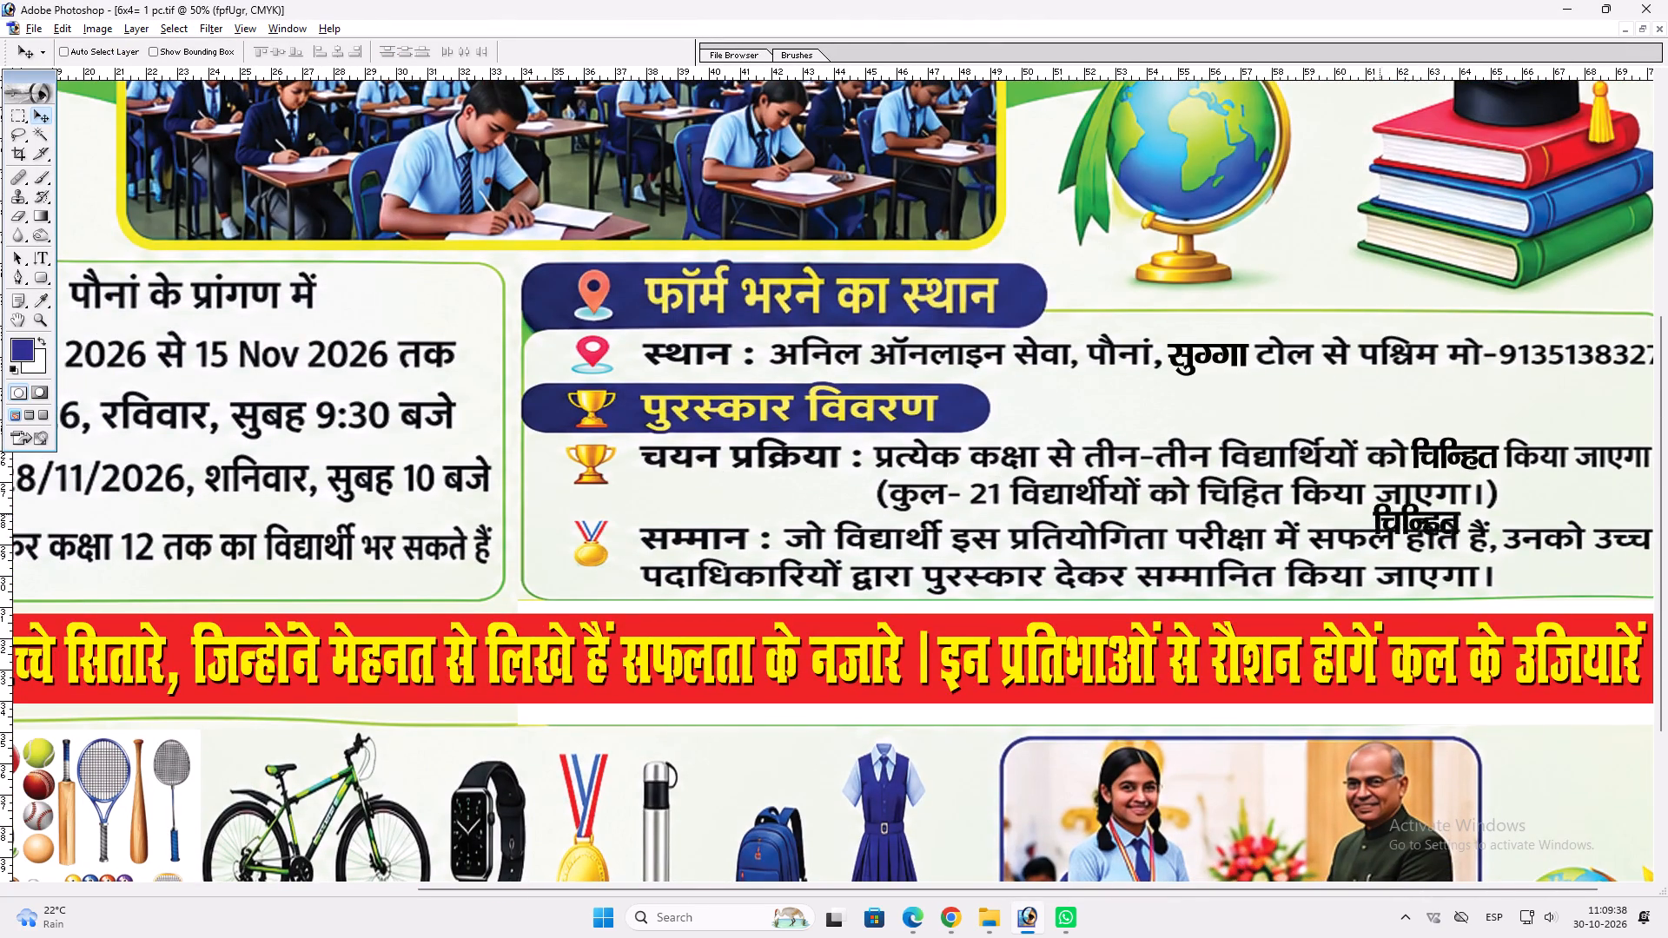
alt+drag(1380, 514, 1206, 484)
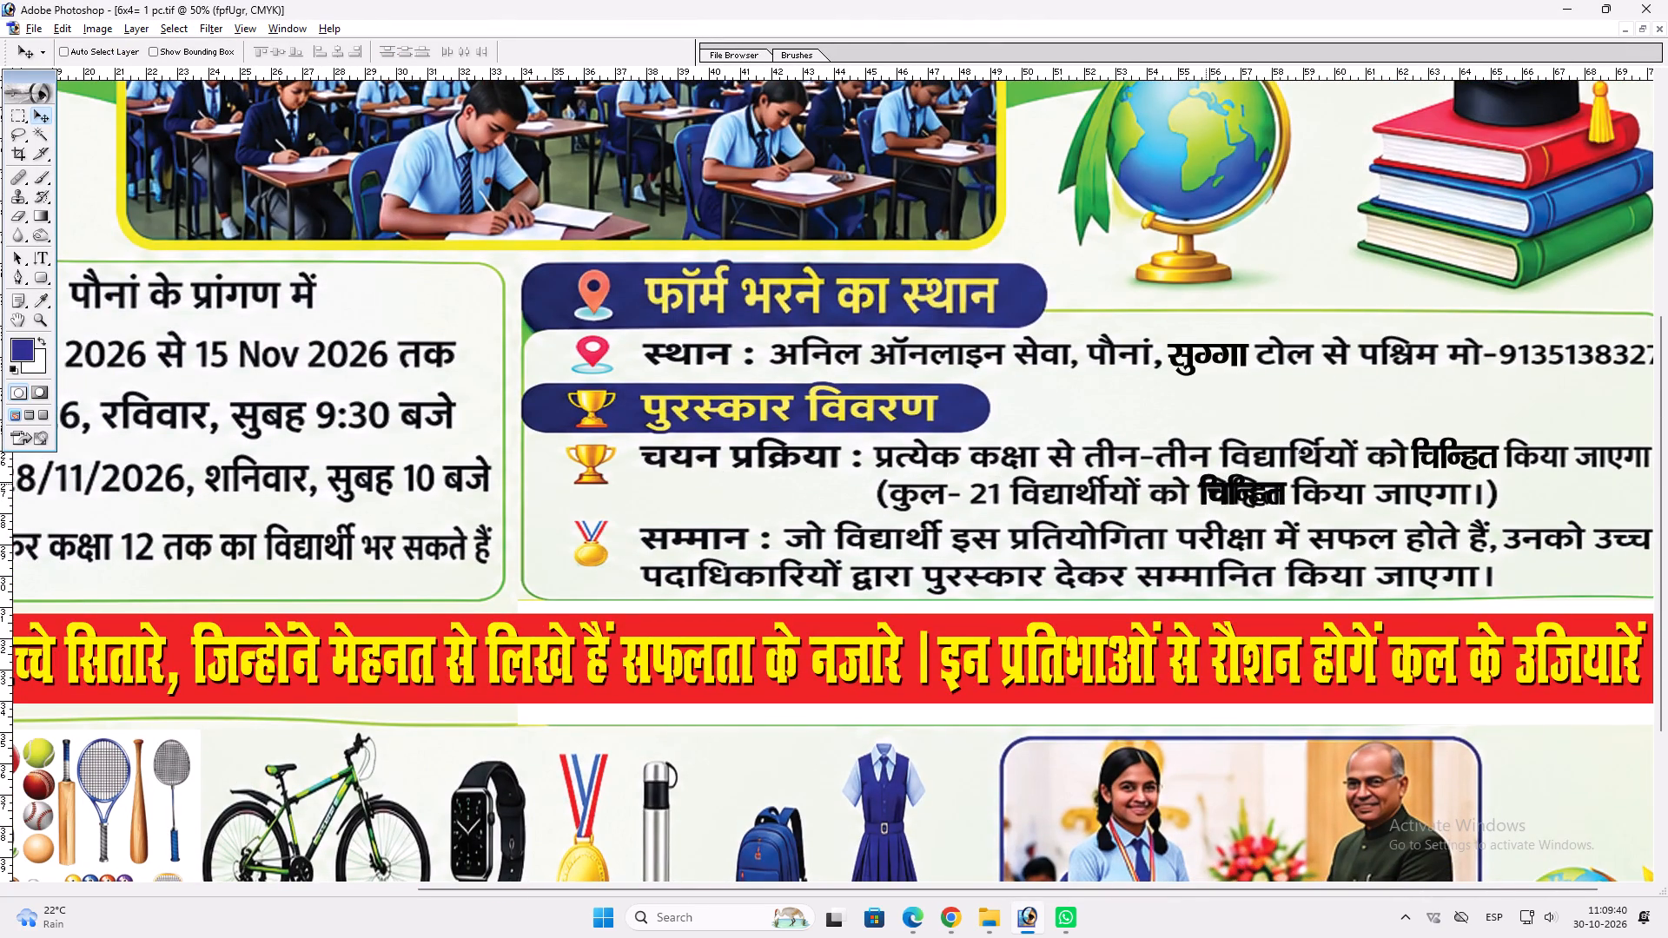
alt+drag(1206, 484, 1205, 484)
Cover the old चिहित behind the copied word by stretching a thin blank background strip from below the line up over it.
ctrl+click(1281, 508)
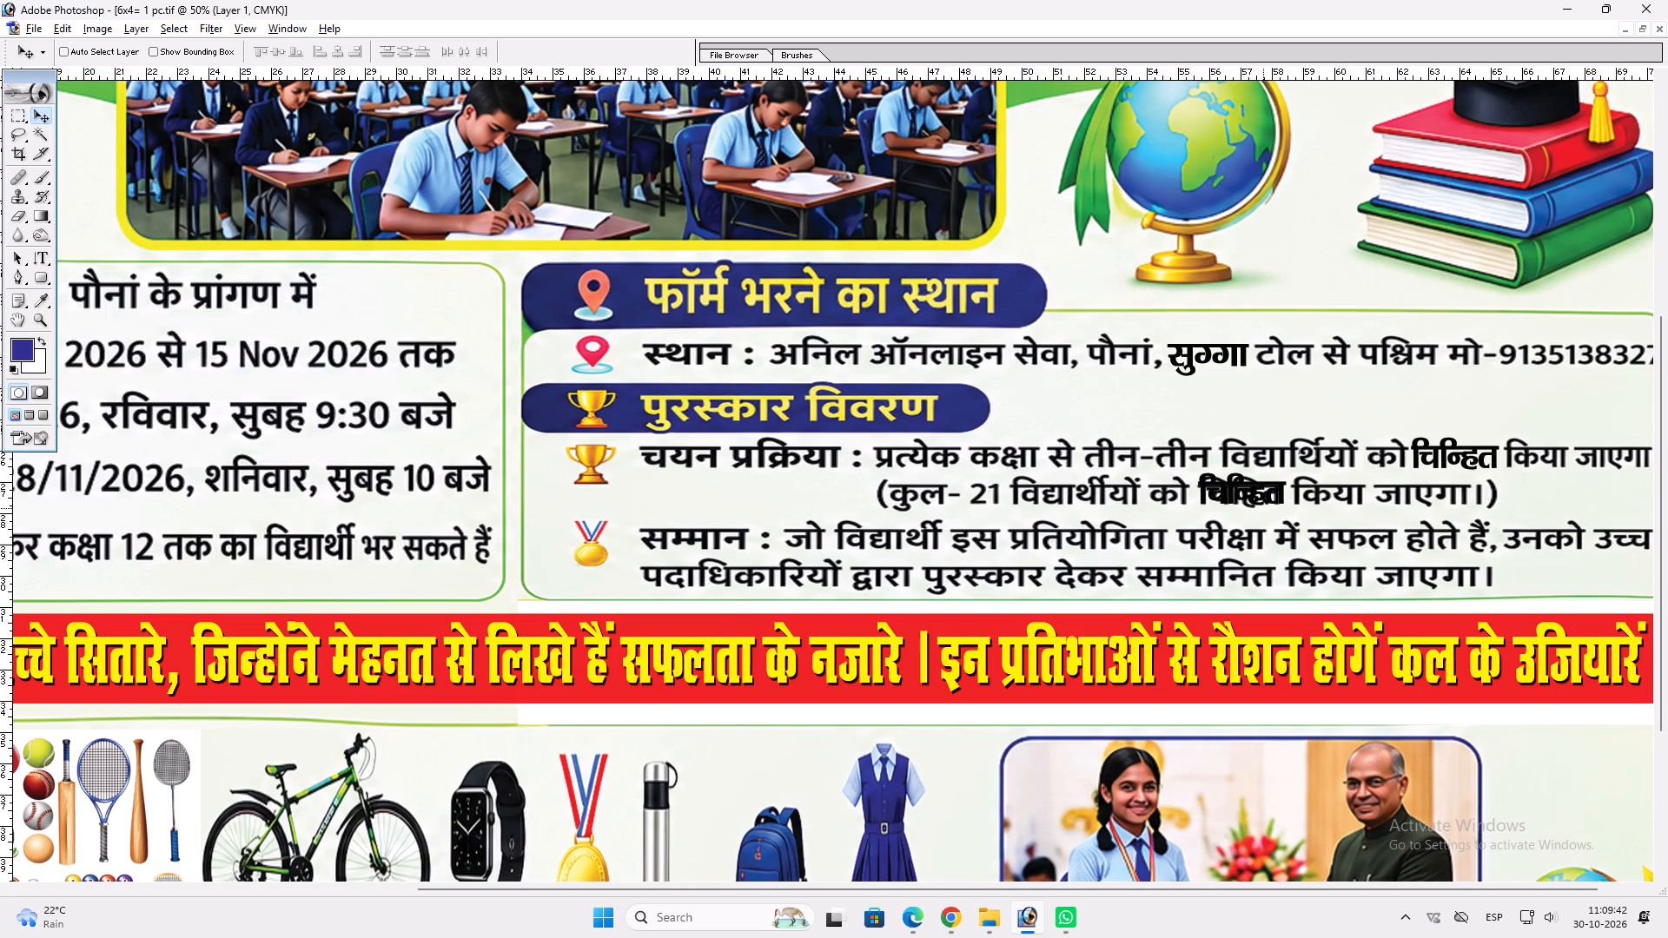
key(m)
drag(1193, 510, 1292, 513)
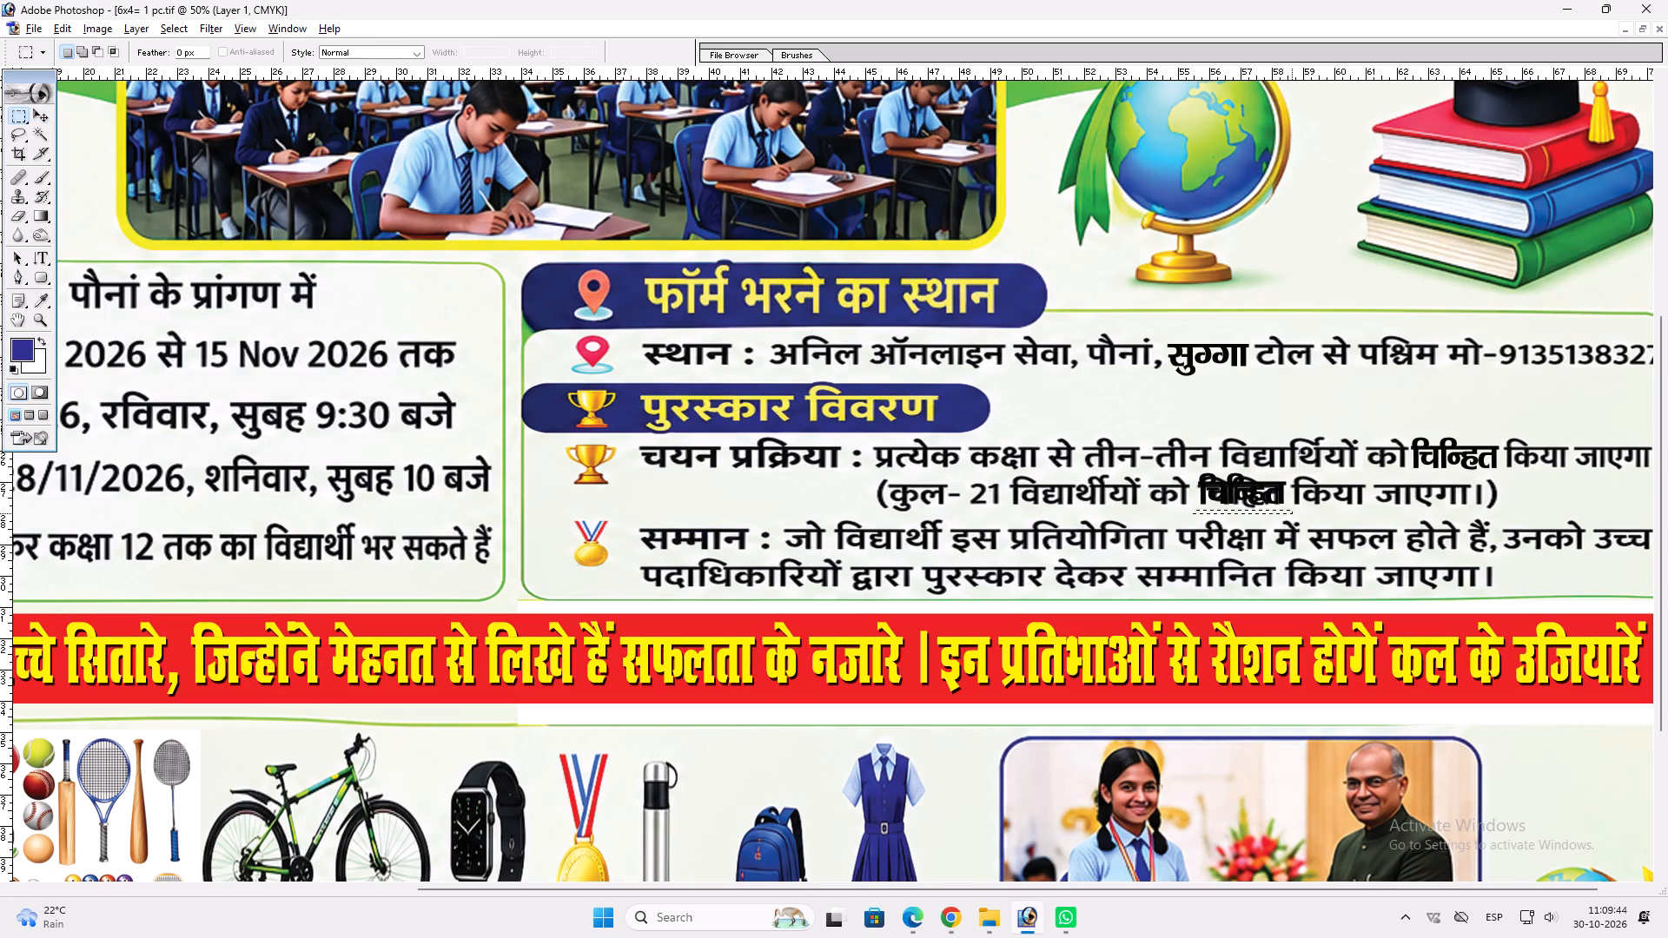
drag(1292, 513, 1293, 513)
key(ctrl+t)
drag(1260, 508, 1254, 471)
key(Return)
key(ctrl+d)
key(v)
key(v)
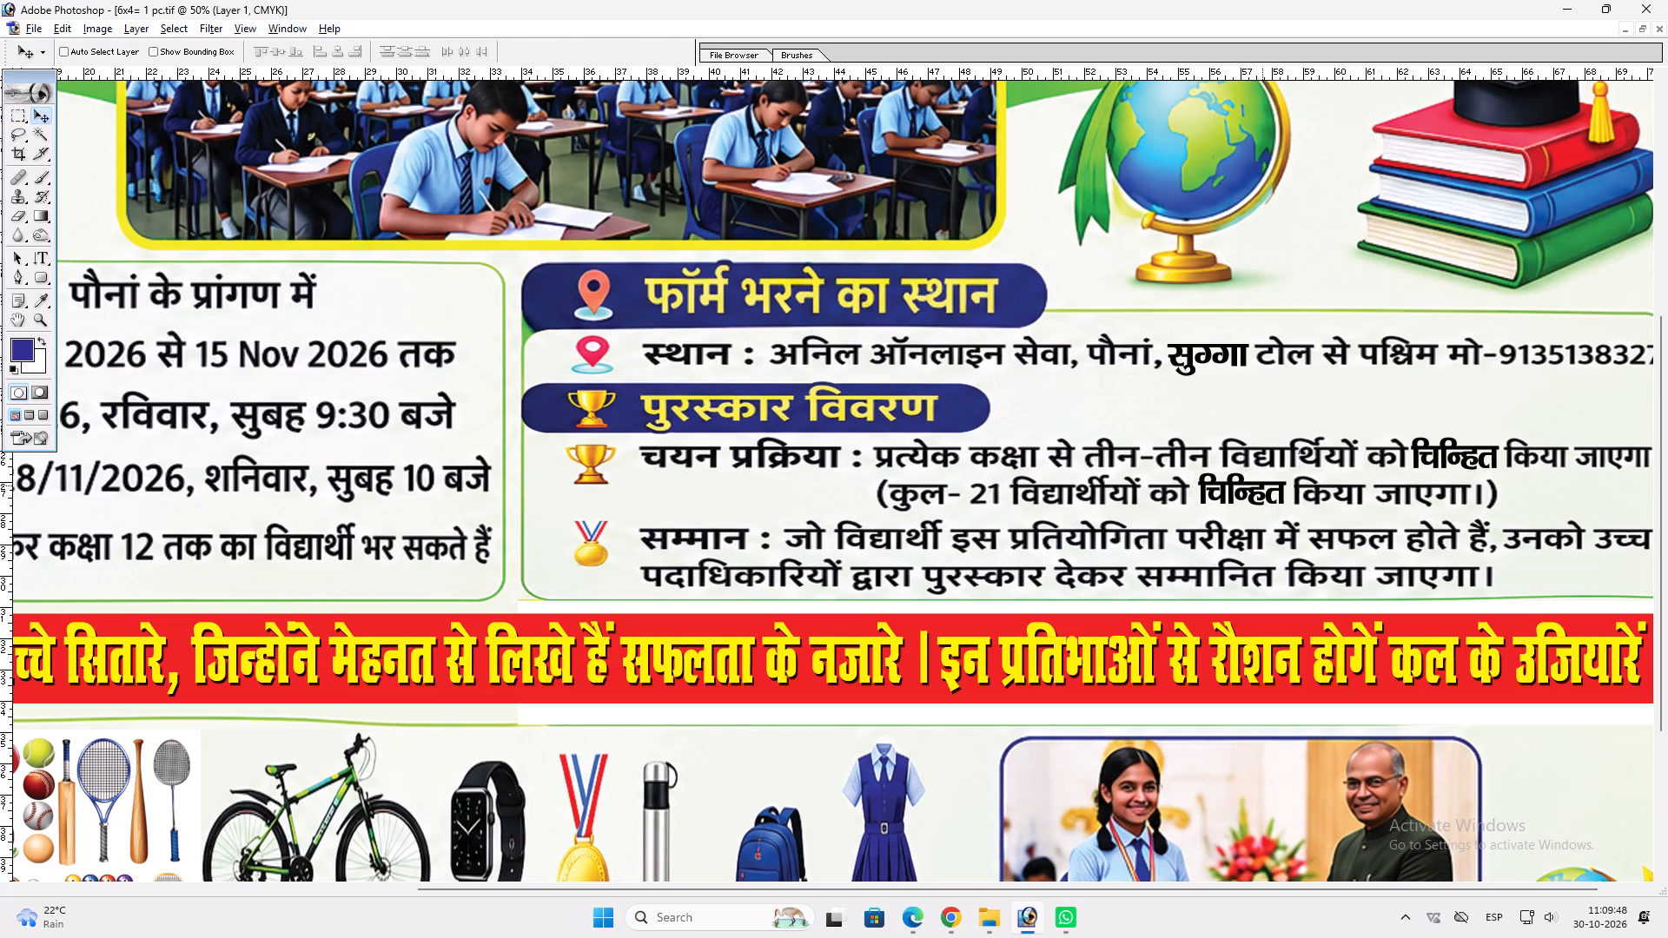
Nudge the copied चिन्हित slightly down to align it with the (कुल- 21 विद्यार्थीयों को) line.
ctrl+click(1262, 486)
key(ctrl+t)
shift+click(1250, 471)
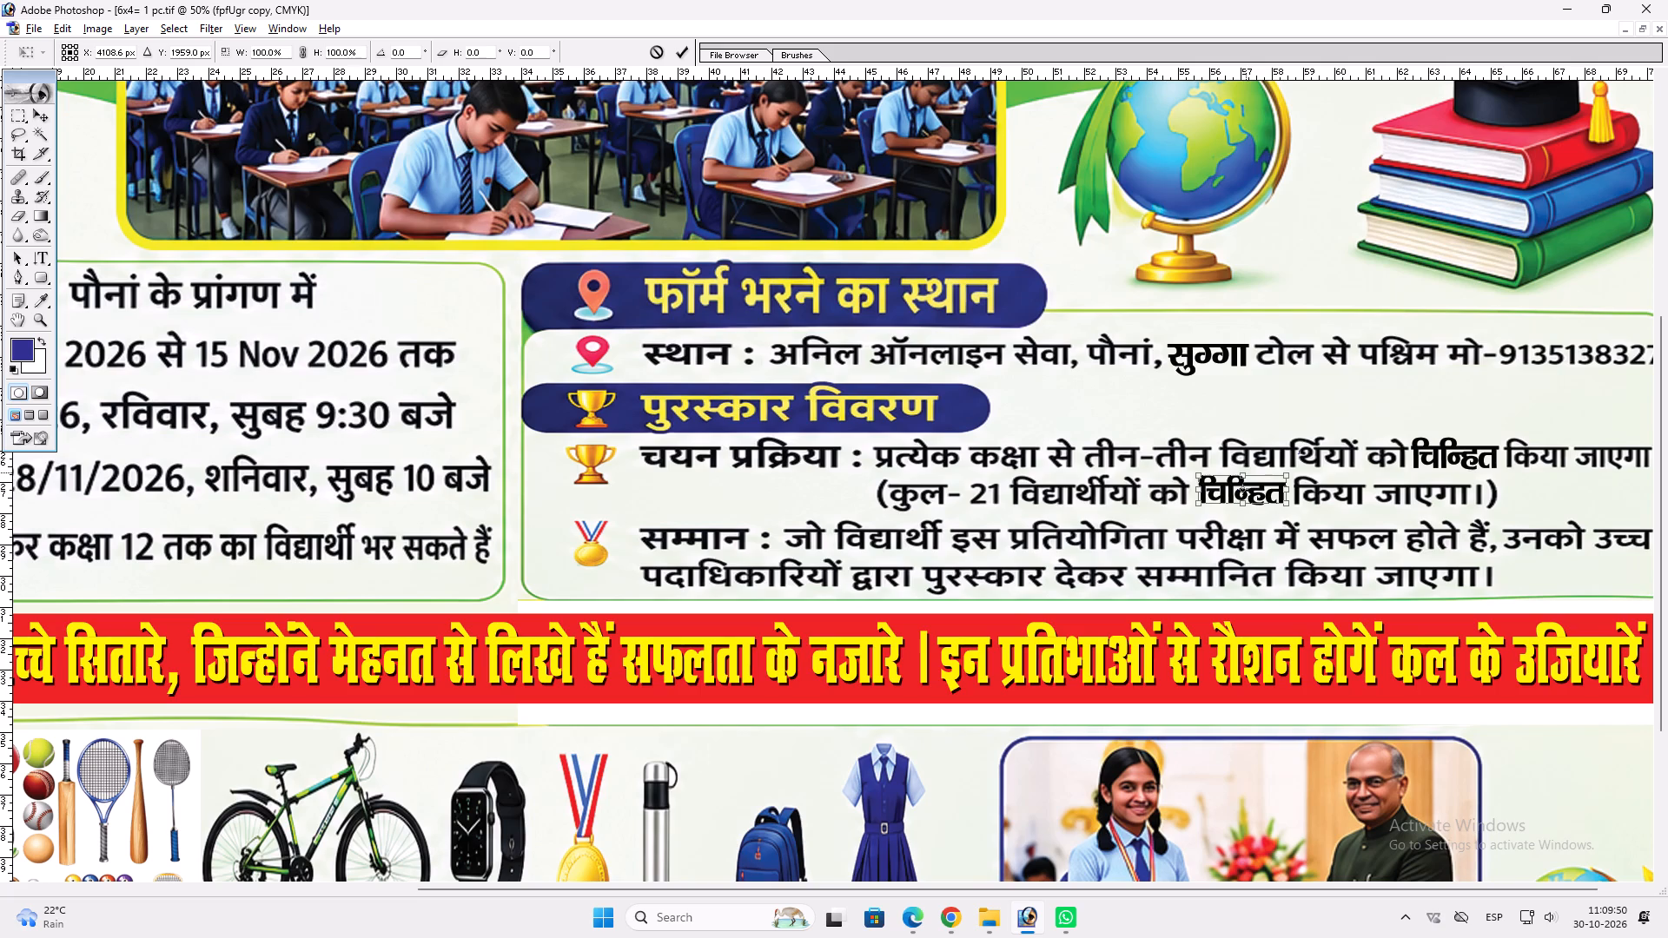
key(shift+Return)
key(v)
key(Down)
key(Down)
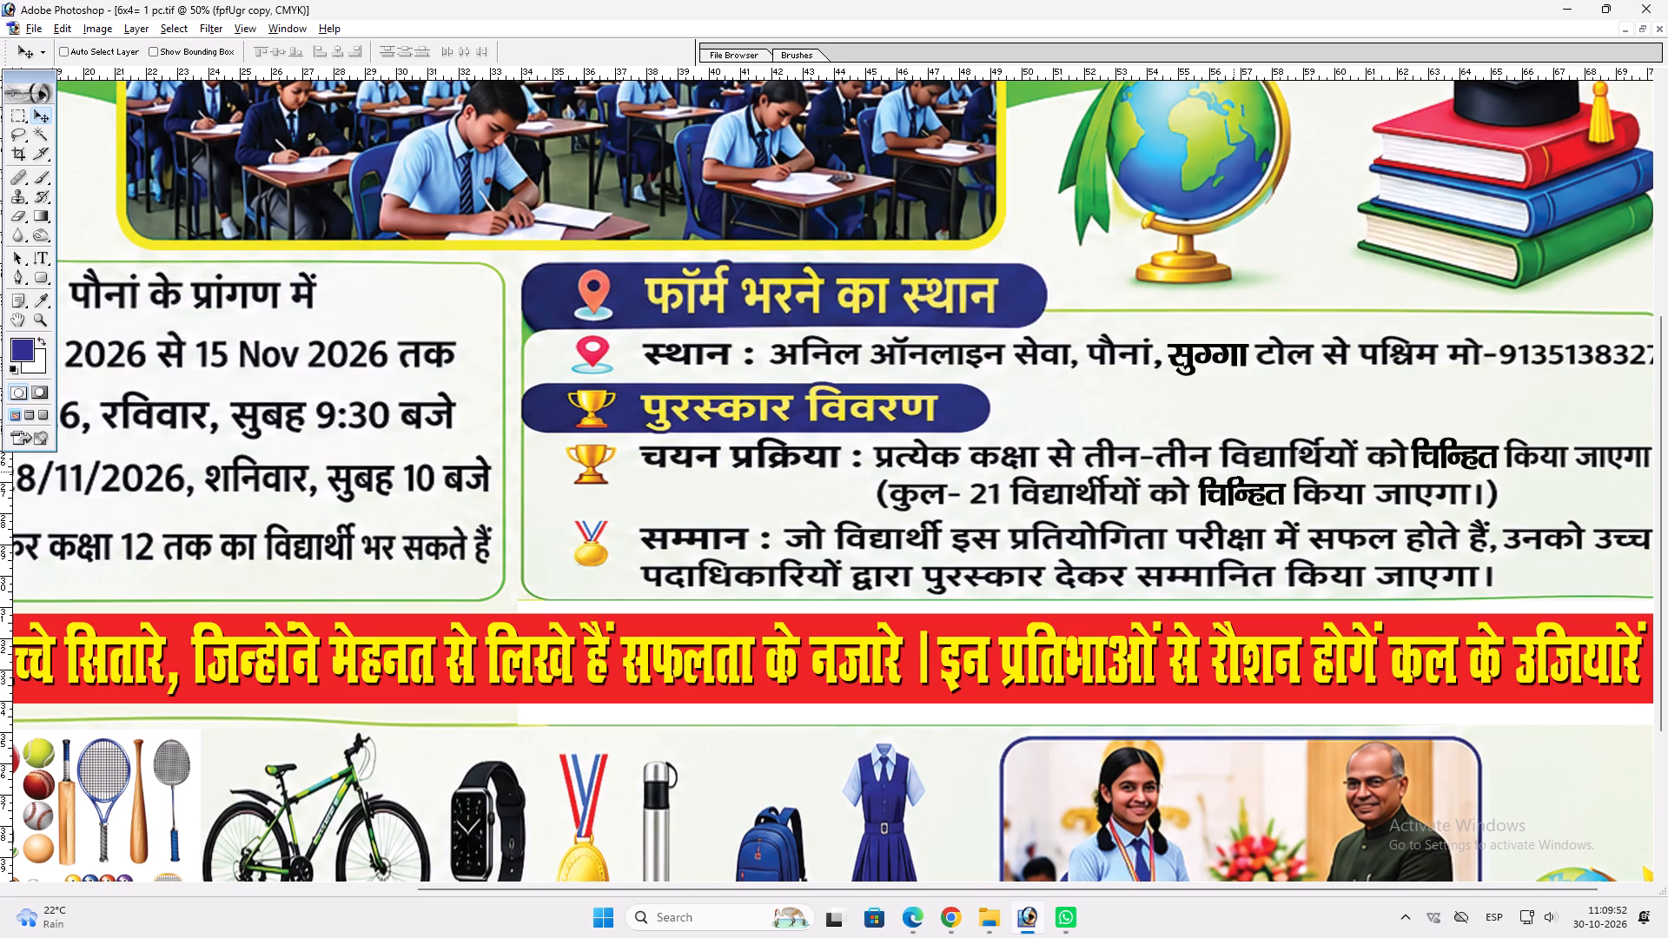
key(Down)
key(ctrl+t)
key(Return)
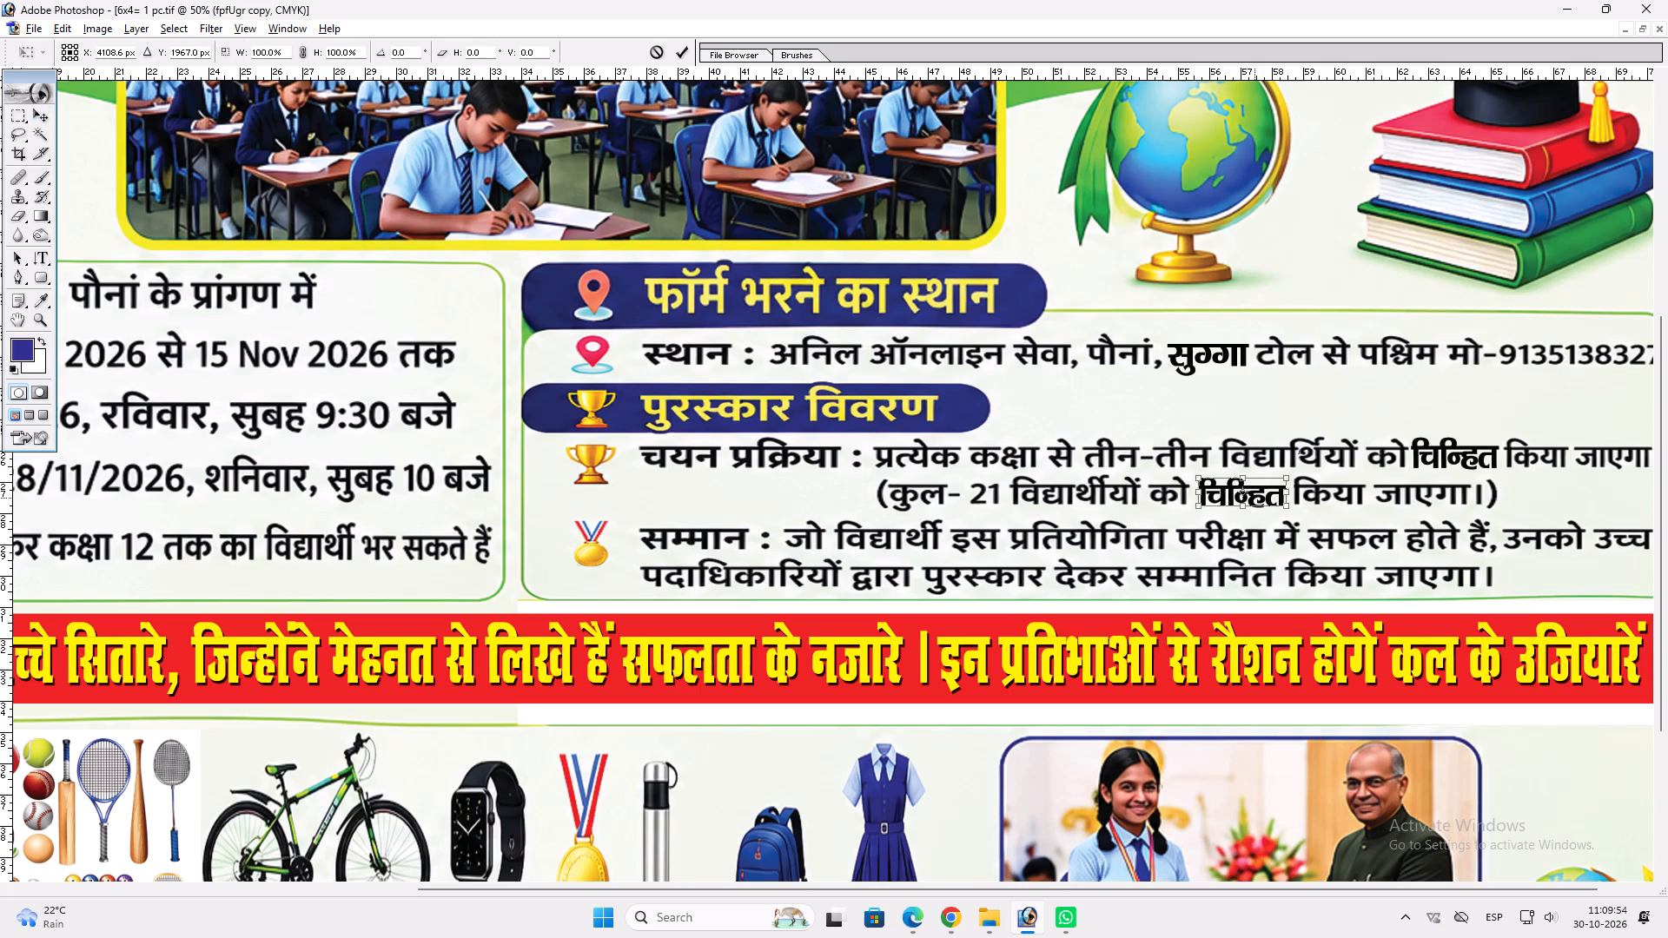
key(space)
right_click(1222, 499)
click(1231, 500)
Save the corrected 6x4= 1 pc.tif exam poster.
key(ctrl+s)
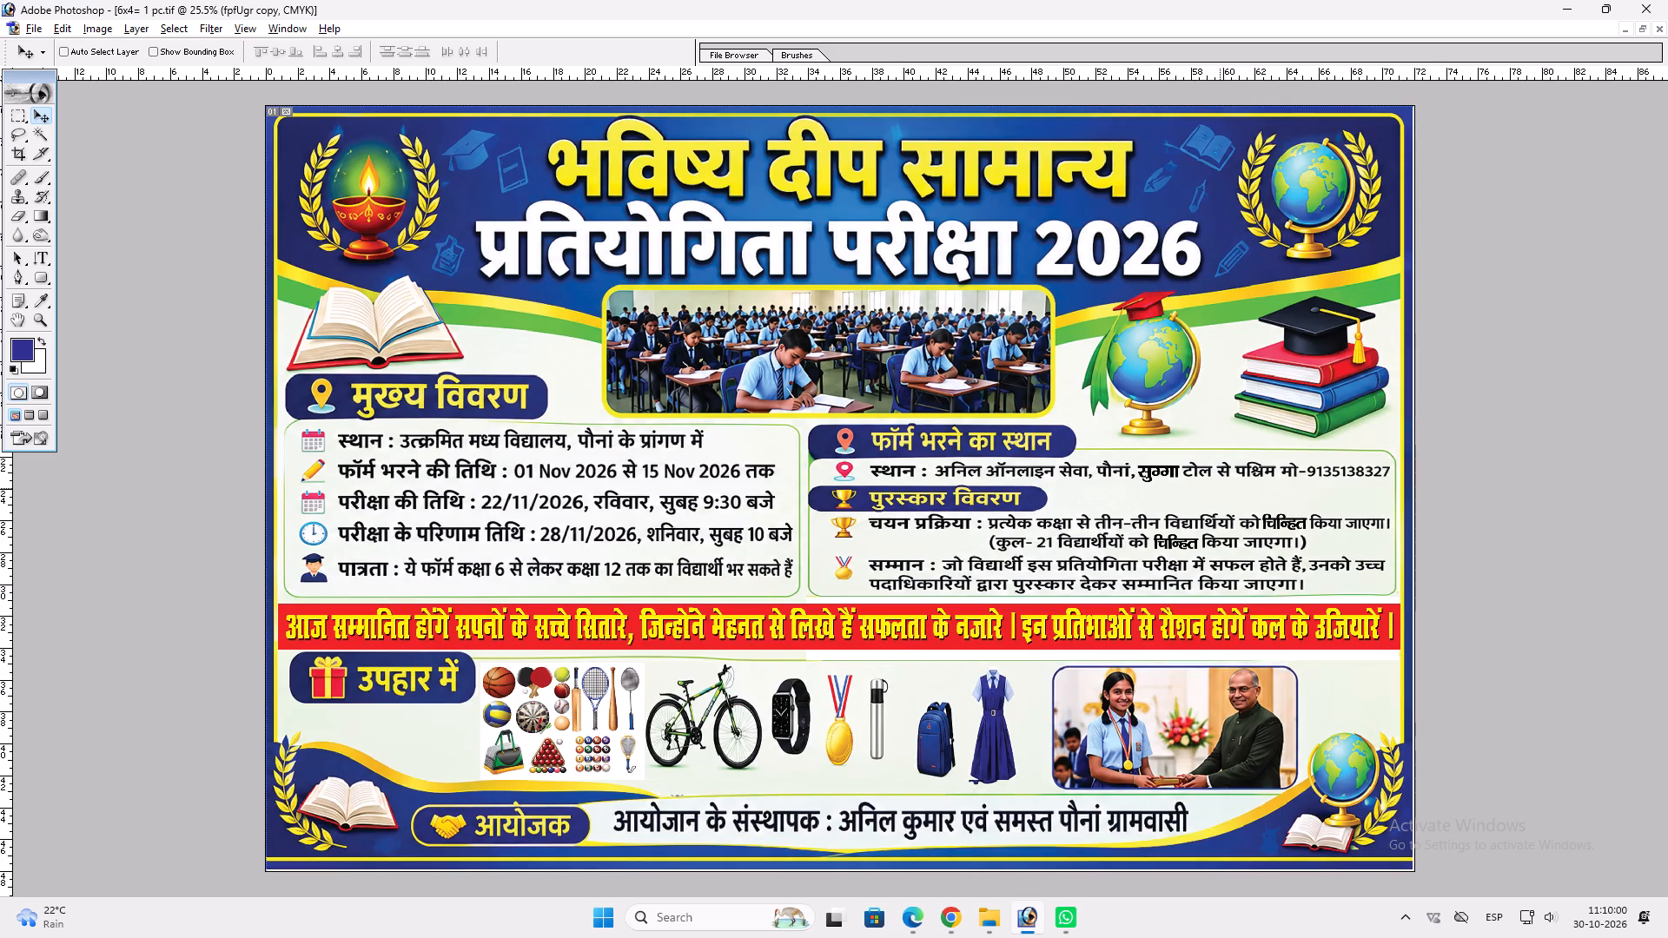
Erase the dot above पौनां in the address line under फॉर्म भरने का स्थान on Layer 1, making it पौना.
key(ctrl+plus)
key(ctrl+plus)
key(space)
drag(1175, 494, 735, 462)
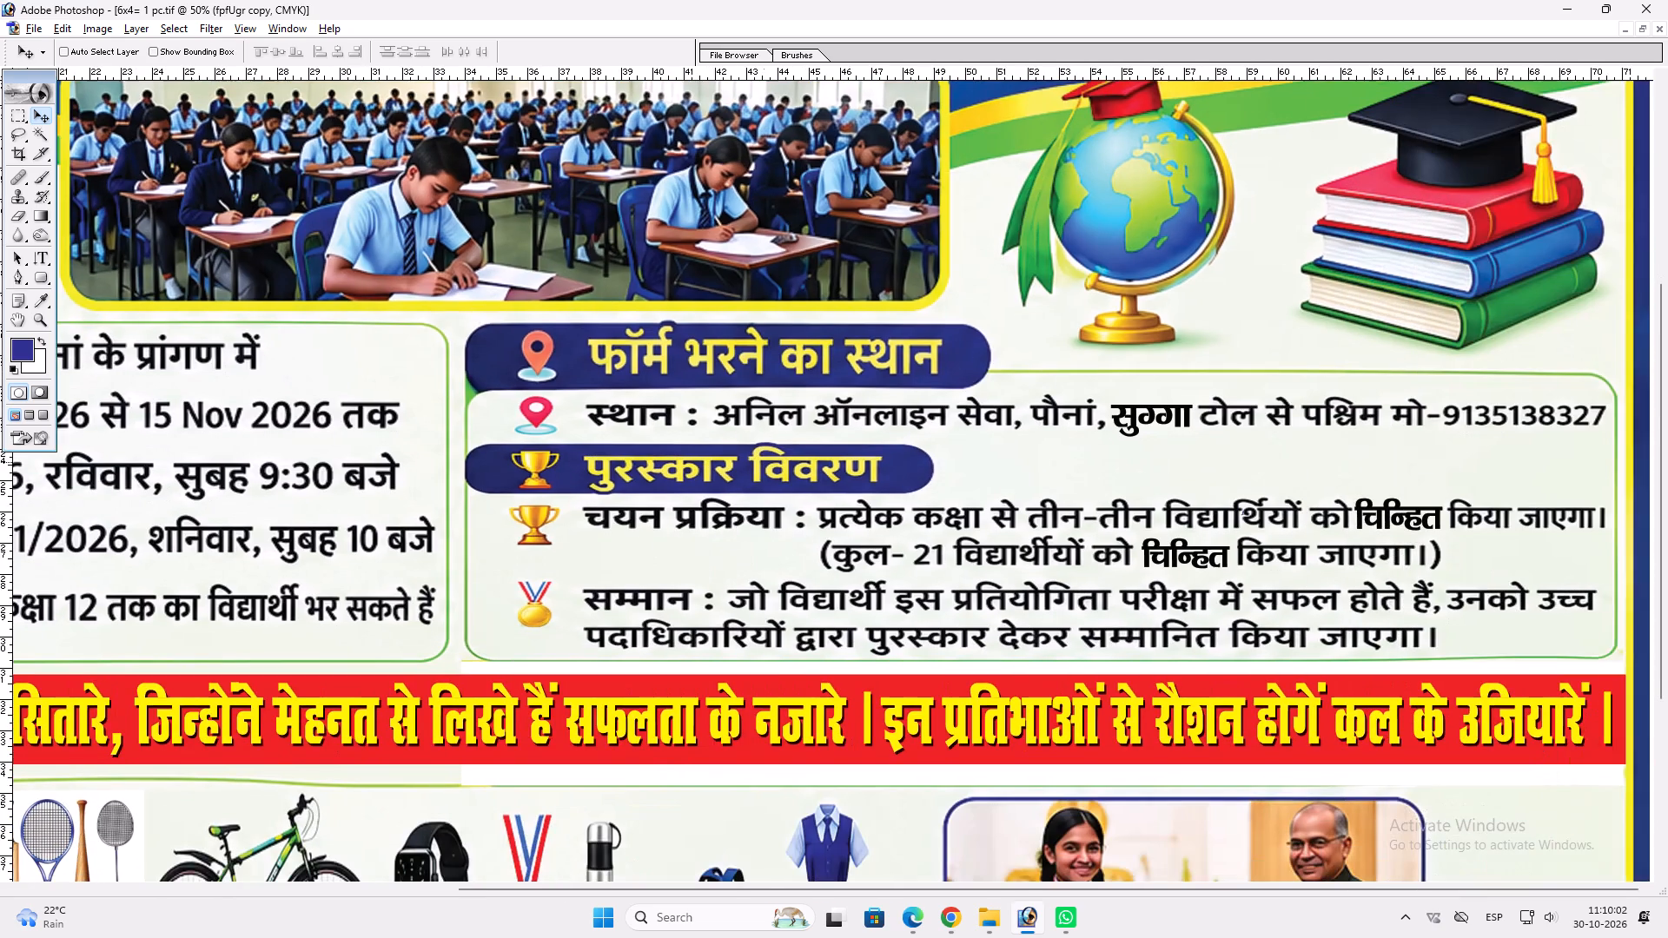
drag(735, 462, 732, 462)
key(v)
key(v)
key(m)
drag(1080, 387, 1086, 391)
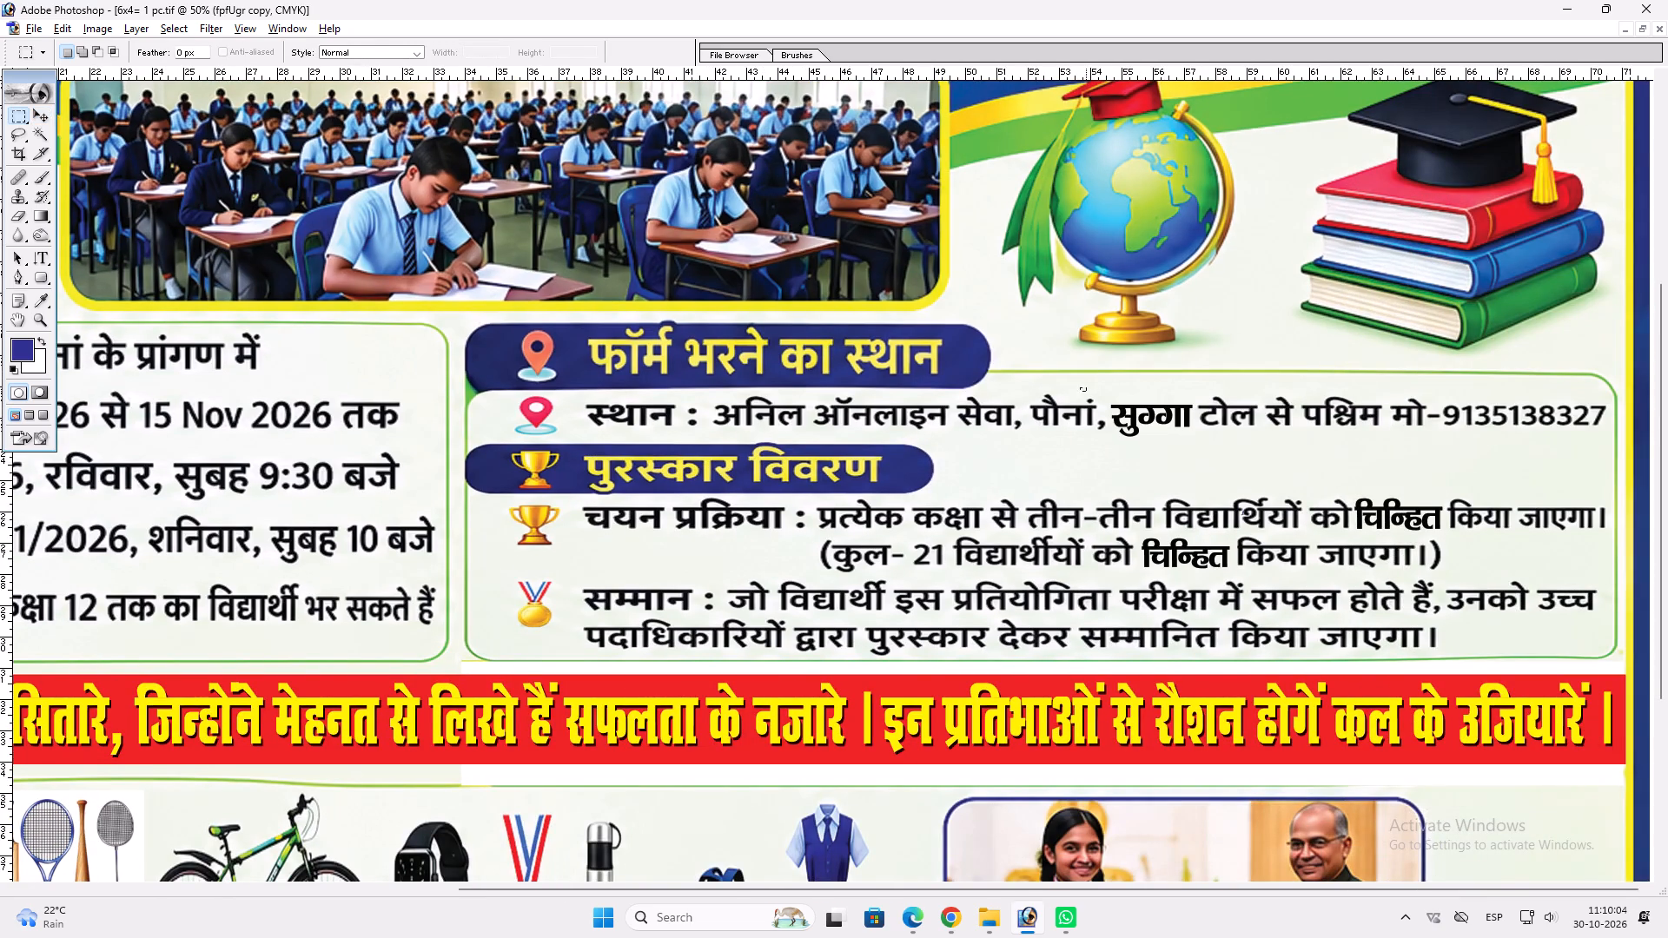
drag(1086, 391, 1099, 404)
key(Delete)
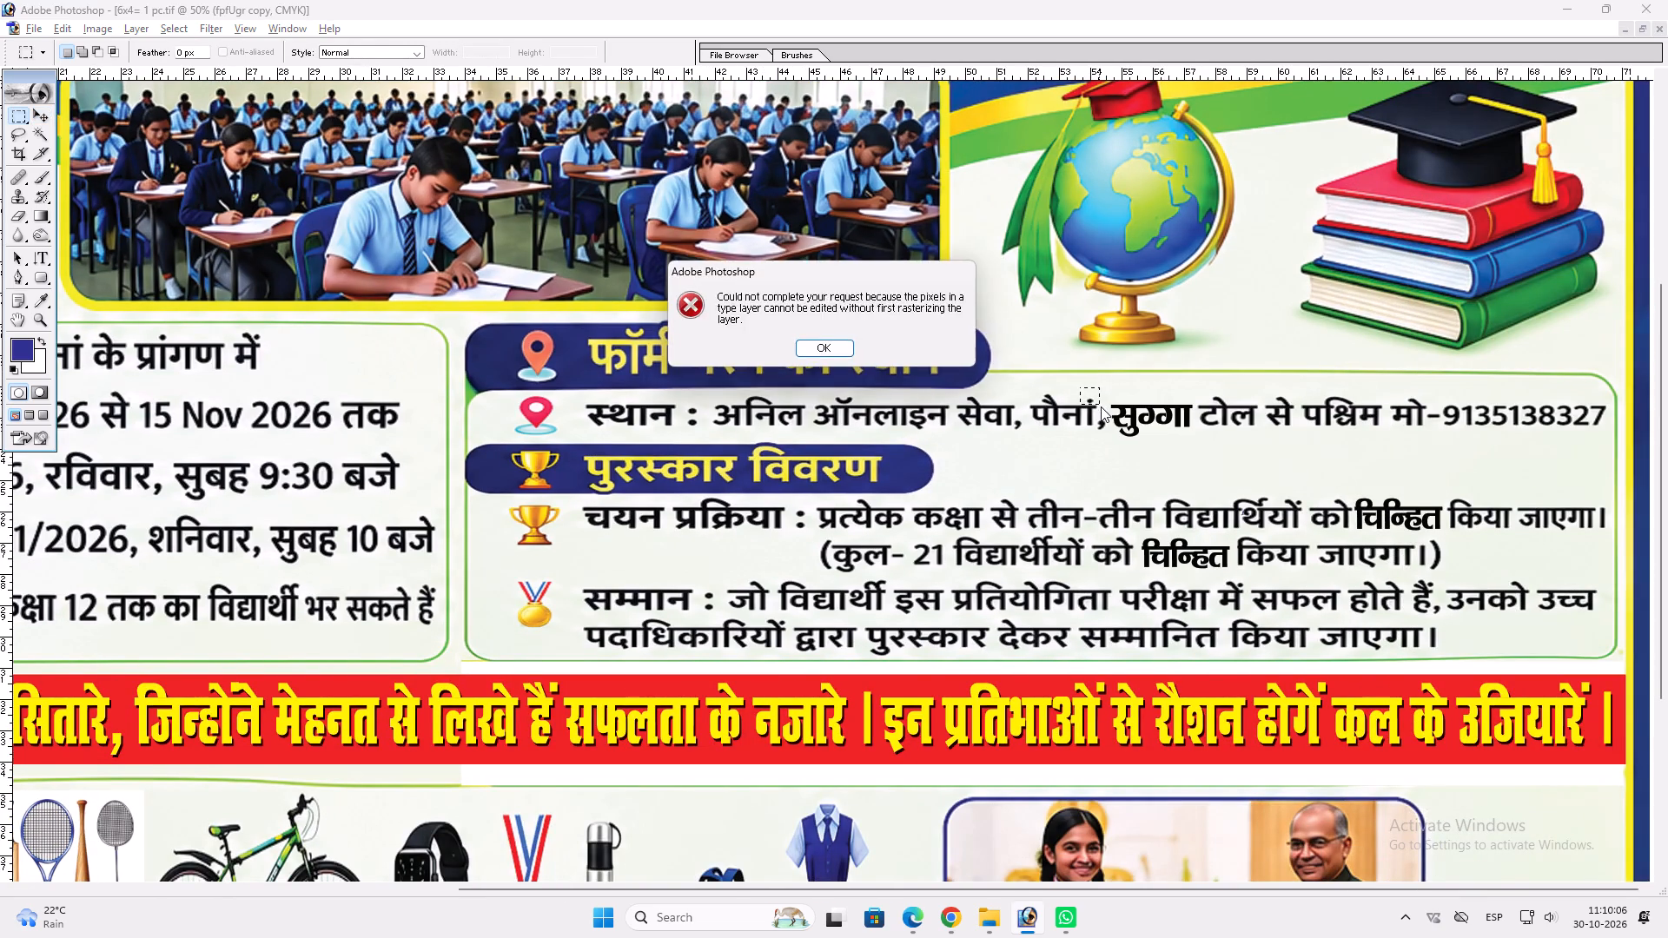
key(Return)
key(v)
ctrl+click(1109, 465)
key(Delete)
key(ctrl+d)
key(space)
key(space)
key(space)
key(space)
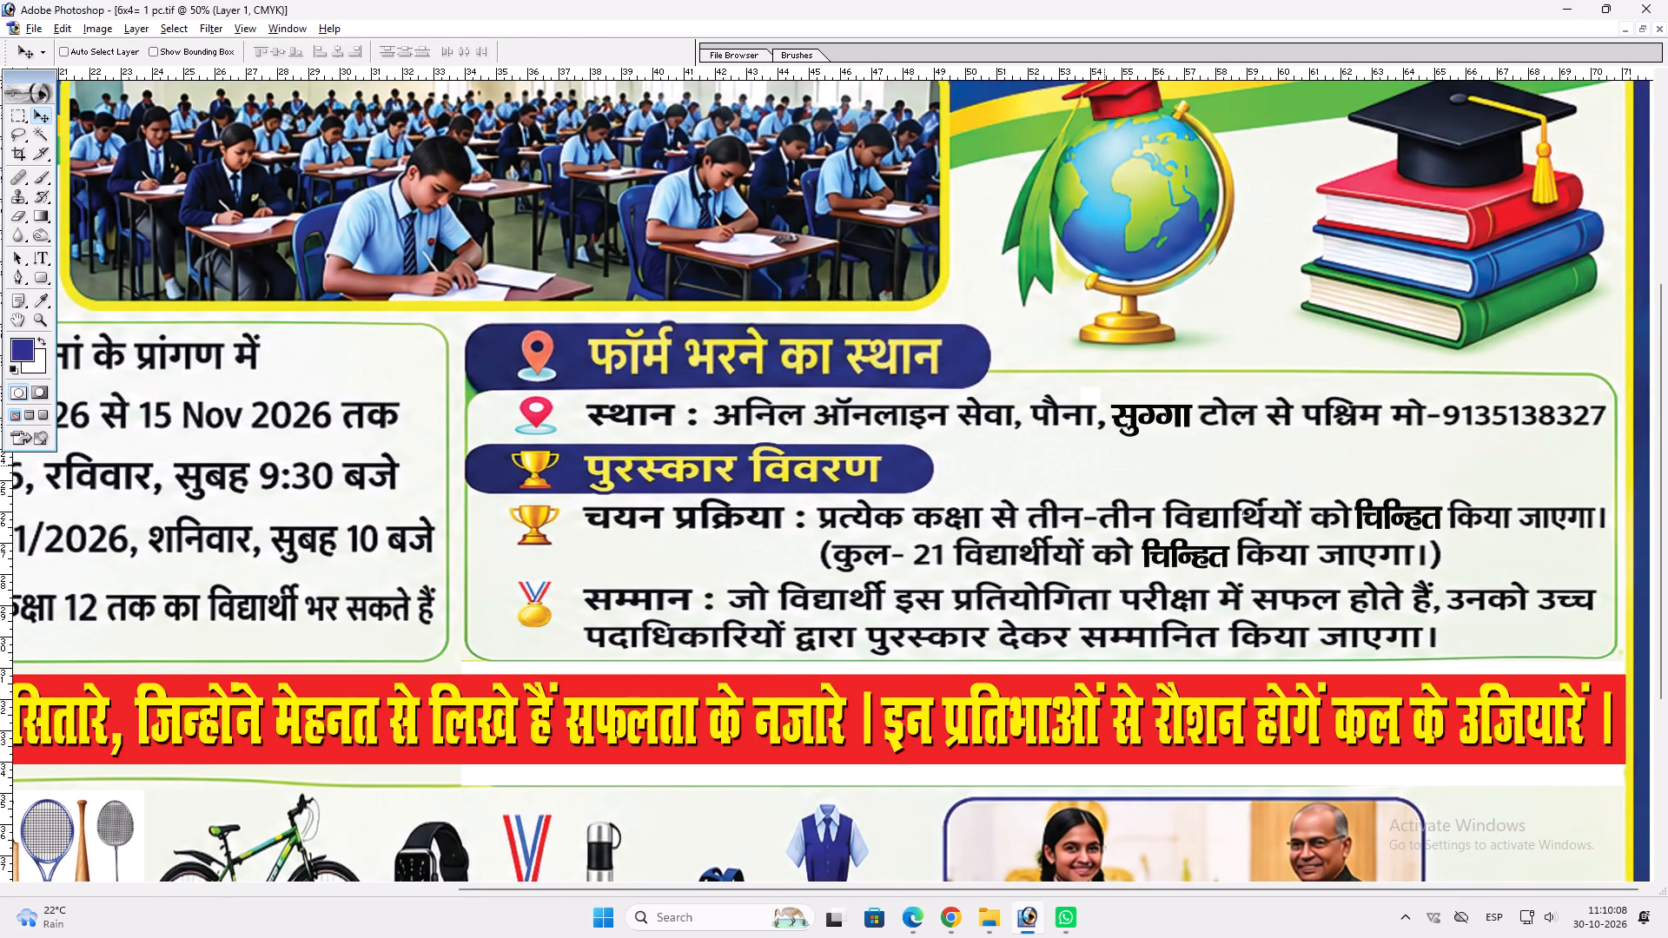
Save the 6x4= 1 pc.tif exam poster with the पौना correction.
right_drag(1087, 461, 1101, 464)
drag(1111, 467, 1119, 470)
key(v)
key(ctrl+s)
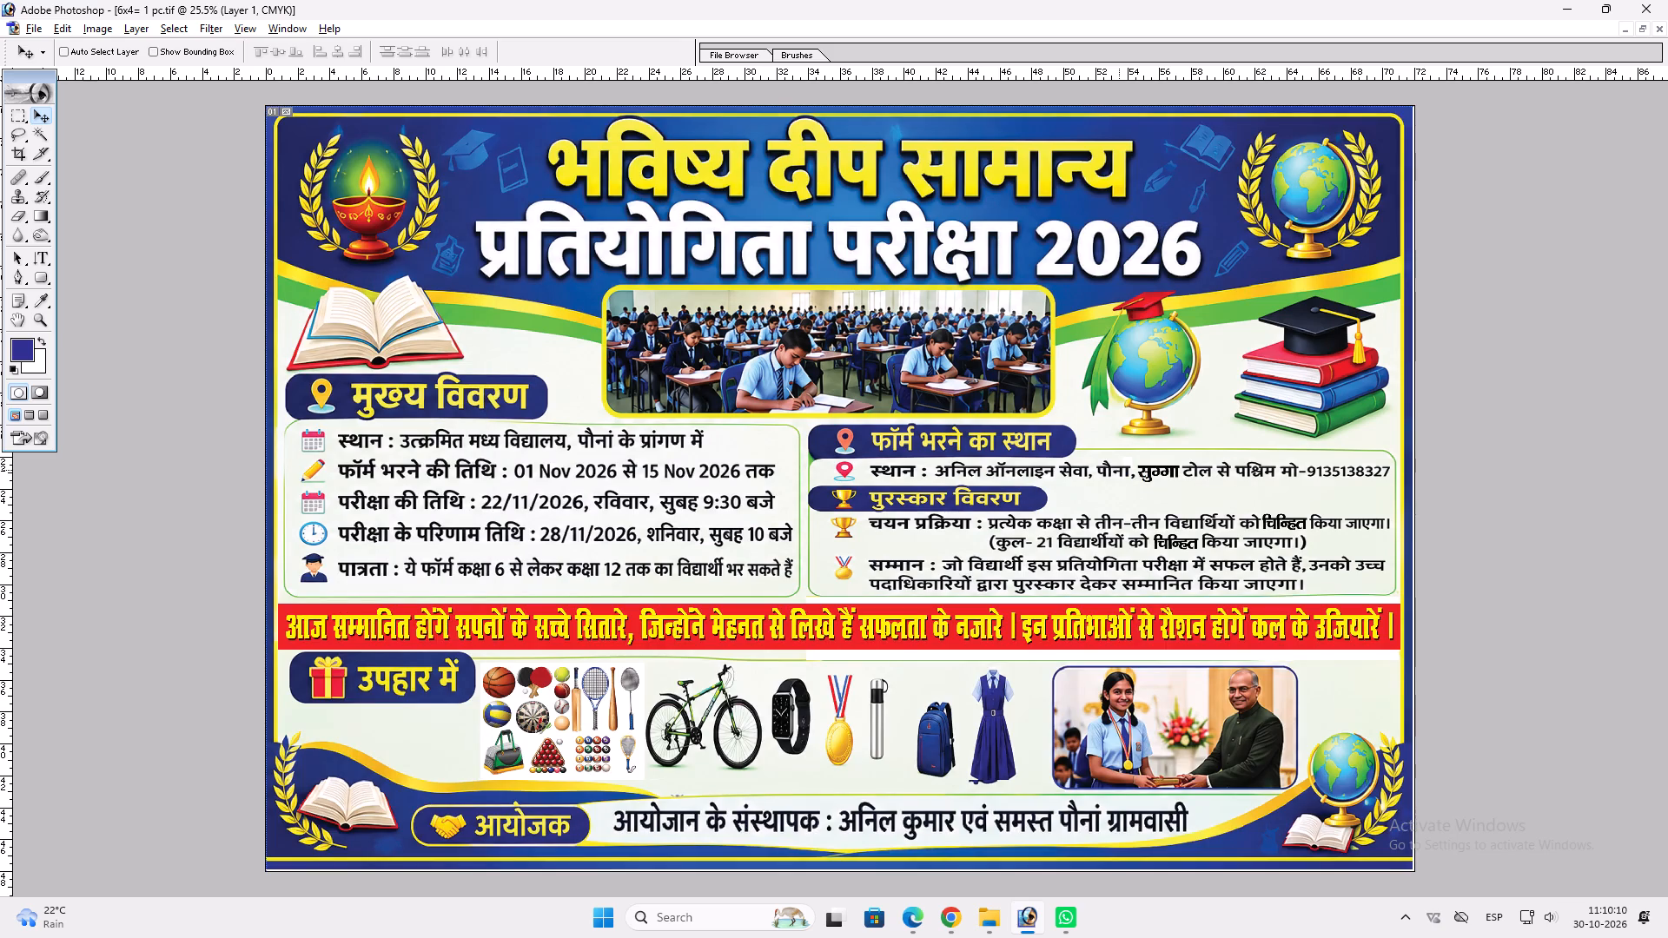
key(ctrl+s)
key(ctrl+s)
key(ctrl+s)
Capture a rectangular screen snip of the whole exam poster, starting just outside its upper-left corner.
key(Print)
drag(261, 102, 260, 102)
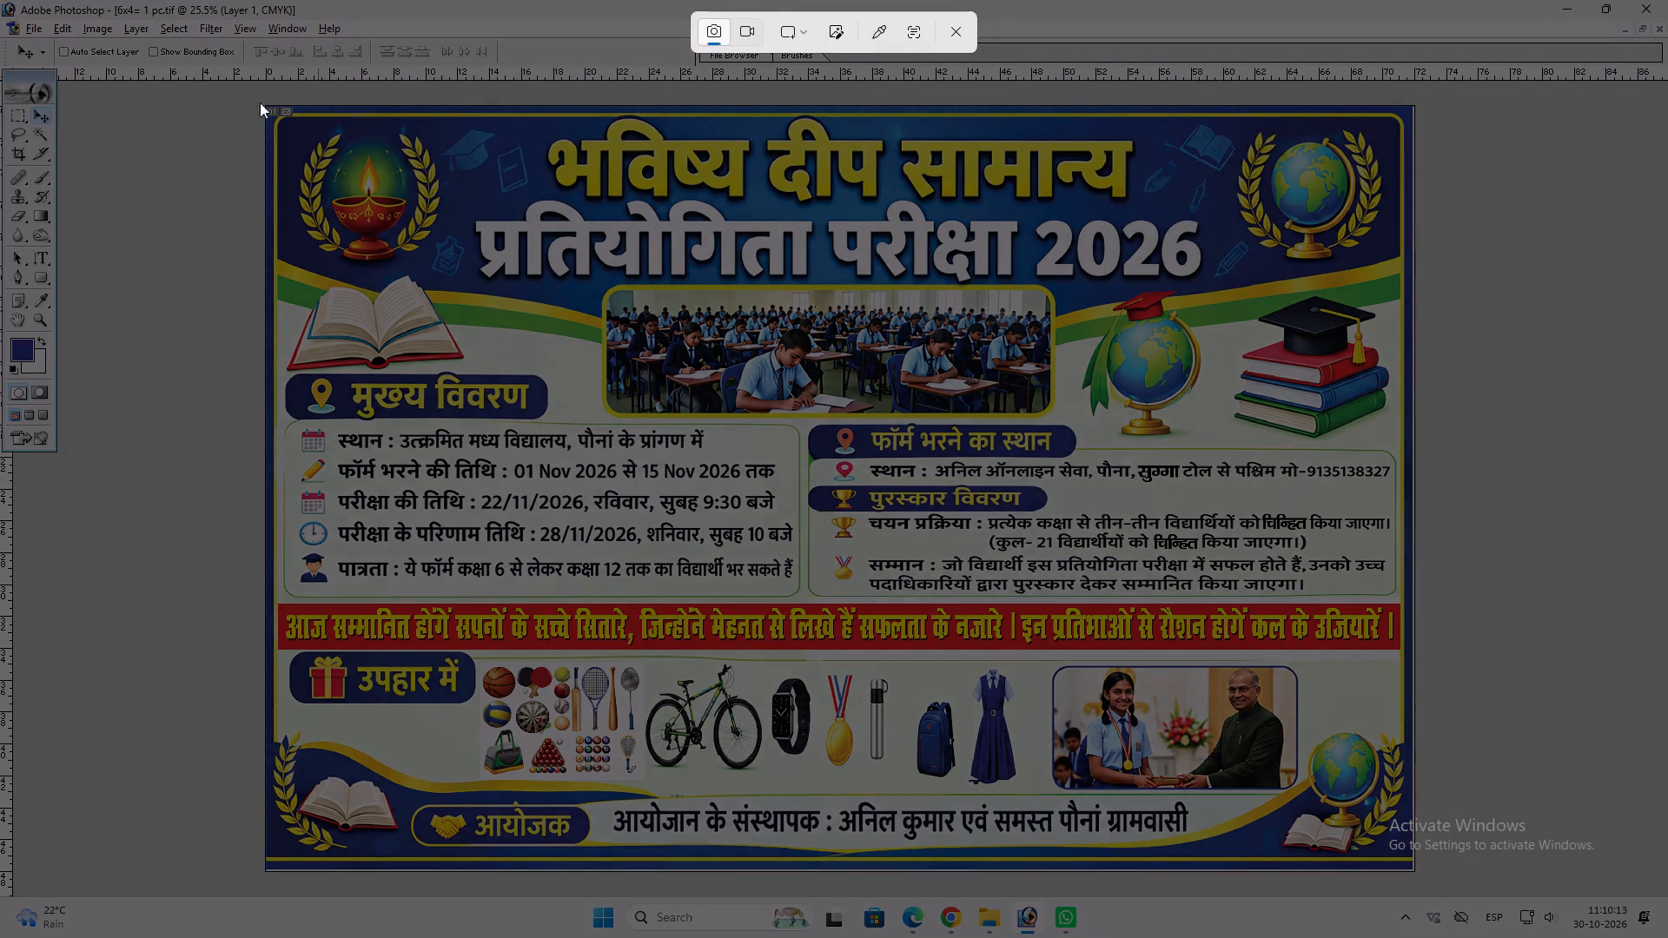
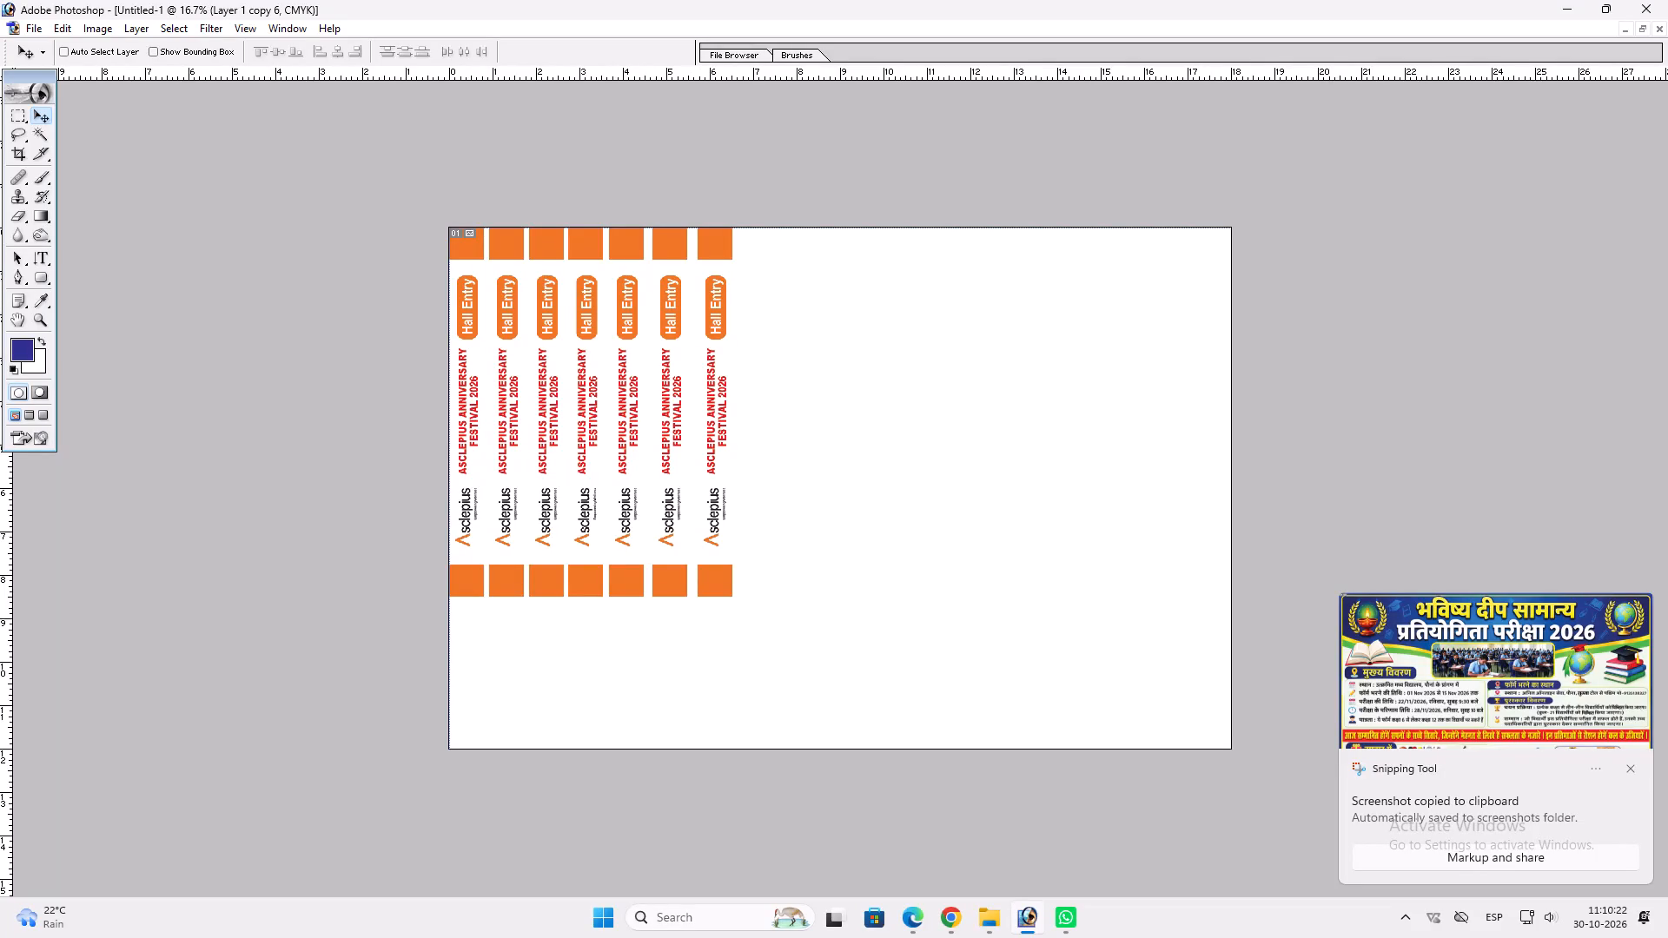
Link the six copied vertical Hall Entry bands and delete them, keeping only the first band on Layer 1.
ctrl+drag(706, 250, 756, 293)
key(ctrl+z)
ctrl+shift+click(665, 241)
ctrl+shift+click(619, 241)
ctrl+shift+click(587, 241)
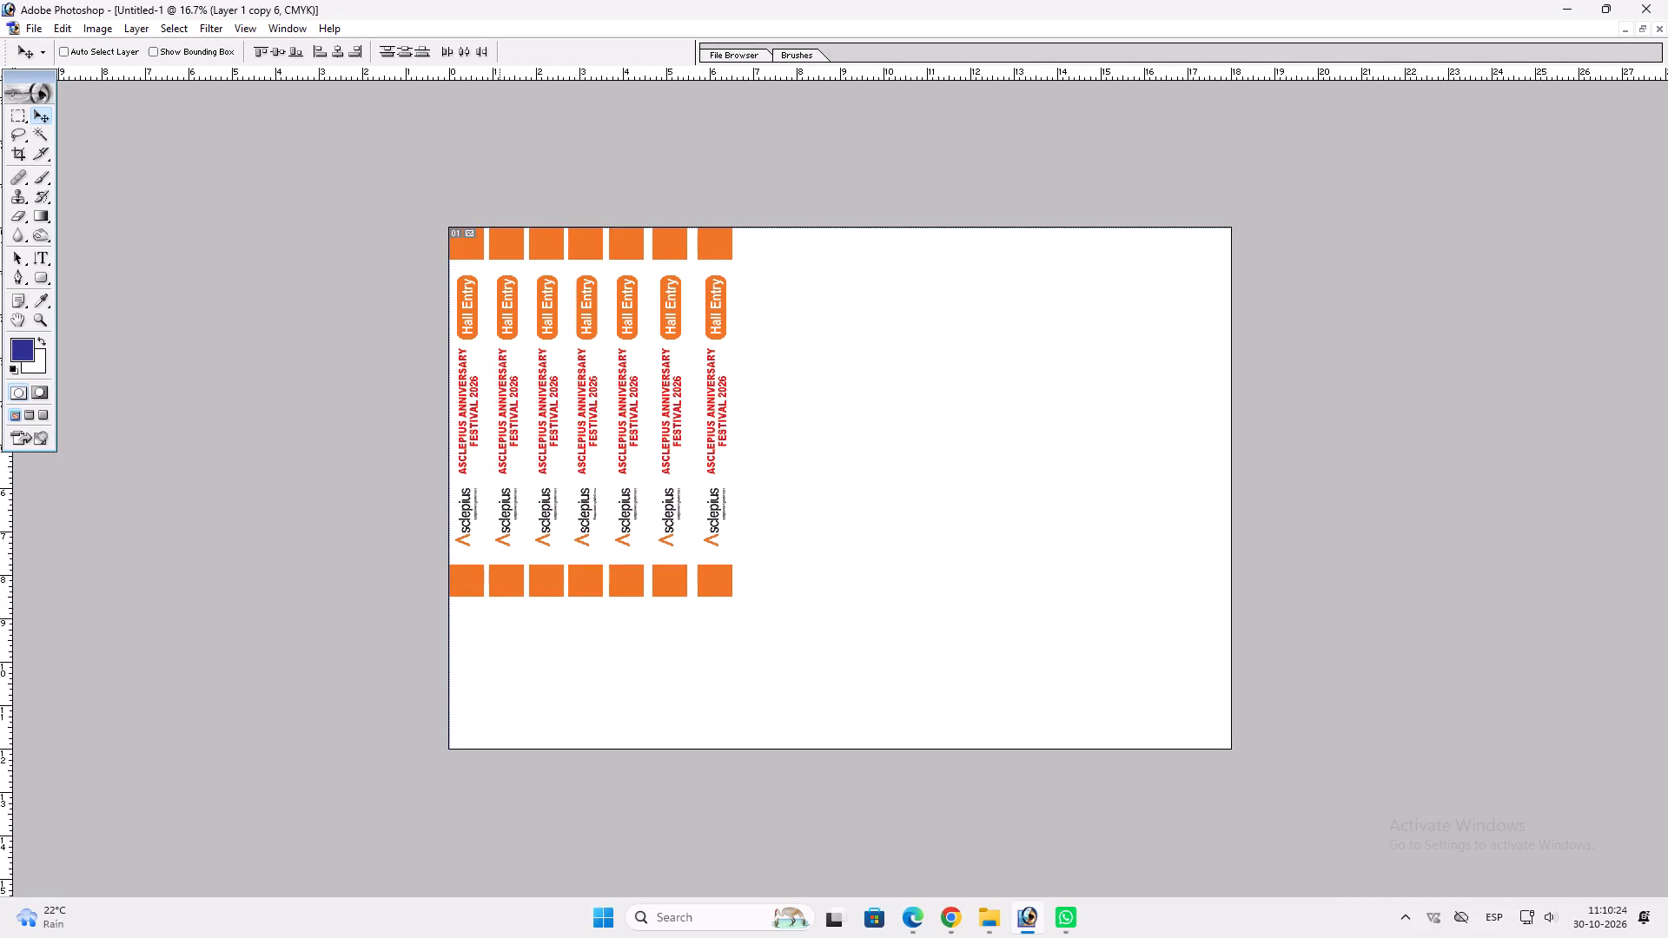
ctrl+shift+click(536, 243)
ctrl+shift+click(512, 244)
key(ctrl+e)
key(alt+l)
key(alt+l)
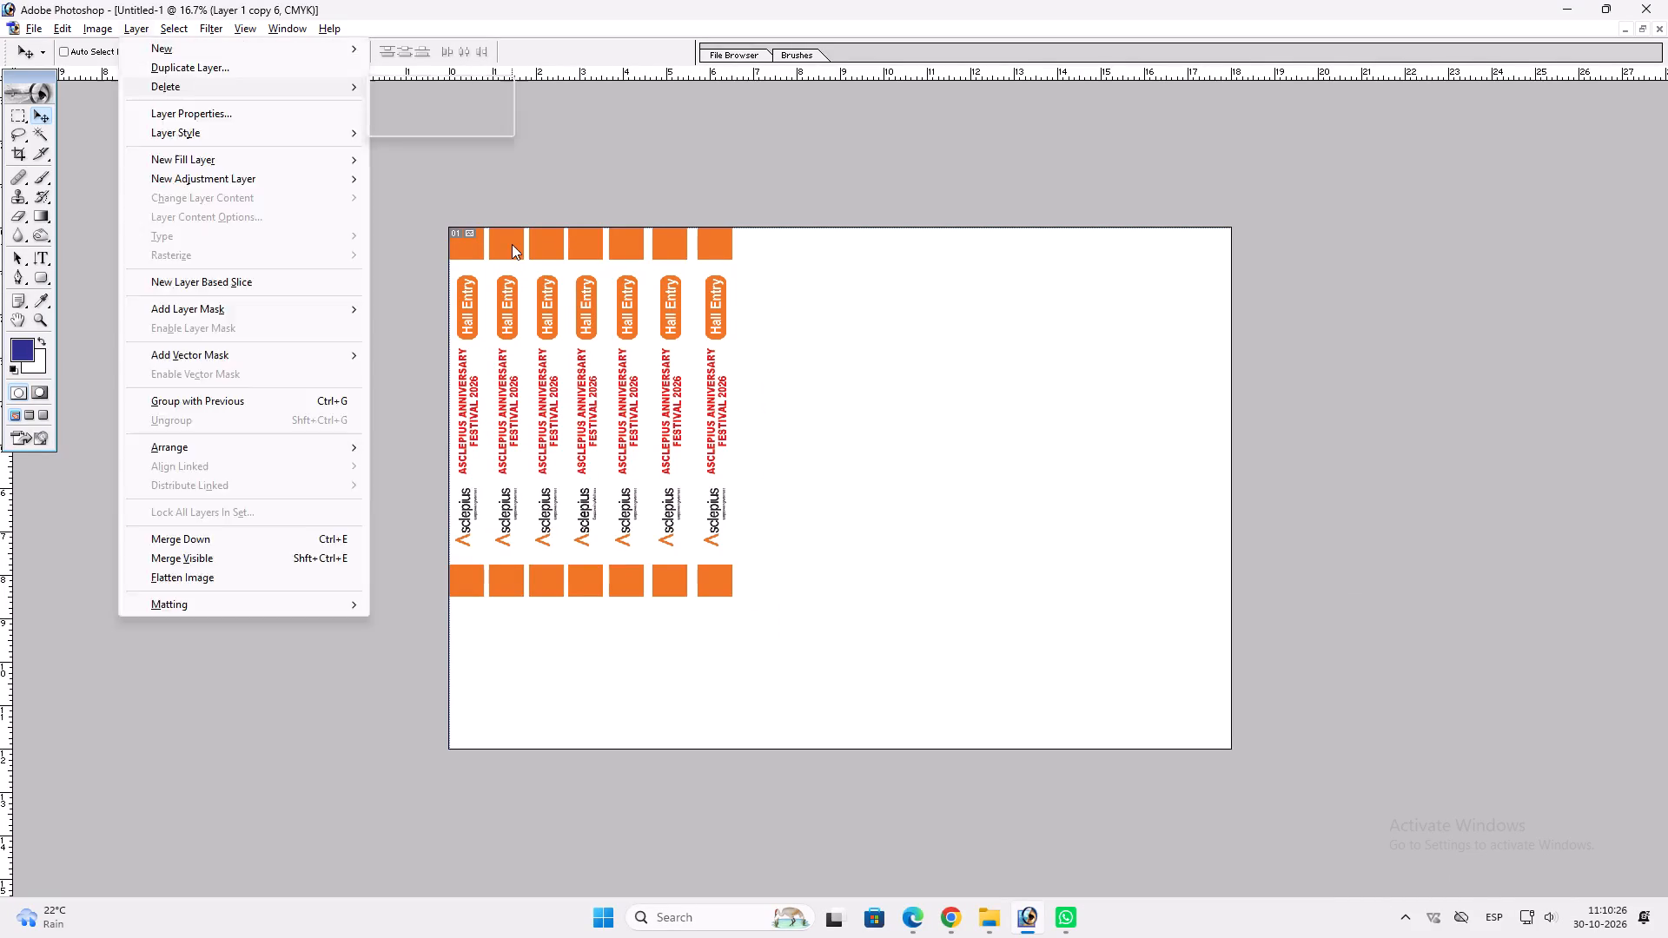
key(alt+l)
key(v)
Rotate the remaining Hall Entry band 90° CCW and align it to the canvas's top and left edges.
ctrl+click(483, 241)
key(ctrl+t)
right_click(483, 241)
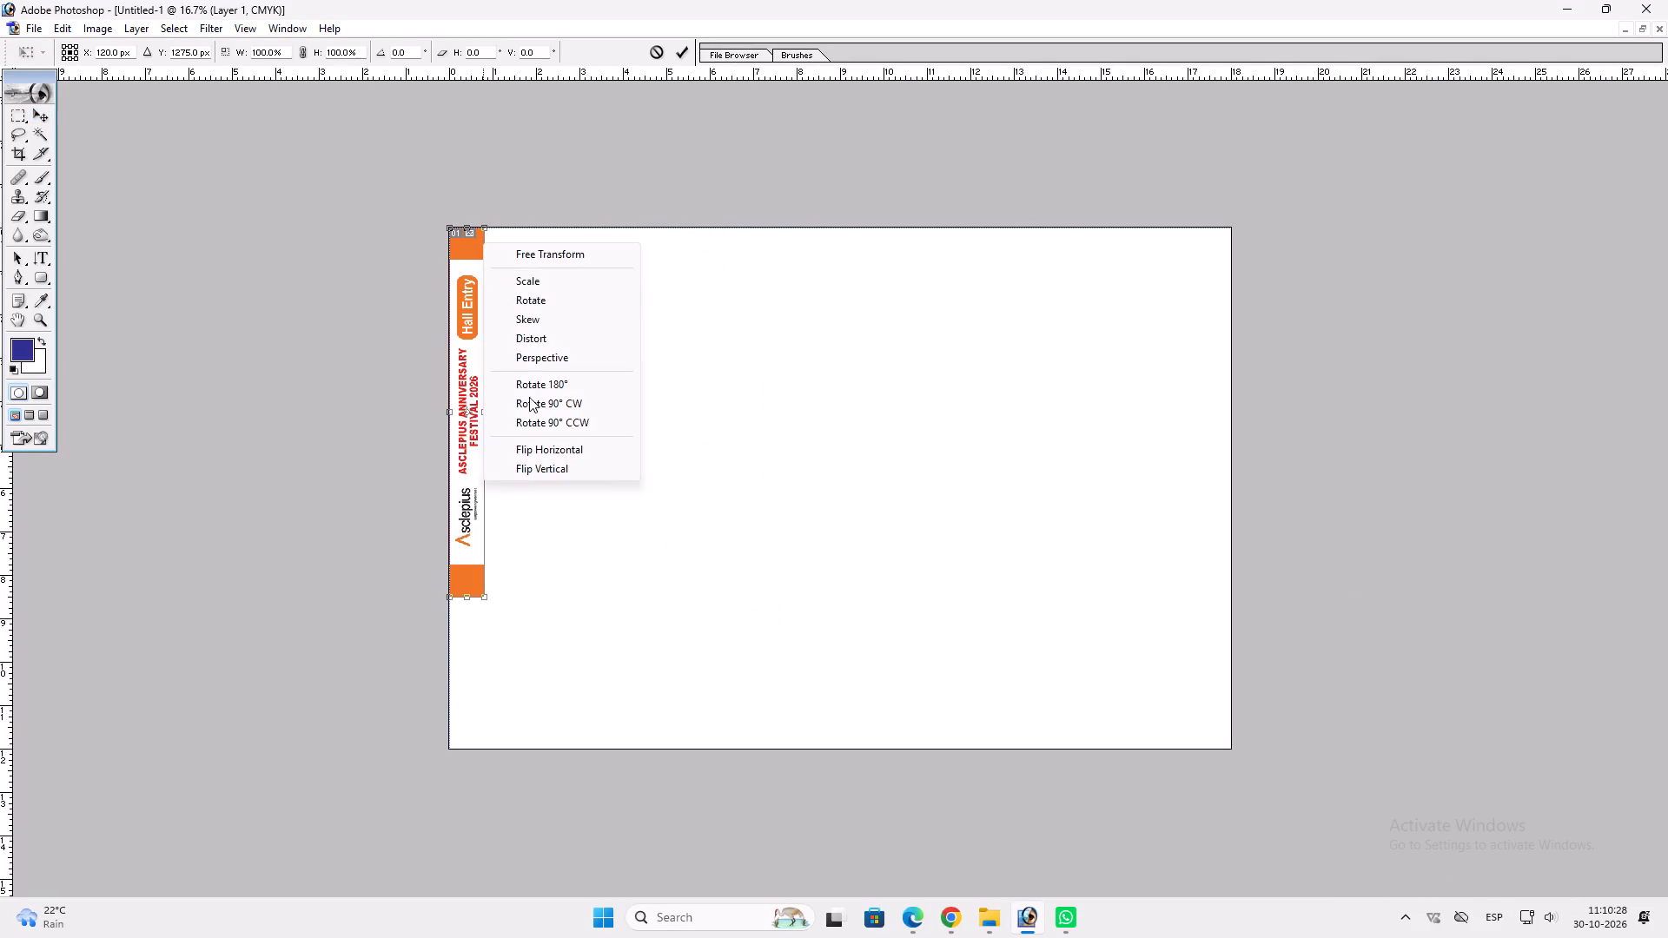
click(558, 426)
key(Return)
key(ctrl+a)
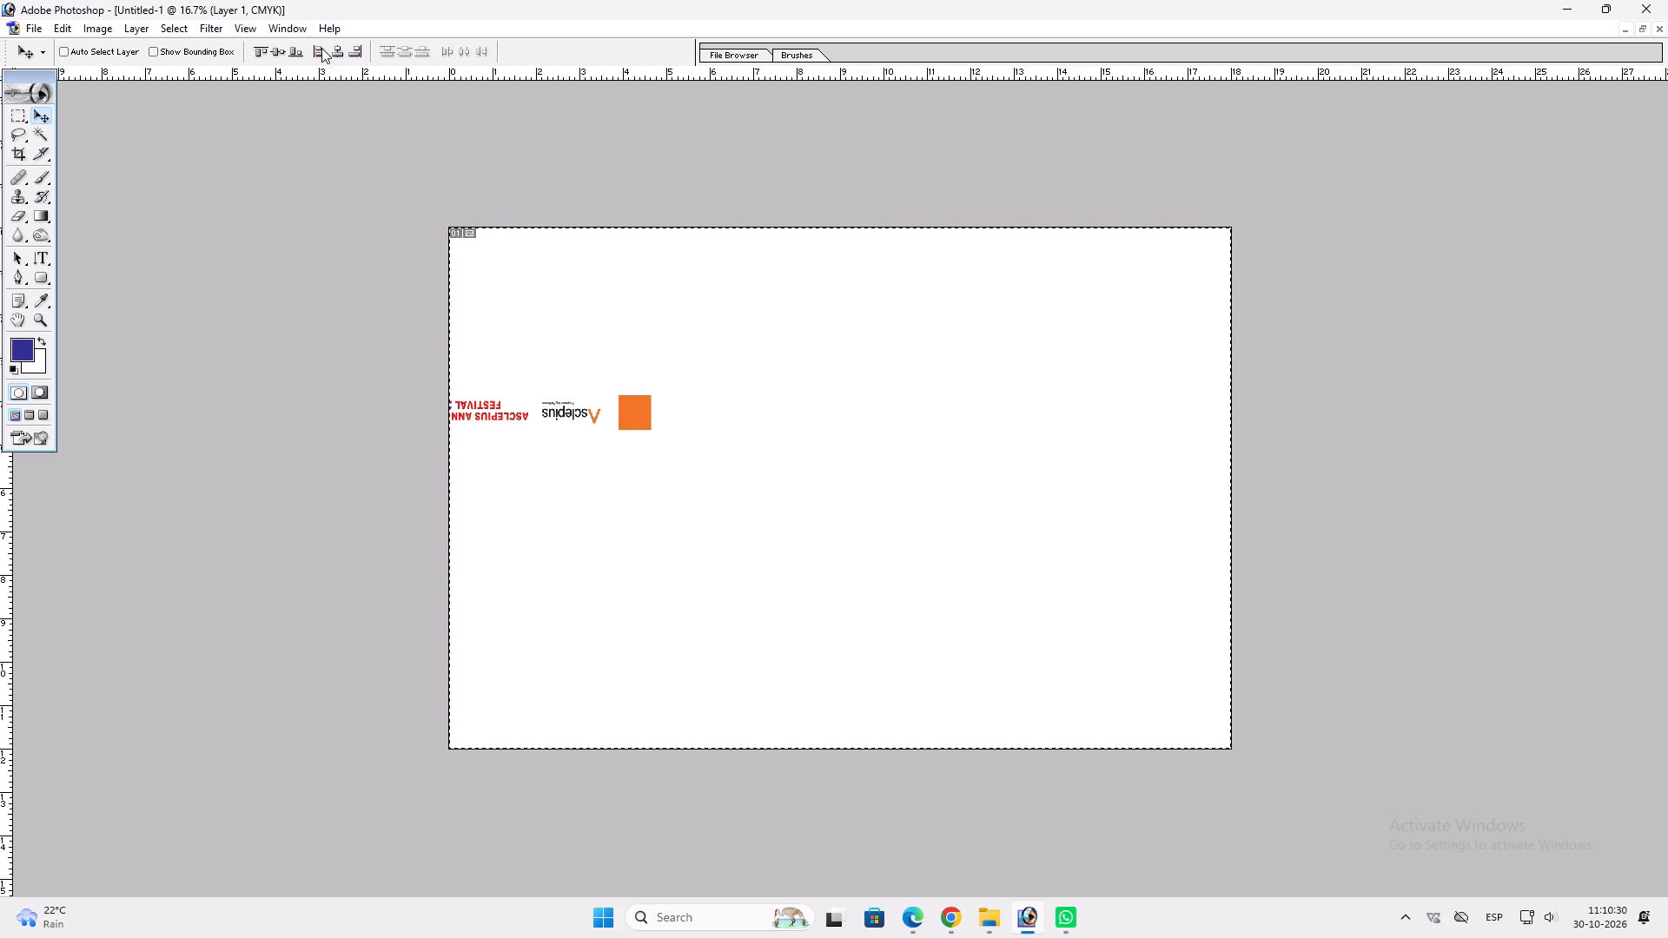
click(321, 49)
click(261, 54)
key(ctrl+d)
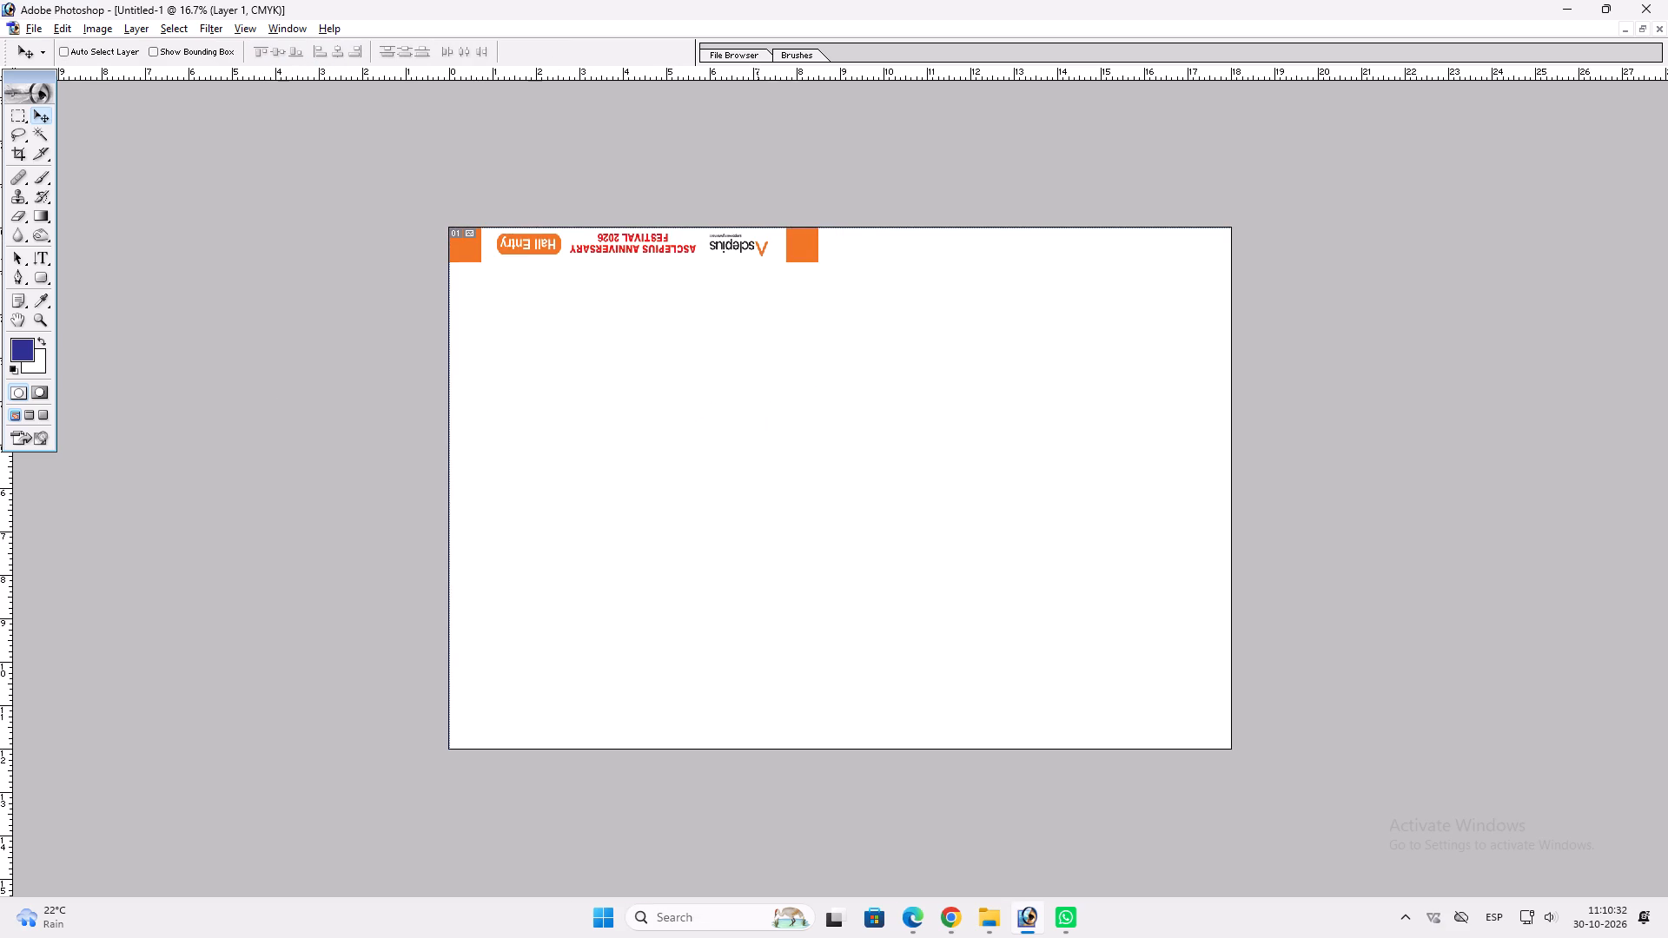
Duplicate the horizontal band along the top of the sheet and set the copy flush with the canvas's right edge.
alt+shift+drag(757, 258, 1138, 235)
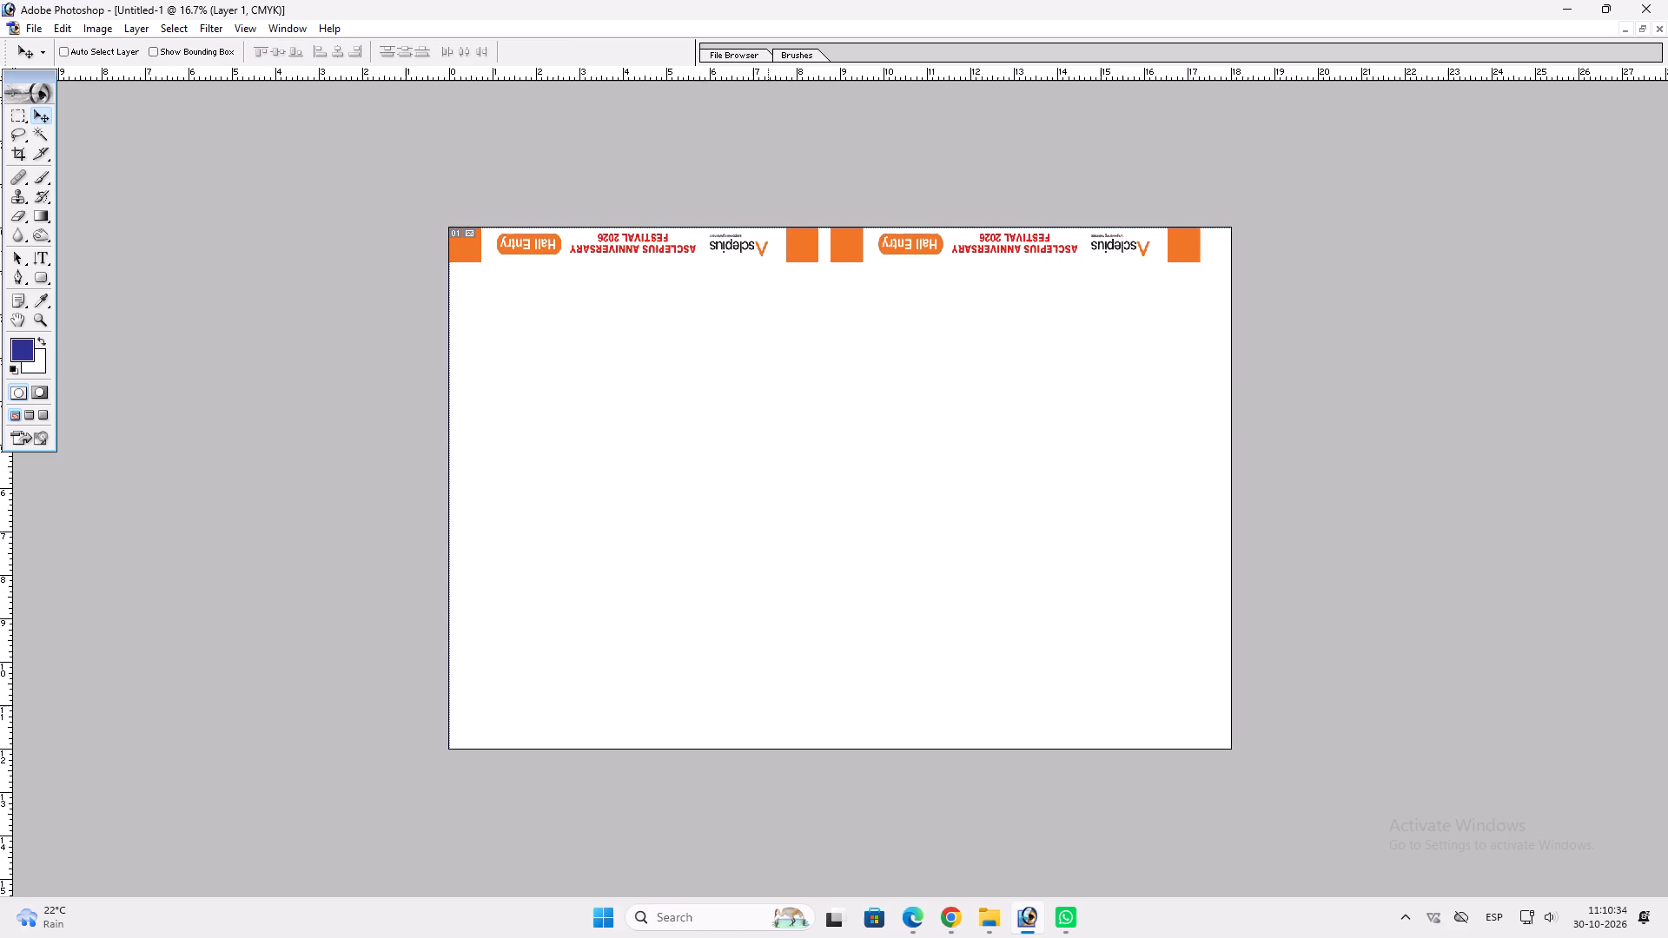
ctrl+shift+click(769, 251)
drag(769, 251, 784, 254)
key(ctrl+z)
ctrl+right_click(1069, 242)
ctrl+shift+click(1080, 246)
ctrl+shift+right_click(1029, 221)
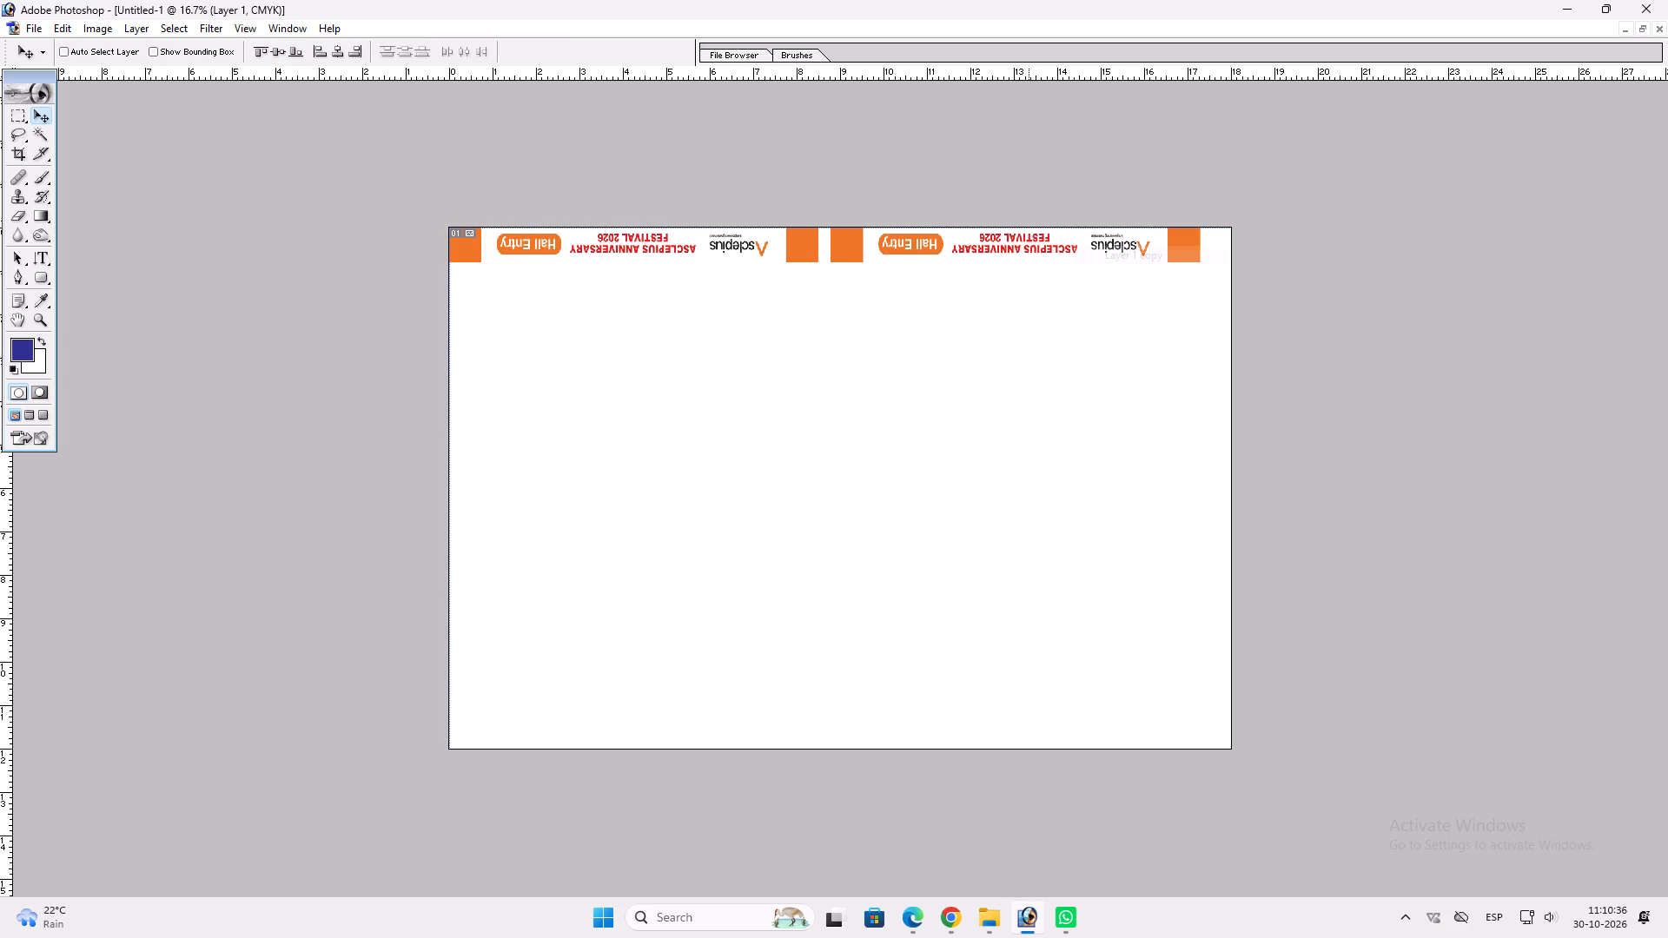
ctrl+shift+right_click(960, 234)
ctrl+shift+click(997, 247)
shift+drag(983, 240, 1008, 240)
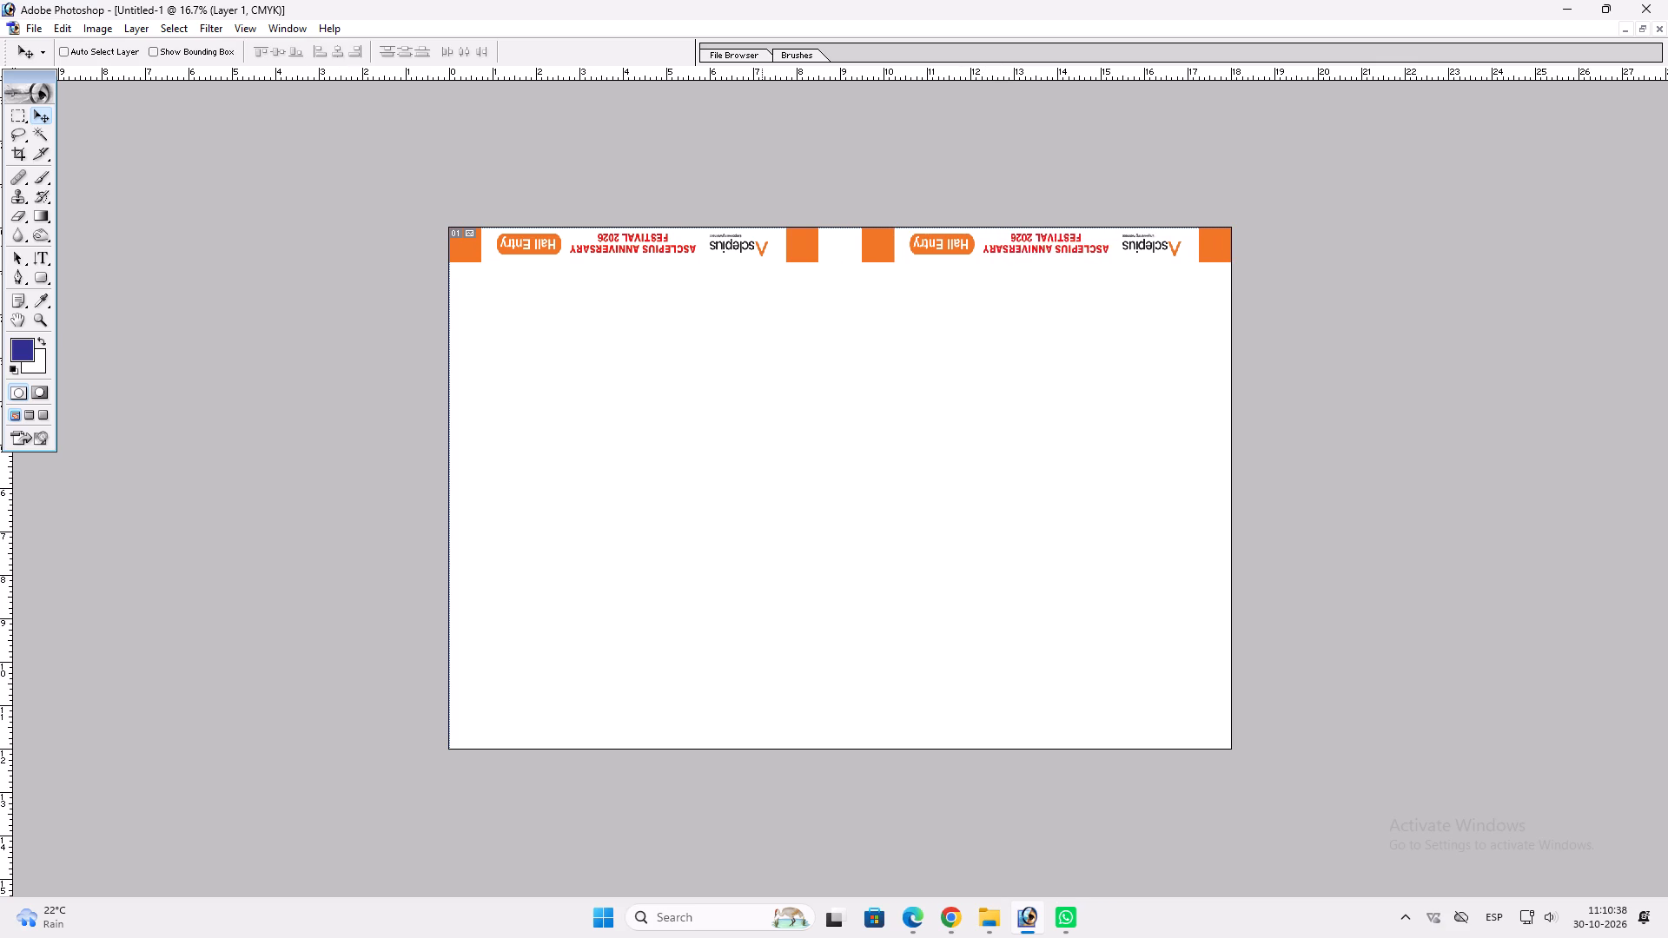
Link the two top bands and merge them into a single layer.
ctrl+shift+click(762, 246)
drag(758, 243, 770, 282)
key(ctrl+z)
key(ctrl+e)
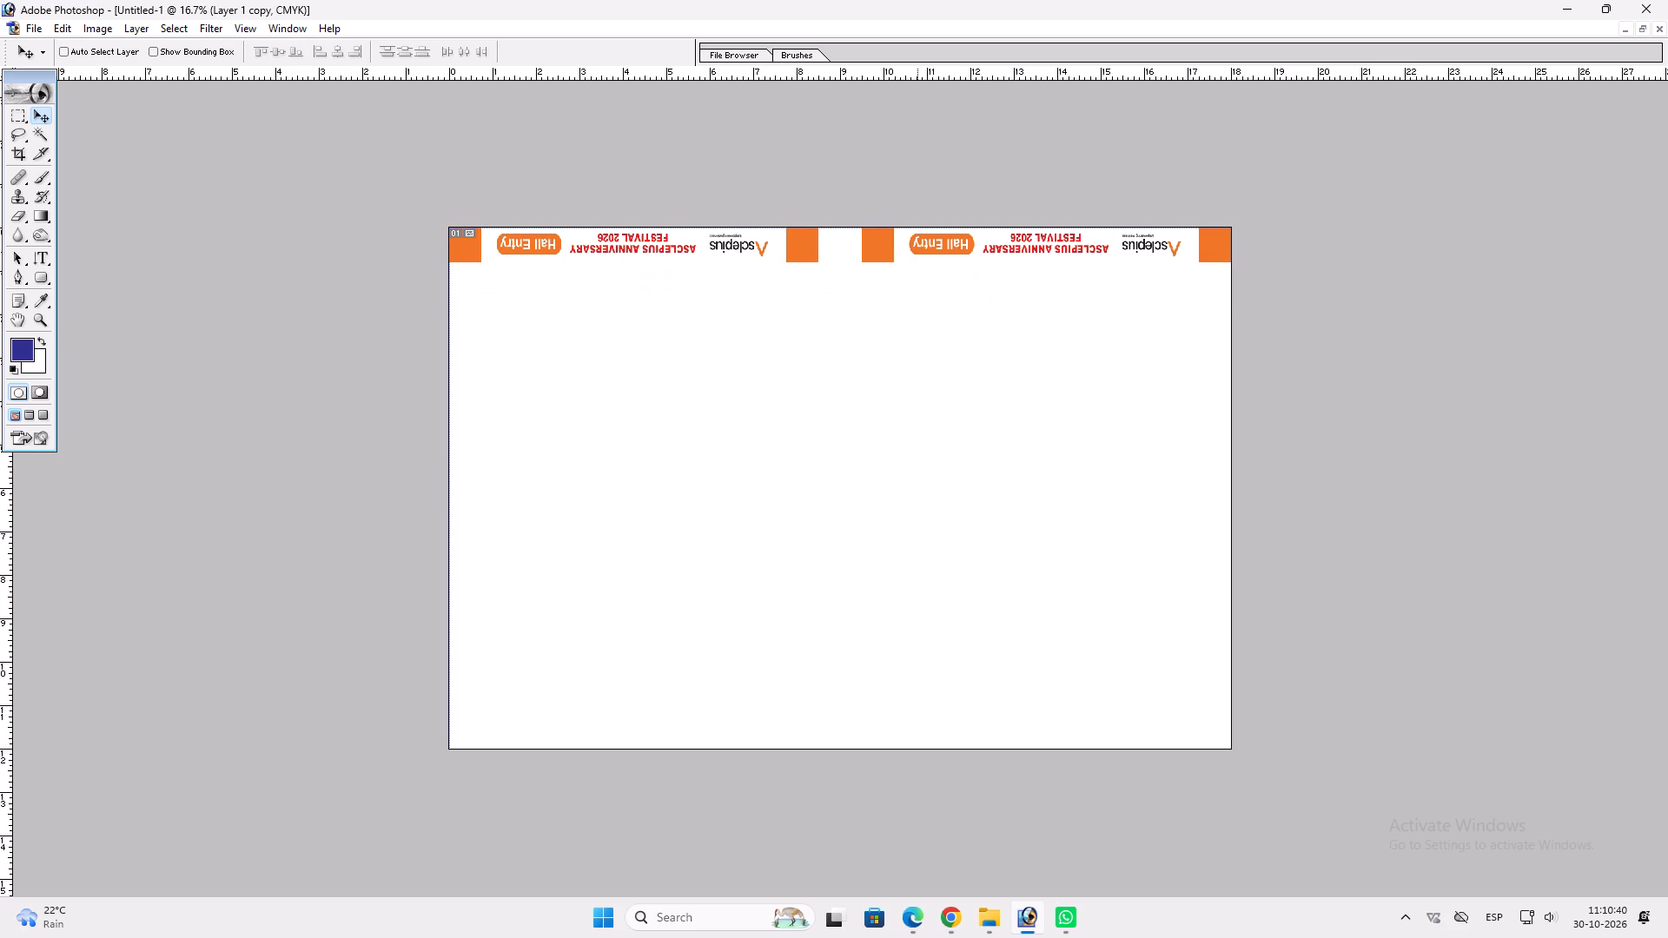
Duplicate the merged two-band row down the sheet until twelve rows fill its height, leaving small gaps between them.
alt+shift+drag(917, 249, 911, 290)
alt+shift+drag(907, 286, 906, 324)
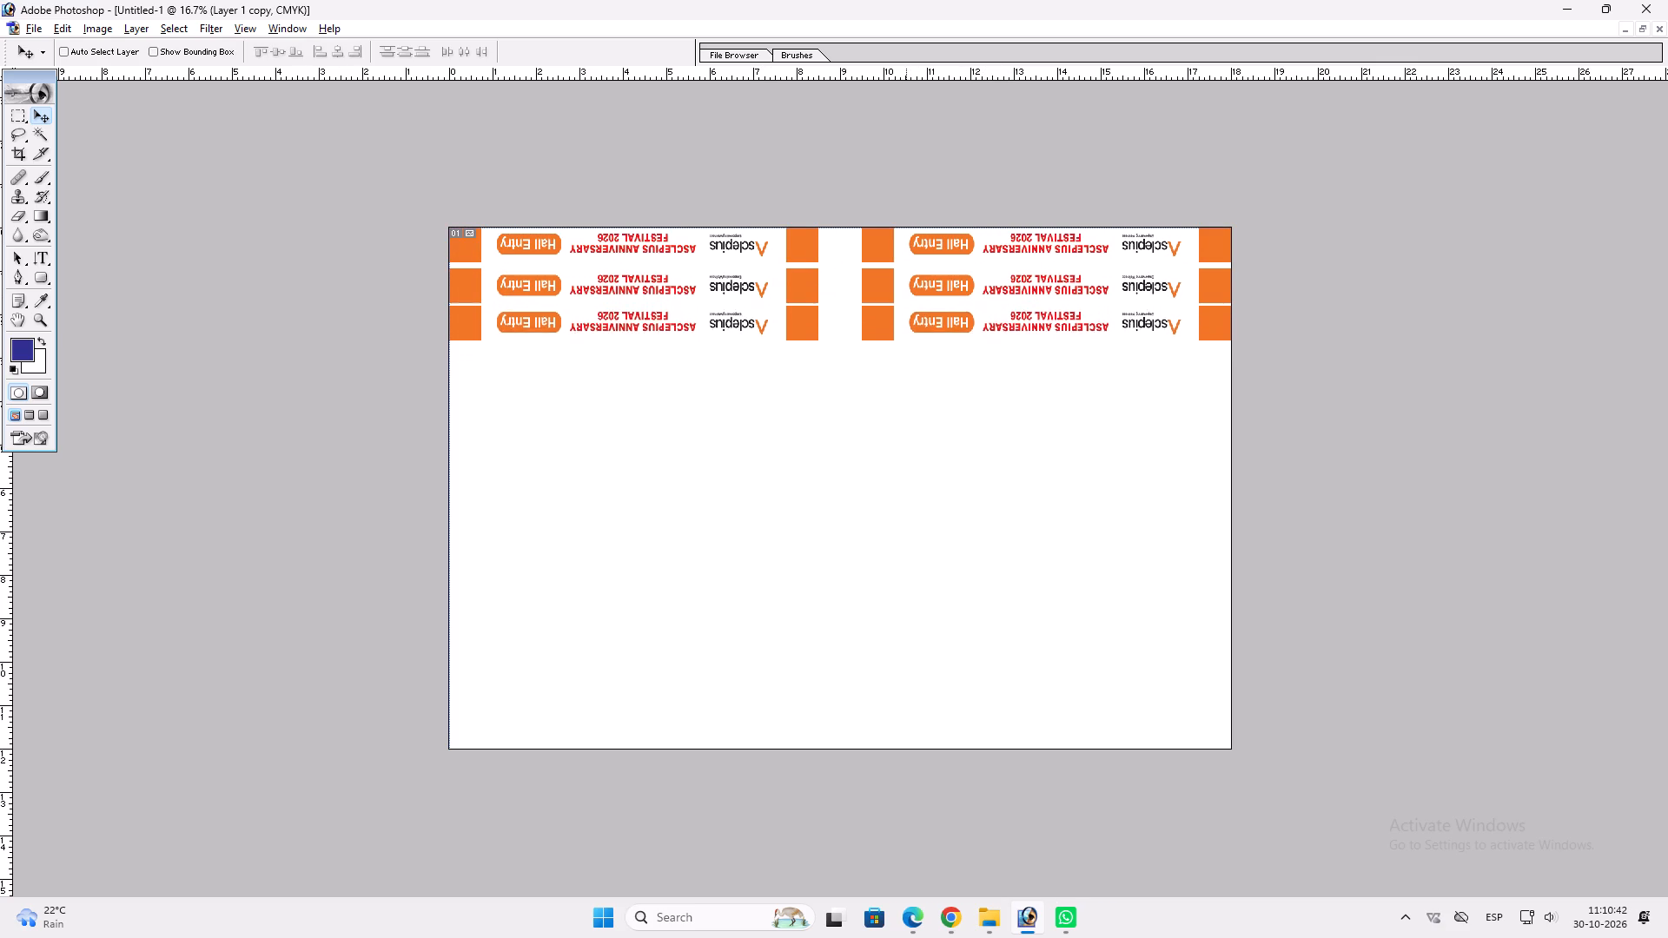
alt+shift+drag(906, 324, 906, 327)
alt+shift+drag(903, 322, 905, 364)
alt+shift+drag(903, 360, 903, 376)
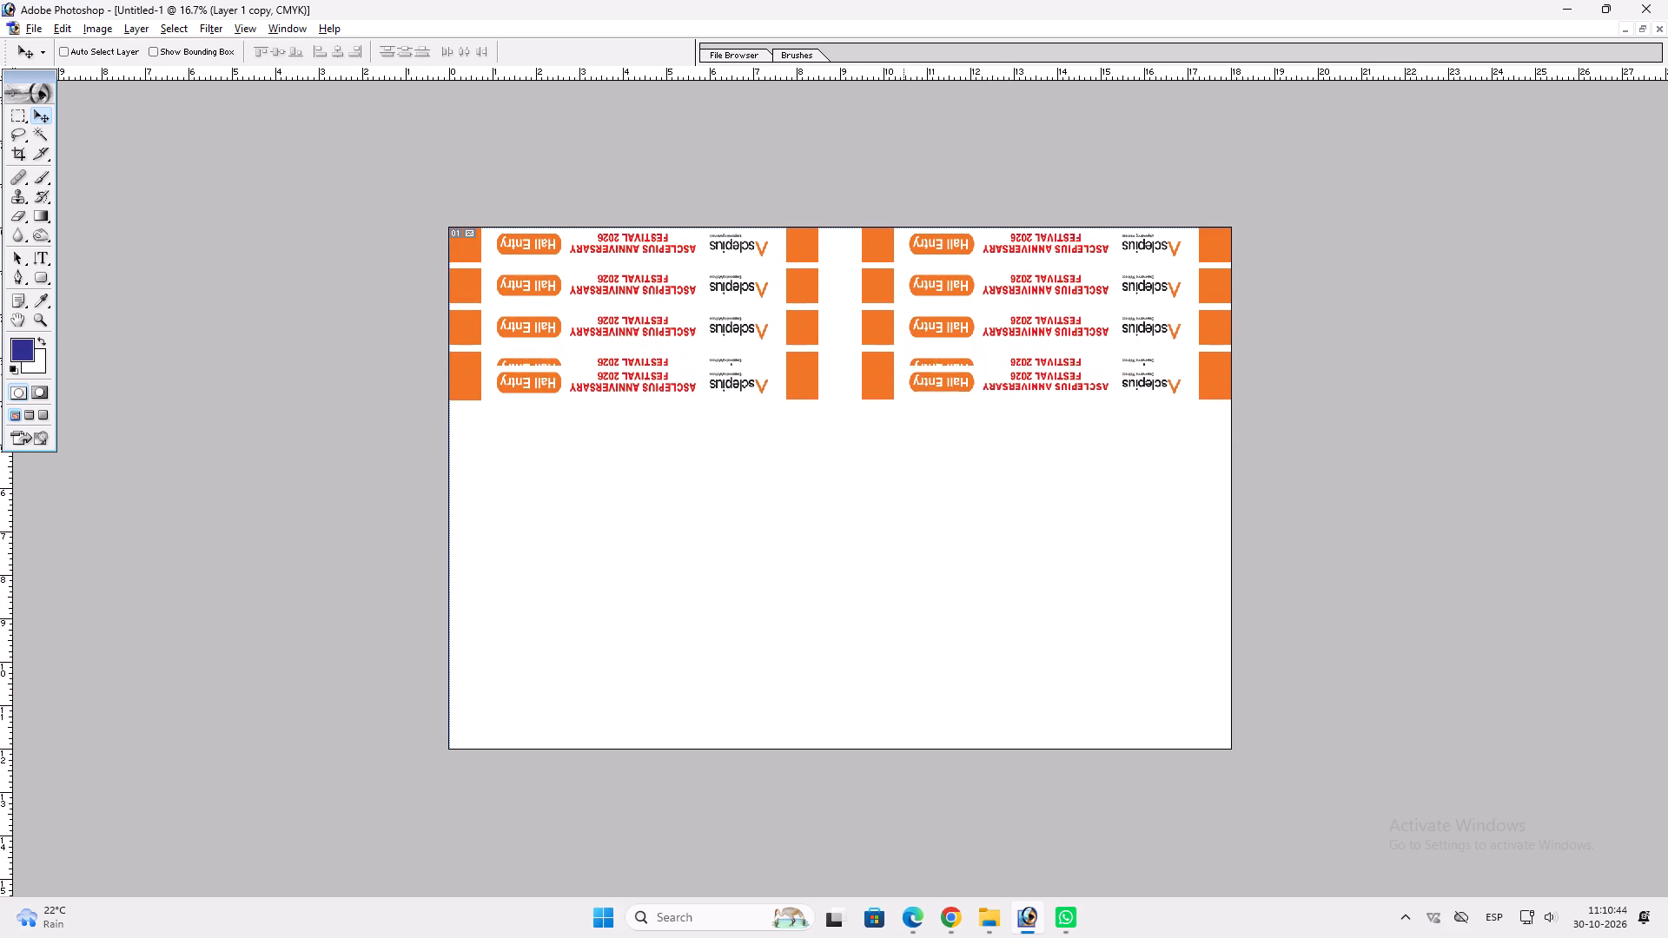
alt+shift+drag(903, 376, 903, 401)
alt+shift+drag(898, 401, 899, 441)
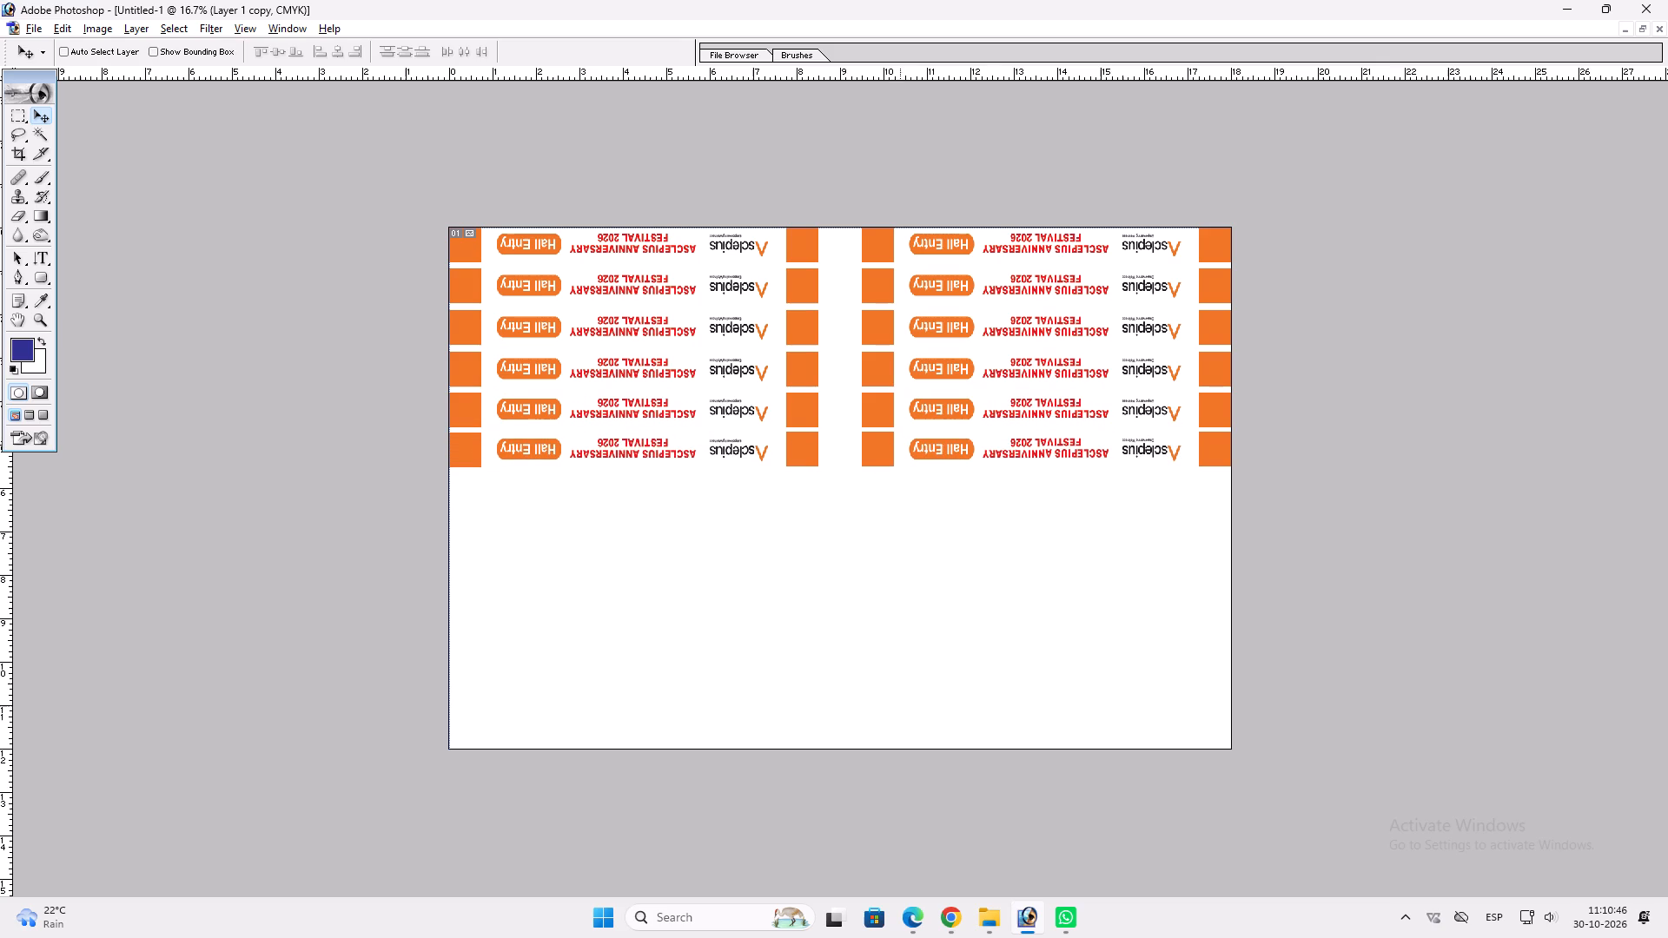
alt+shift+drag(899, 441, 899, 443)
alt+shift+drag(893, 443, 895, 489)
alt+shift+drag(895, 486, 892, 526)
alt+shift+drag(890, 525, 890, 570)
alt+shift+drag(886, 567, 884, 611)
alt+shift+drag(890, 611, 892, 655)
alt+shift+drag(884, 664, 882, 717)
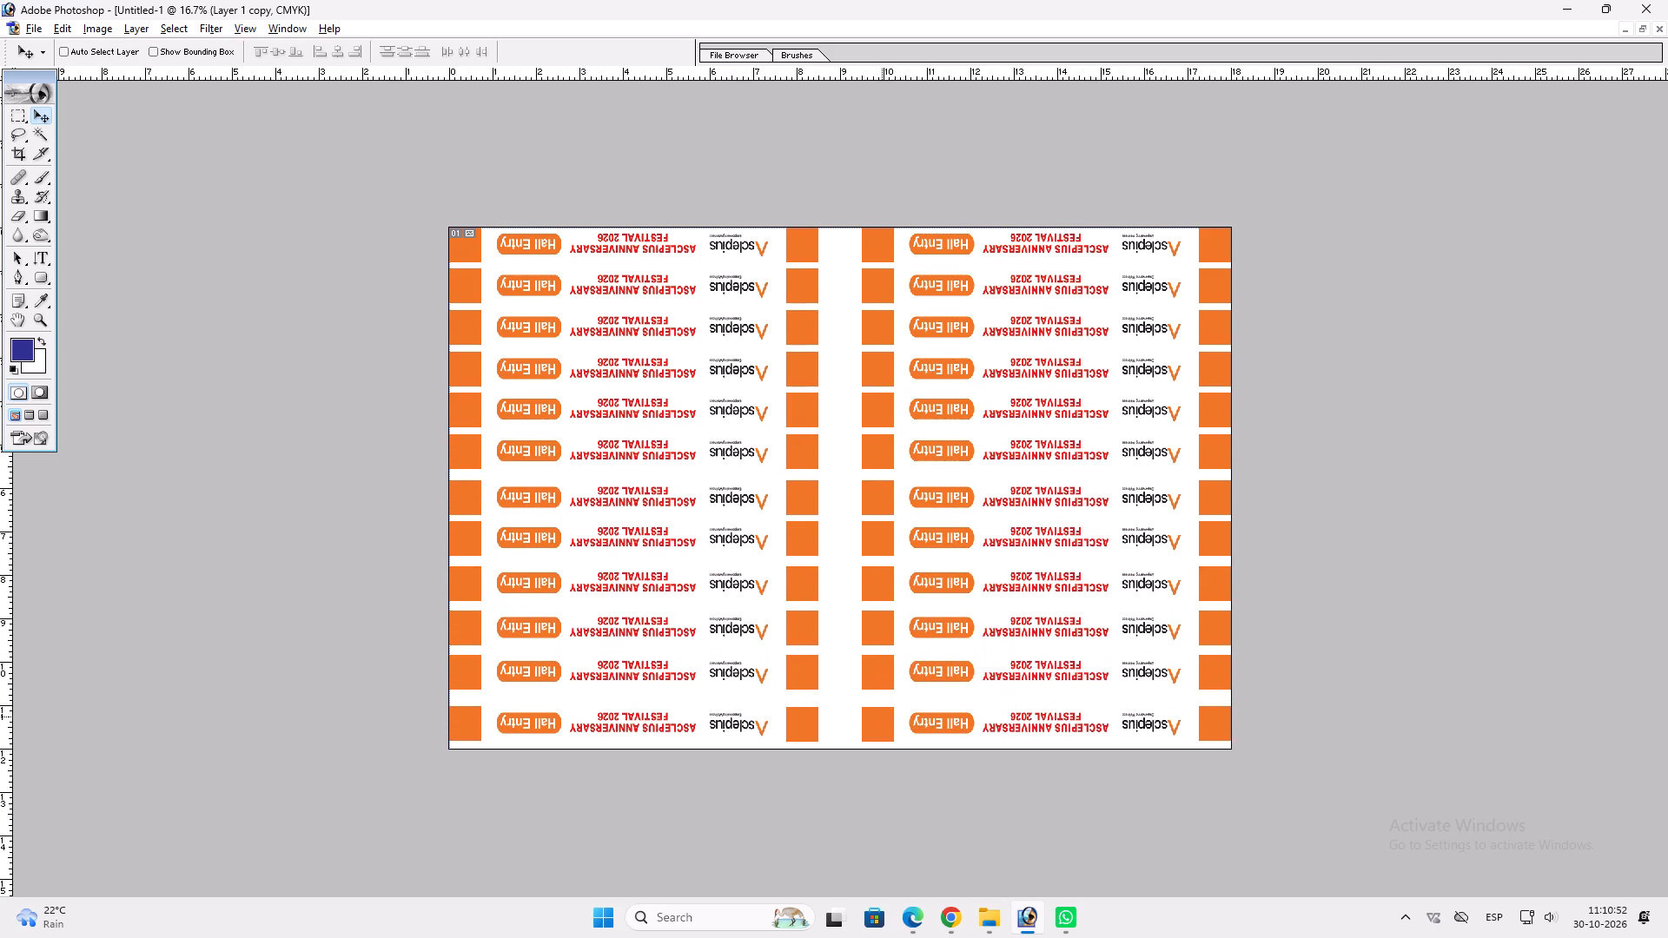
alt+shift+drag(882, 717, 883, 715)
Link the other eleven two-band rows with the bottom row, from the bottom of the sheet to the top.
ctrl+shift+click(894, 675)
ctrl+shift+click(885, 631)
ctrl+shift+click(877, 591)
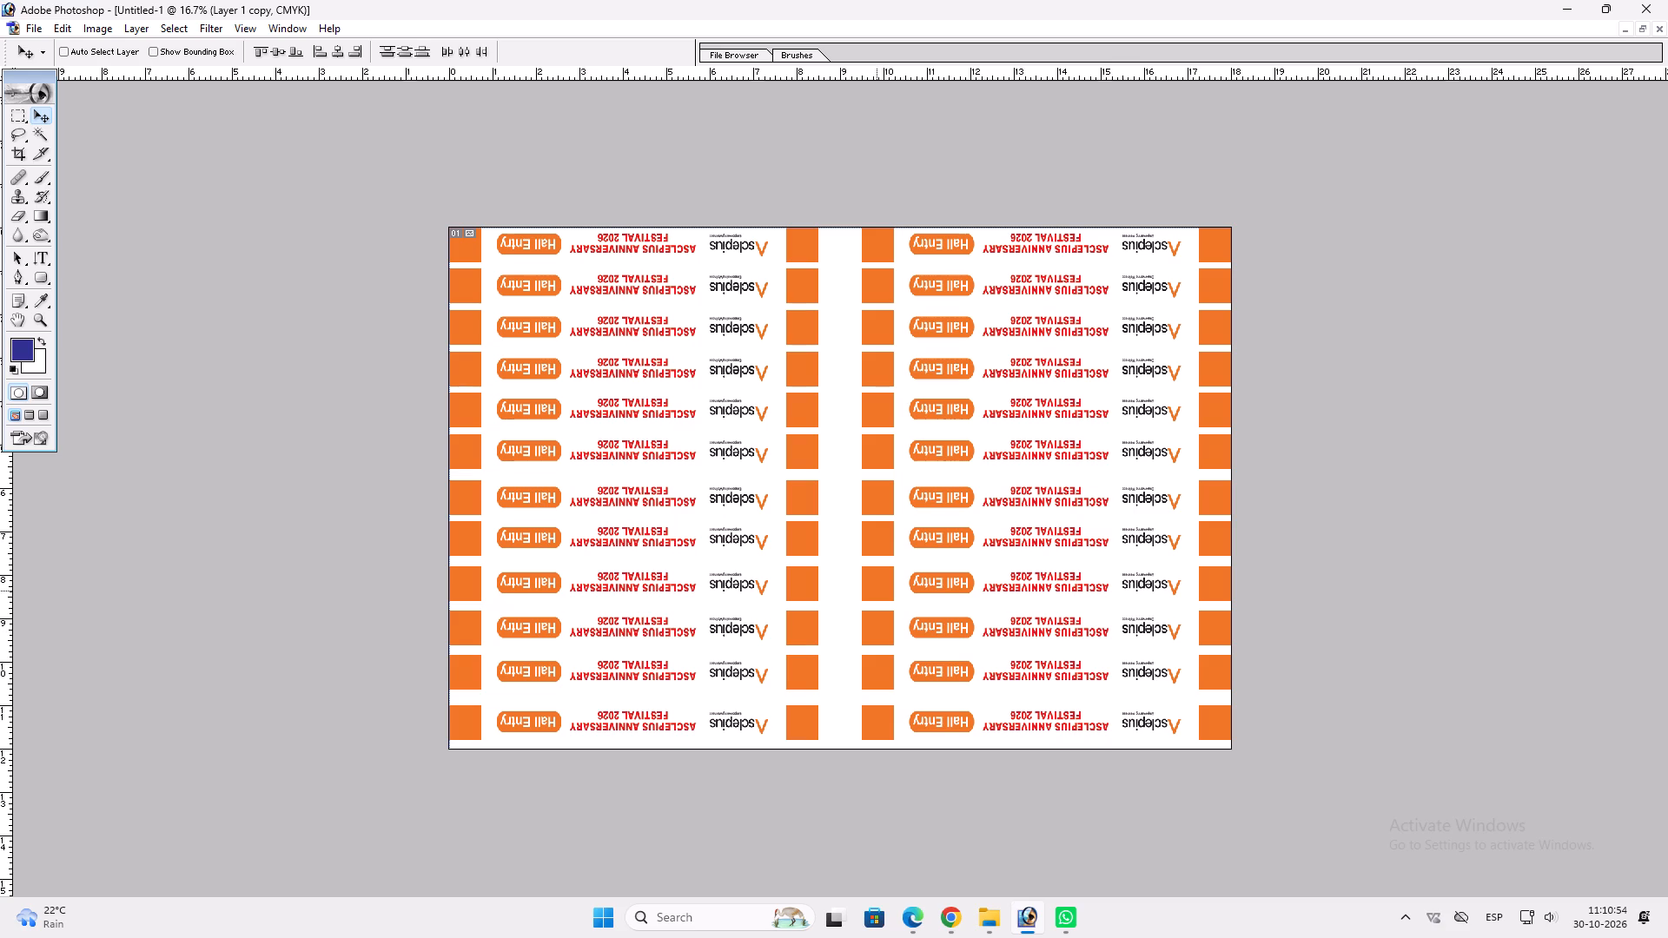
ctrl+shift+click(882, 532)
ctrl+shift+click(890, 499)
ctrl+shift+click(885, 451)
ctrl+shift+click(884, 399)
ctrl+shift+click(884, 357)
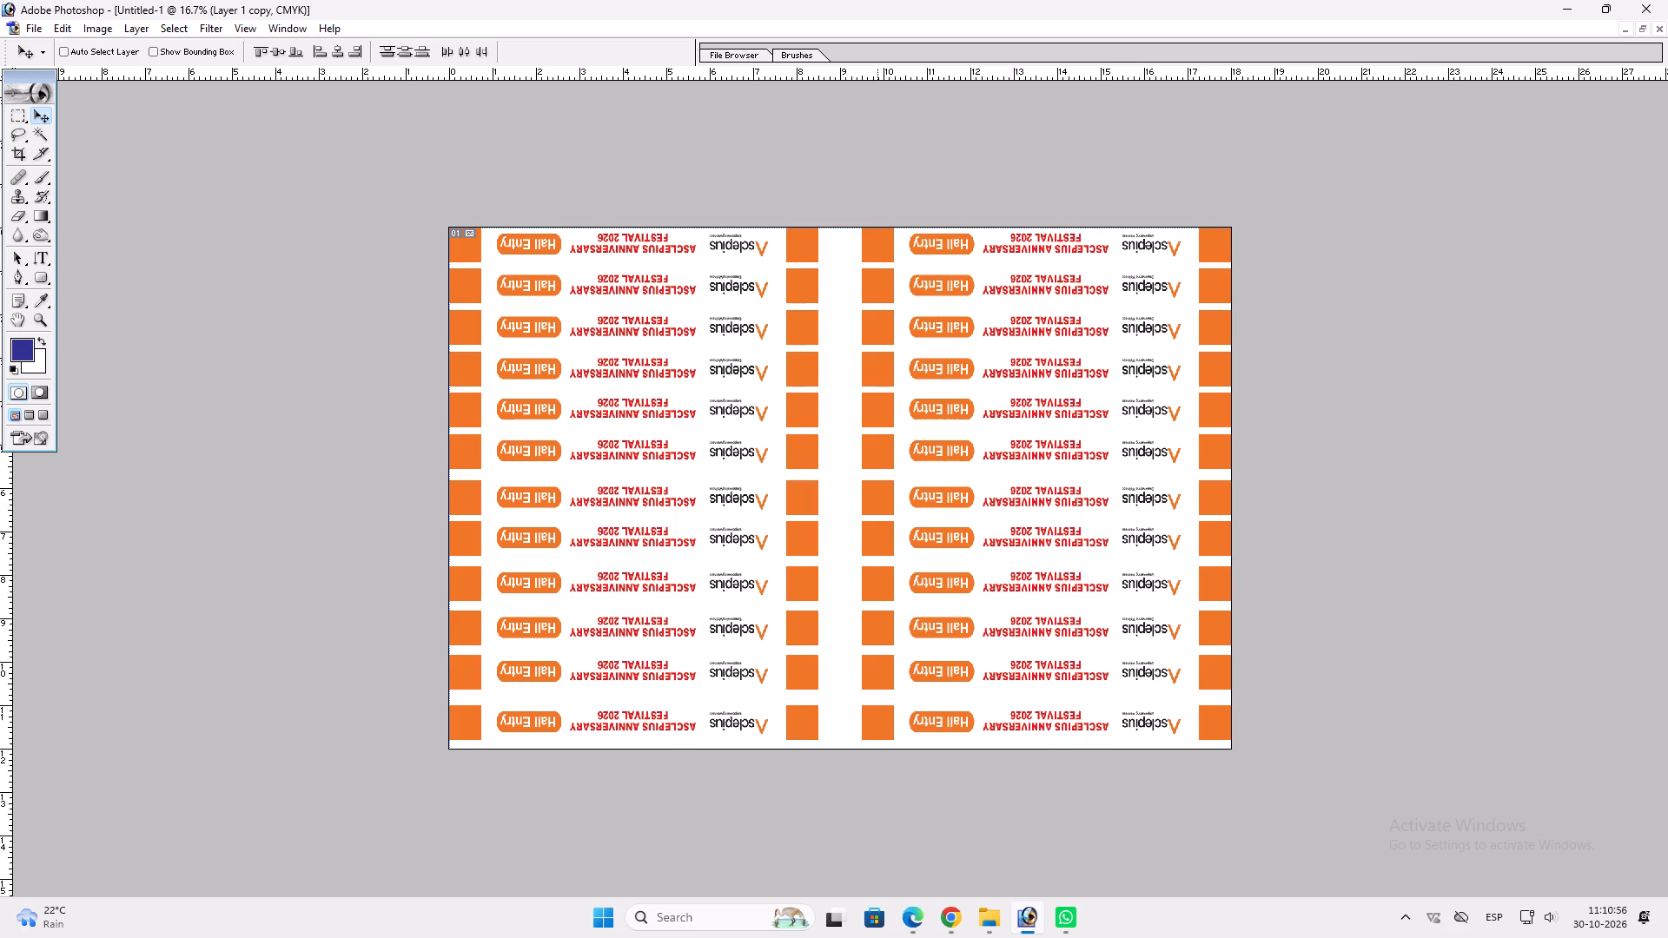
ctrl+shift+click(877, 316)
ctrl+shift+click(883, 273)
ctrl+shift+click(880, 247)
Test-move the linked rows, undo the trial distribution, and reposition the rows so they fit edge to edge on the sheet.
drag(875, 244, 915, 301)
key(ctrl+z)
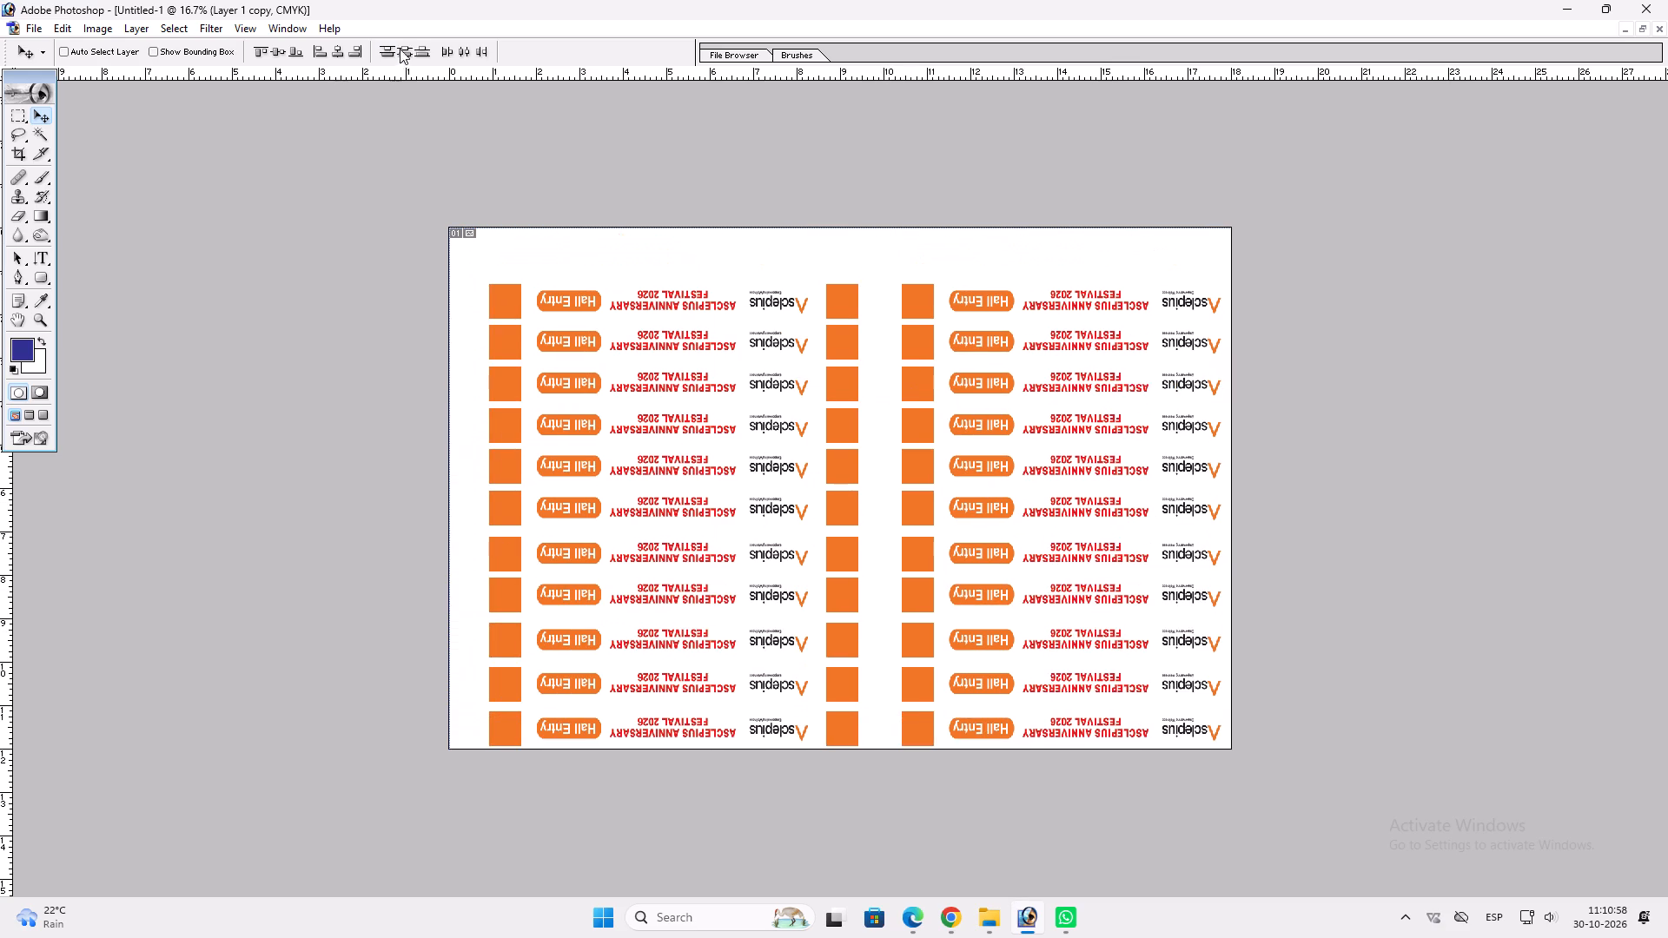
double_click(402, 48)
key(ctrl+alt+z)
key(ctrl+alt+z)
drag(747, 368, 744, 366)
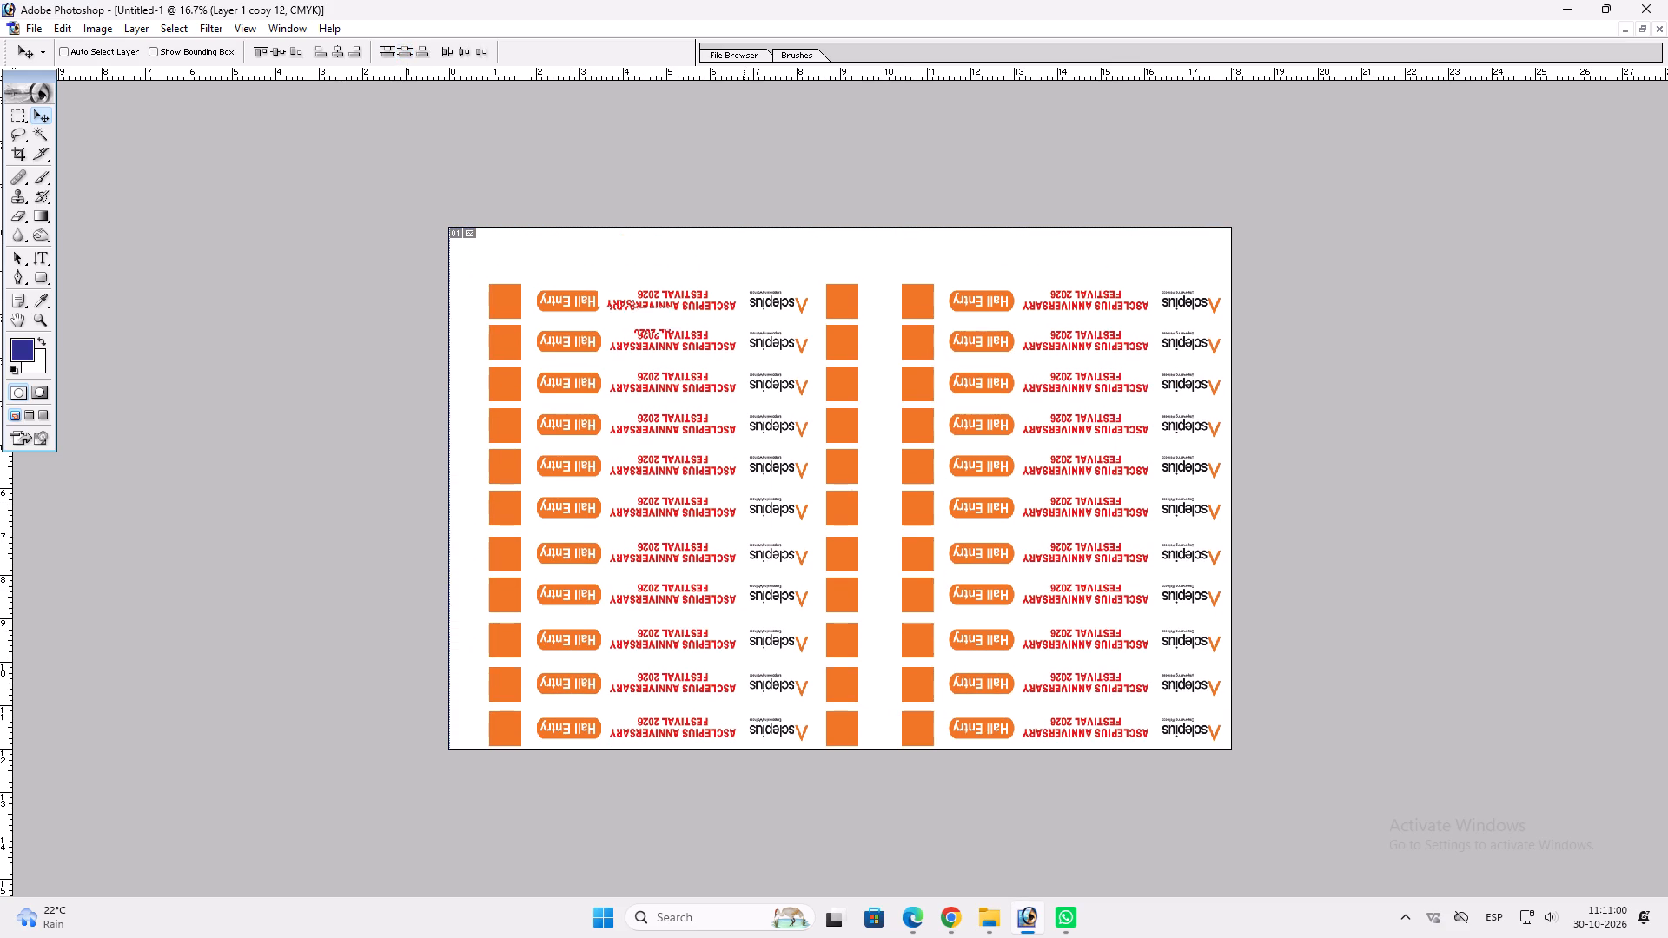
drag(744, 366, 706, 314)
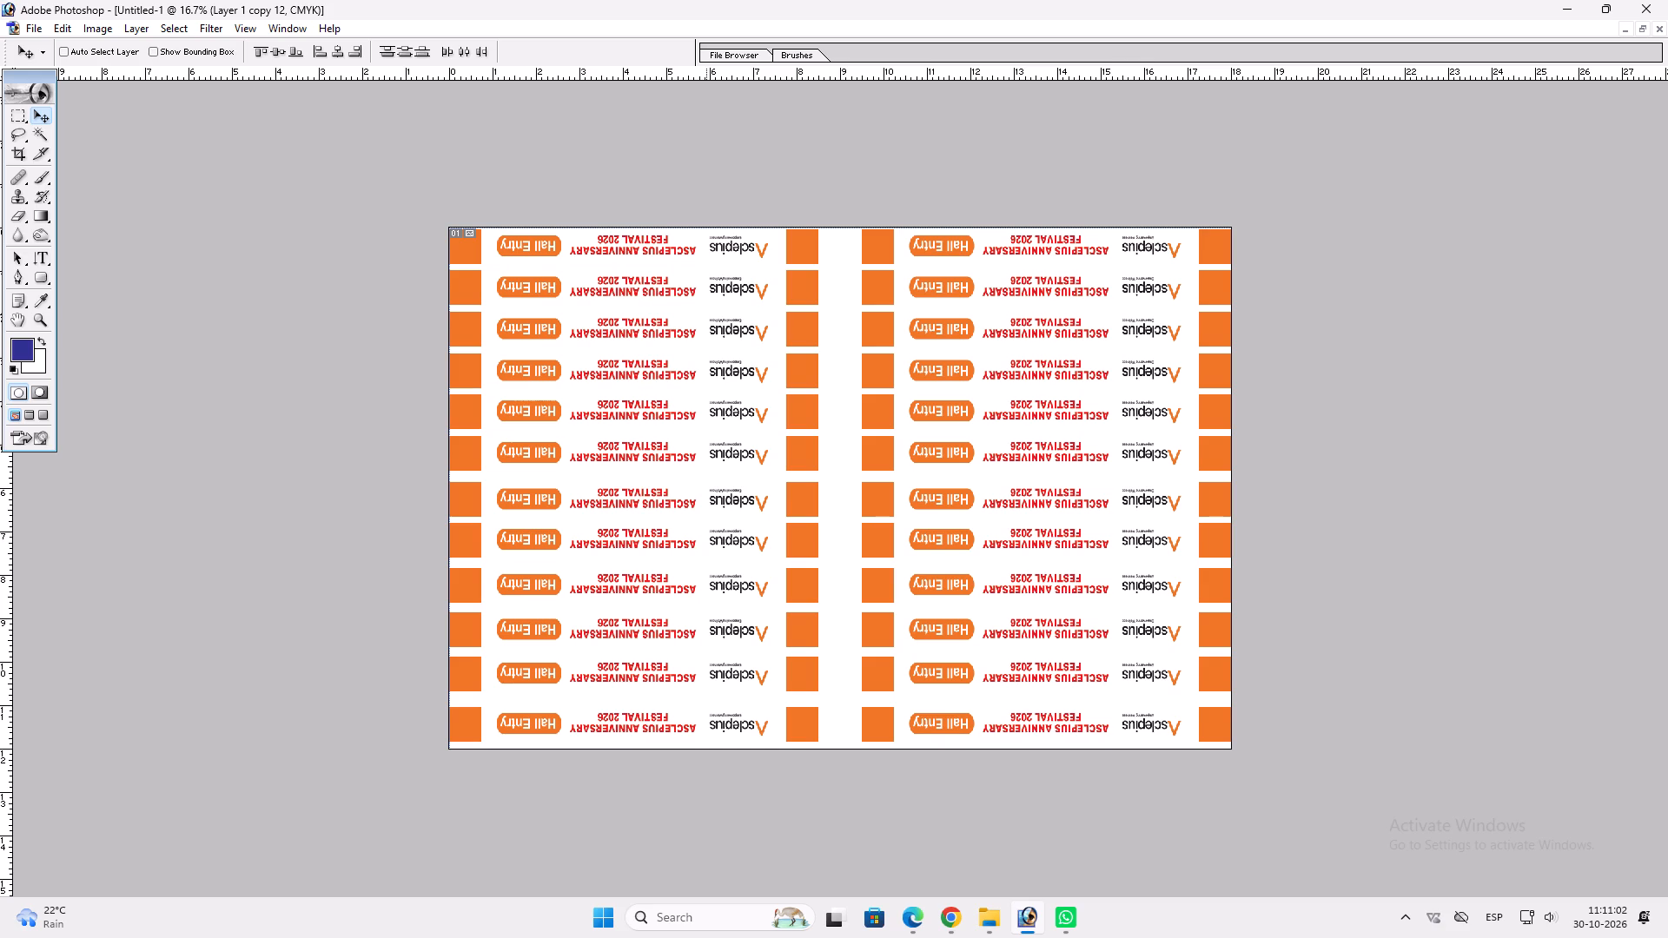
Distribute the twelve linked rows evenly down the sheet by their vertical centers.
key(ctrl+t)
key(Return)
key(v)
key(v)
drag(872, 722, 902, 730)
key(ctrl+z)
double_click(402, 48)
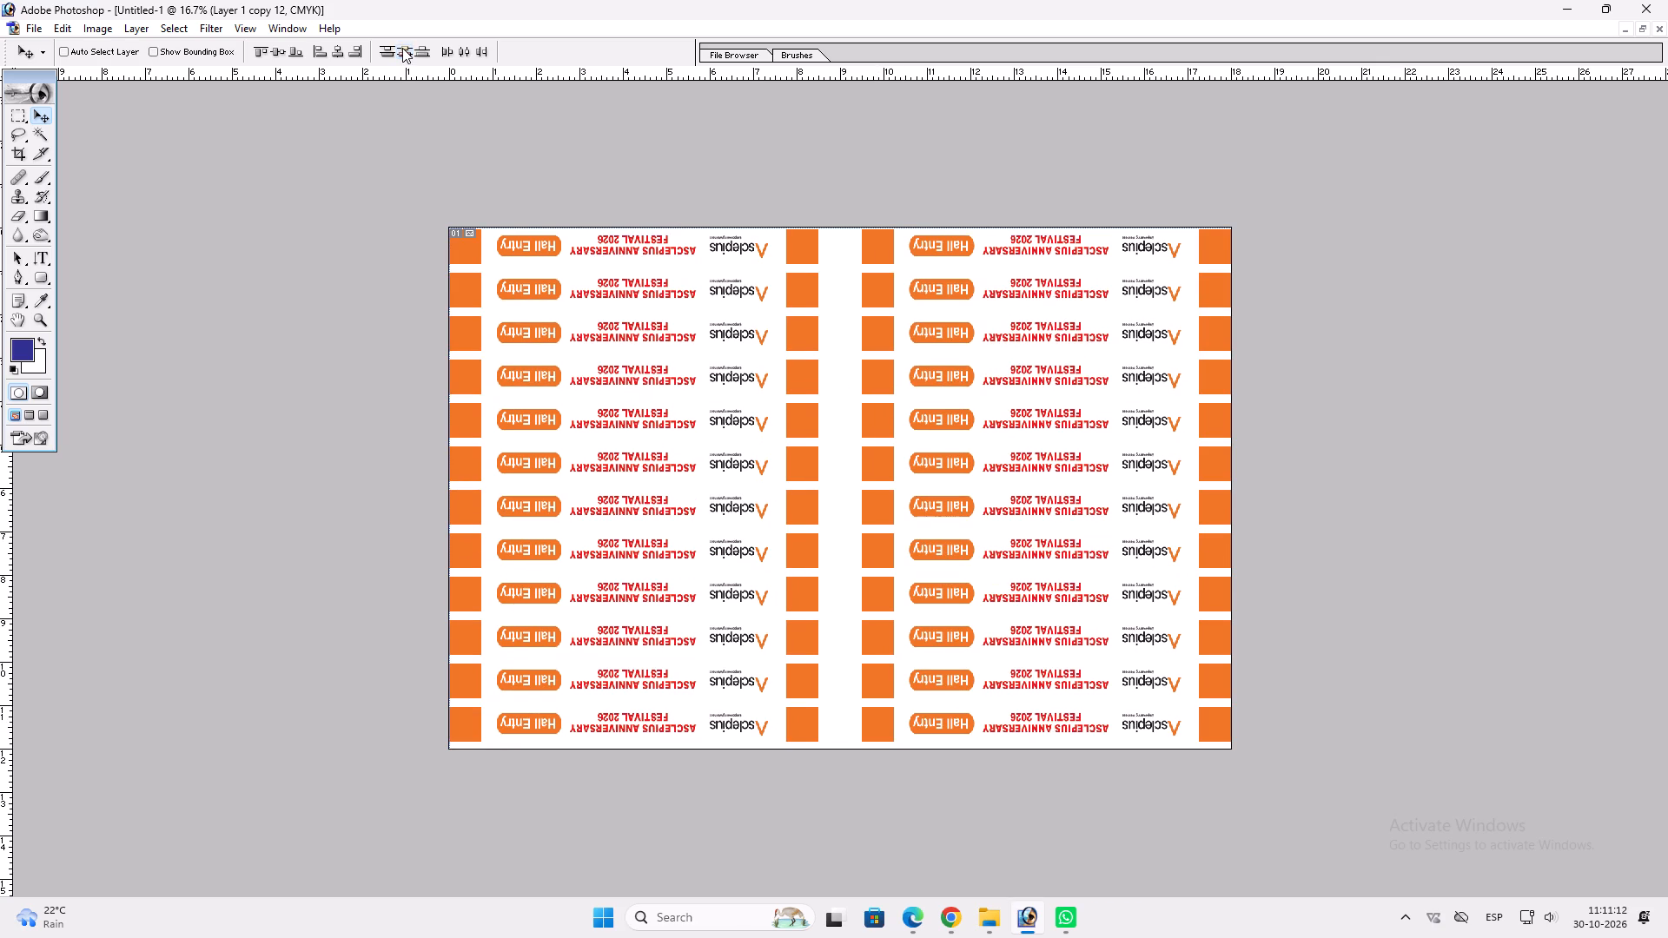
key(ctrl+t)
key(shift+Return)
key(v)
Start saving the sheet as a TIFF in the Awpl folder of 30.10.2026, with the name beginning card Bord 18x12.
key(ctrl+shift+s)
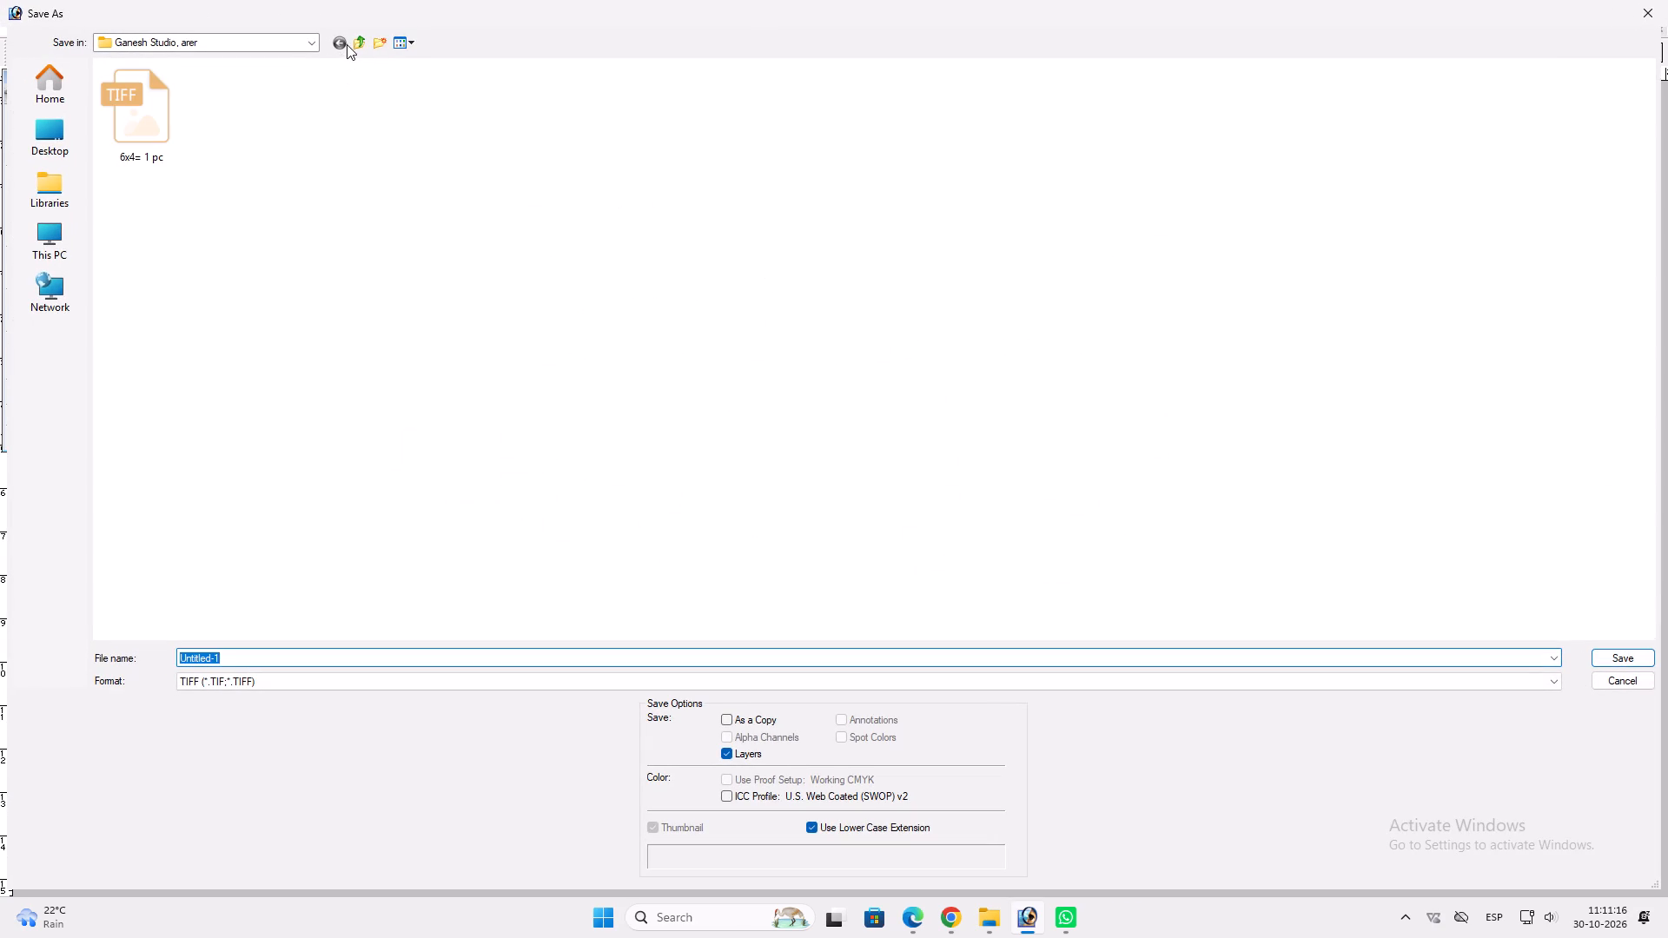
click(347, 44)
click(357, 43)
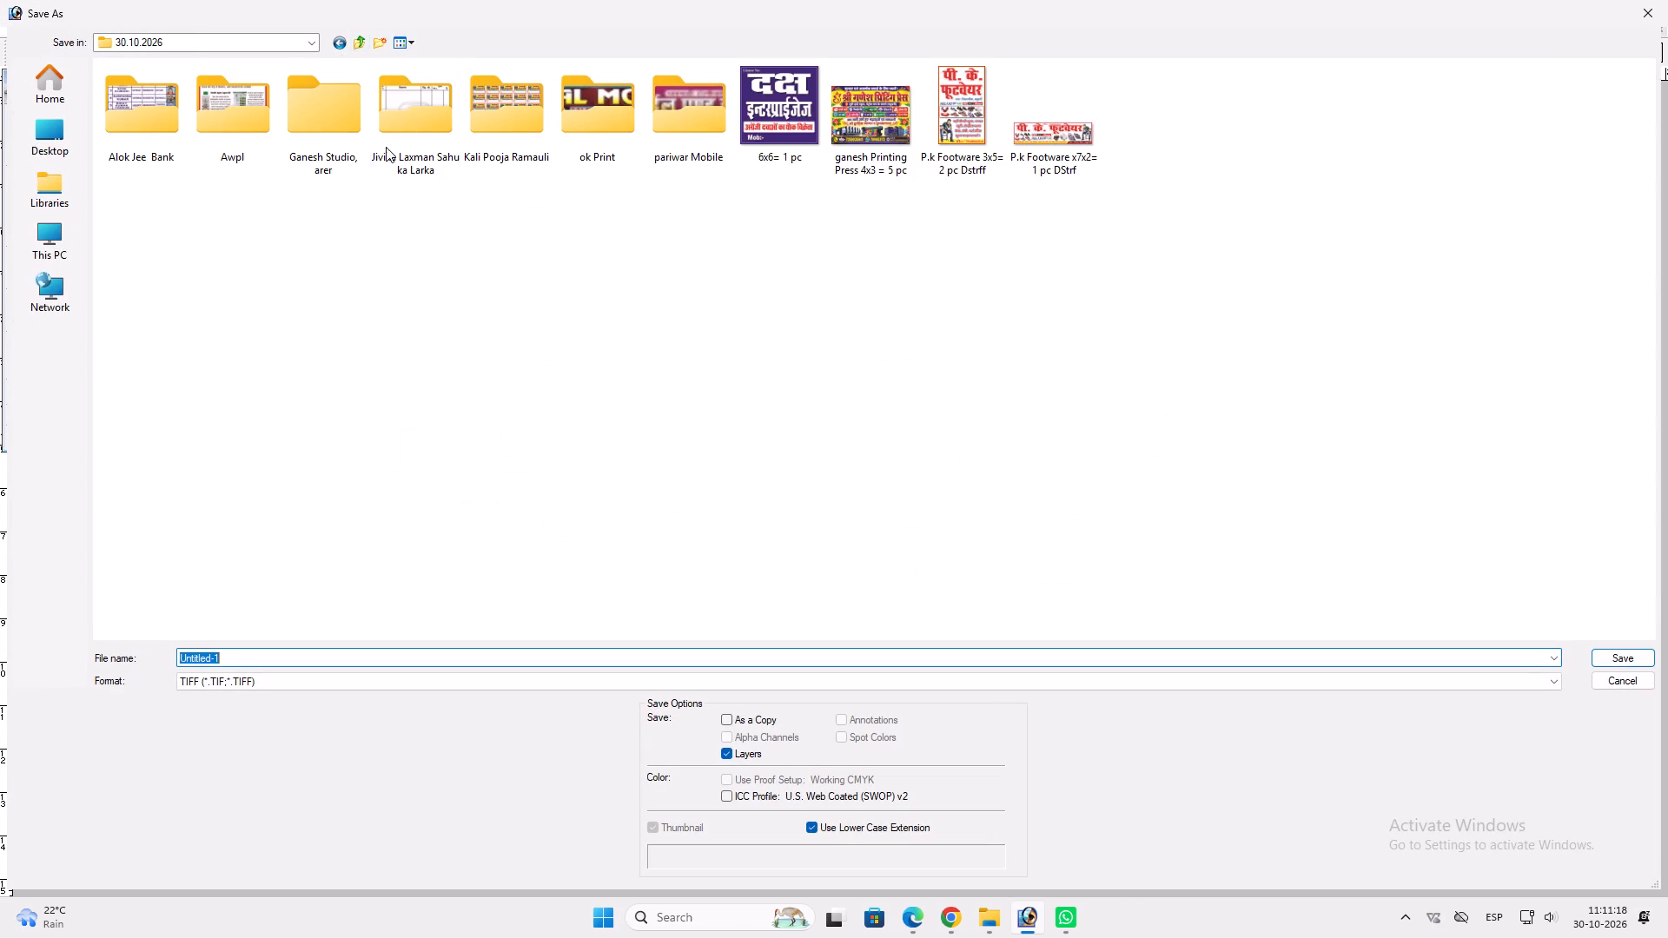
double_click(248, 101)
click(251, 664)
click(243, 657)
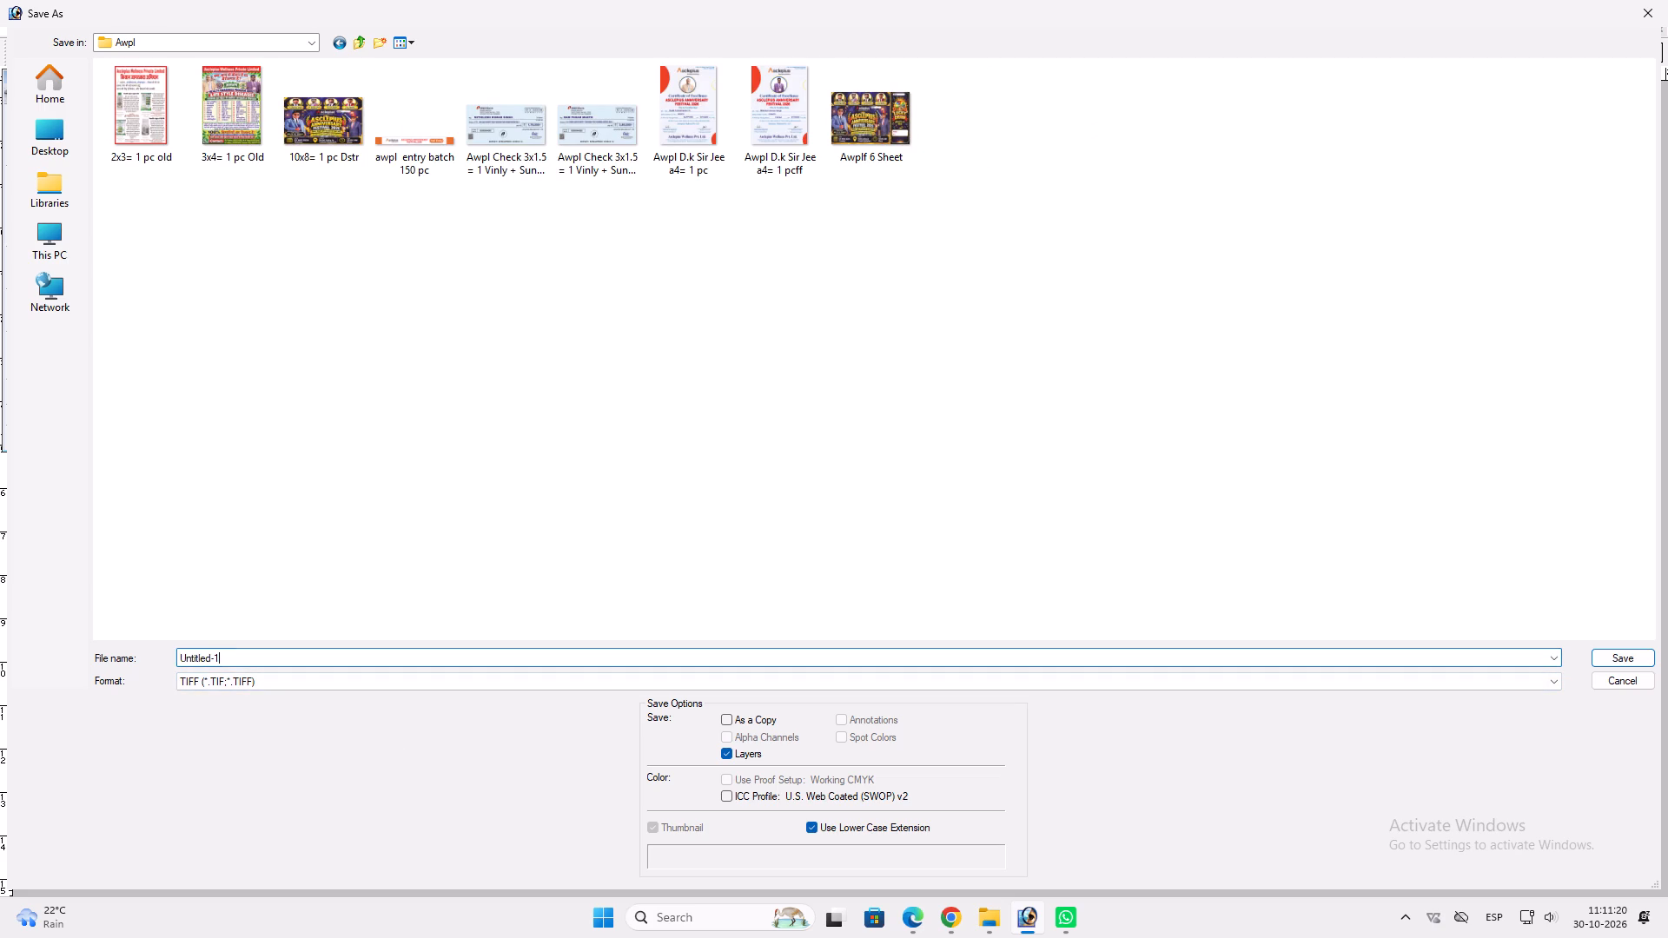
click(275, 660)
key(ctrl+a)
text(card Bord)
key(space)
key(1)
key(8)
text(x12¿)
key(space)
key(BackSpace)
key(BackSpace)
Switch the keyboard to English (United States), add "= 7 Sheet Card Bord 250 gsm" to the file name, and save with the default TIFF options.
click(1509, 918)
click(1426, 651)
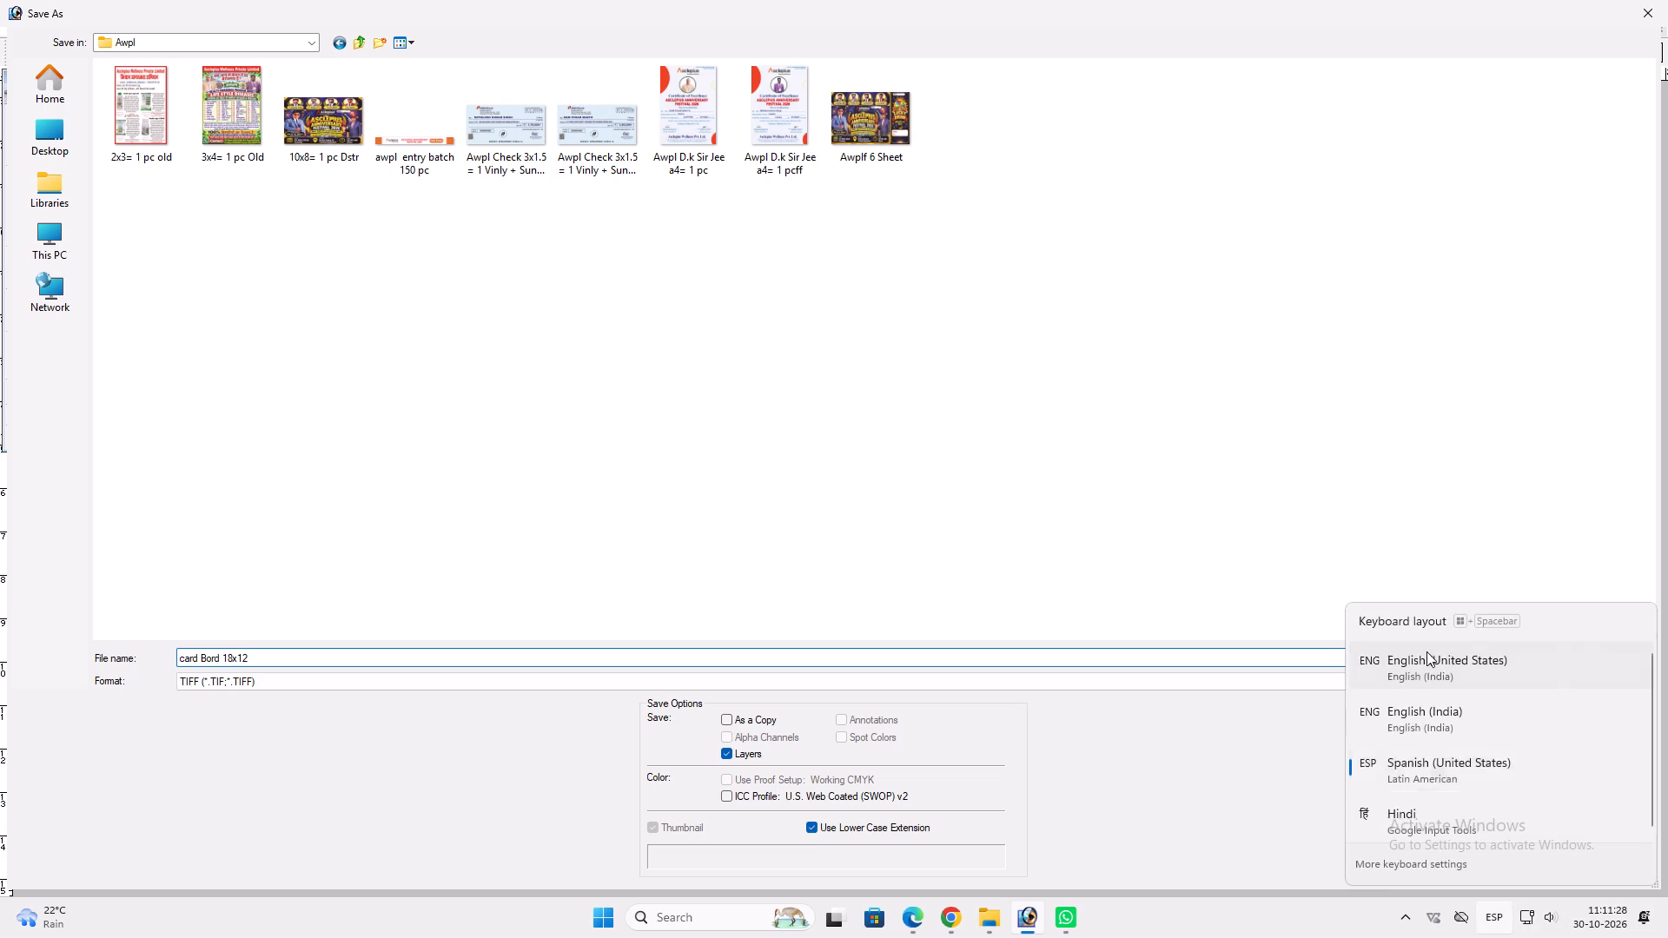
text(= 7 Sheet Card Bord 25)
key(0)
key(space)
text(gms)
key(BackSpace)
key(s)
key(BackSpace)
key(BackSpace)
text(sm)
key(Return)
key(Return)
key(Return)
key(Return)
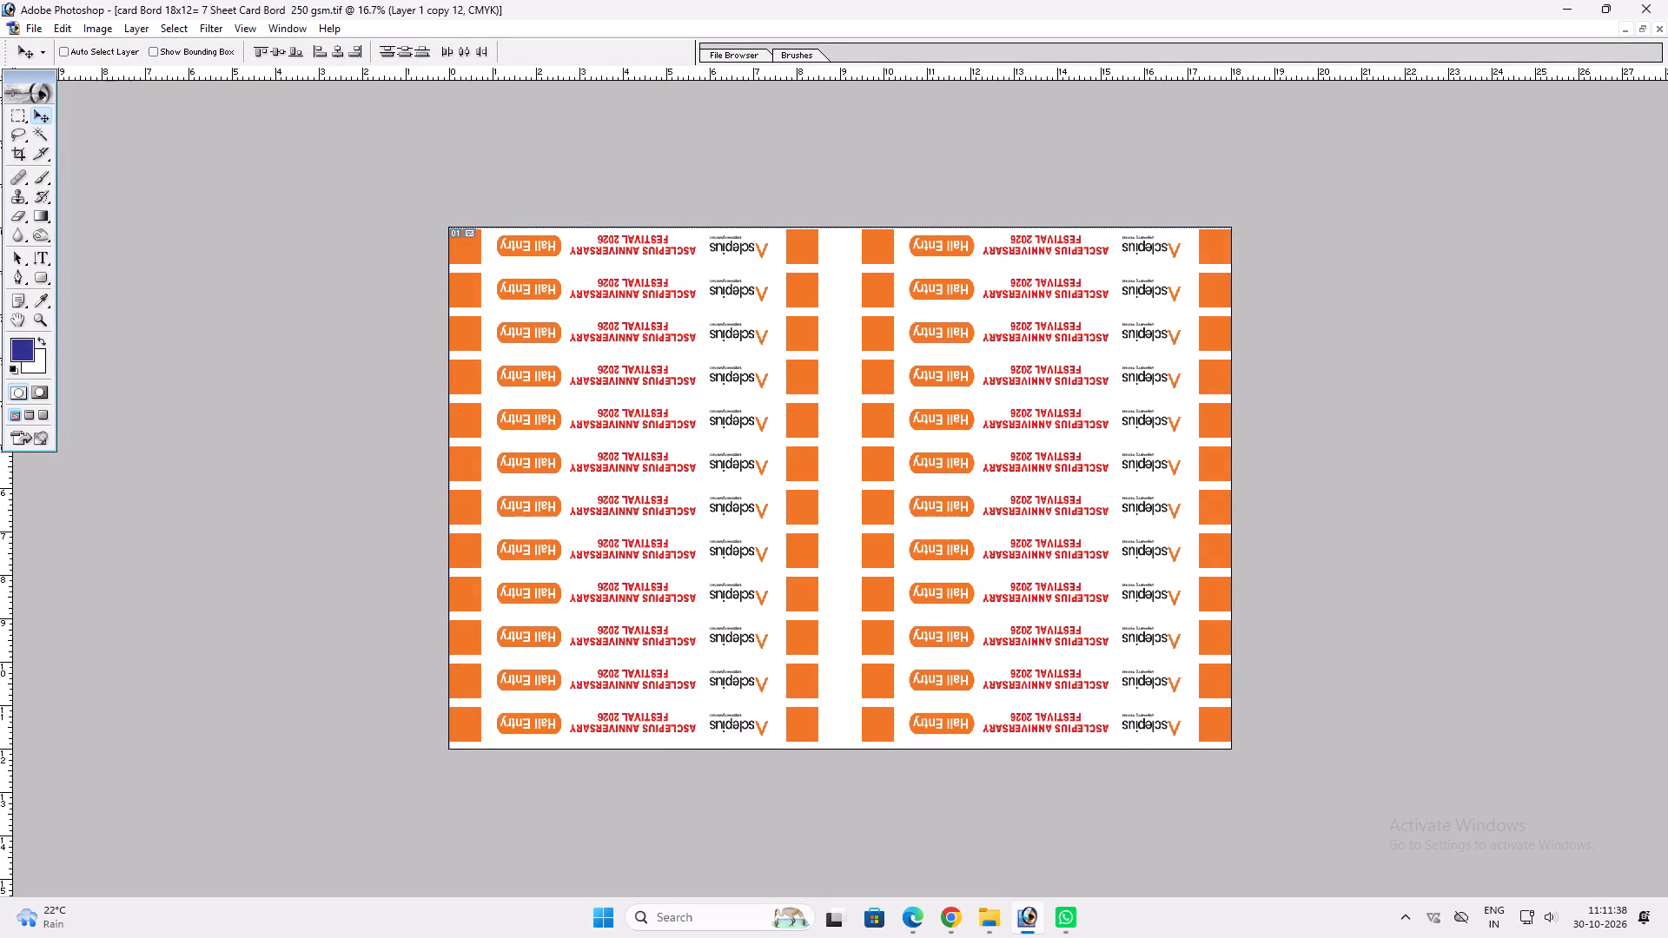
Close the saved card Bord sheet and the awpl entry batch 150 pc.tif file.
key(ctrl+0)
key(ctrl+w)
key(ctrl+w)
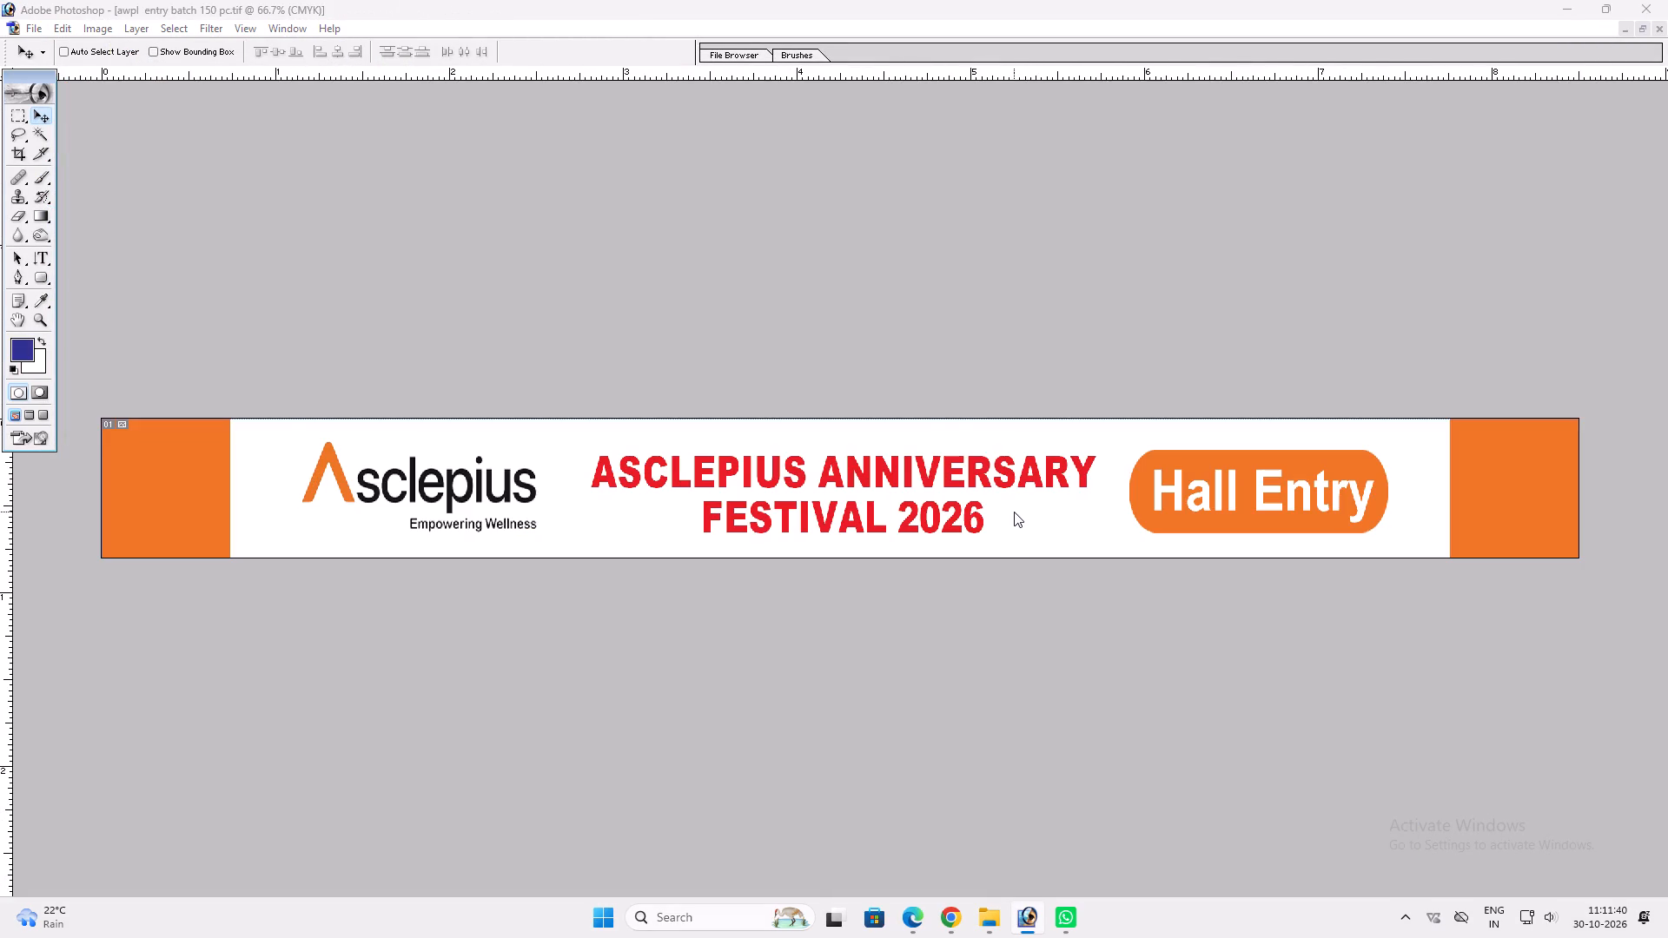
Bring up the file-opening dialog and examine the previews and names of the print files in the Awpl folder.
click(825, 335)
double_click(821, 366)
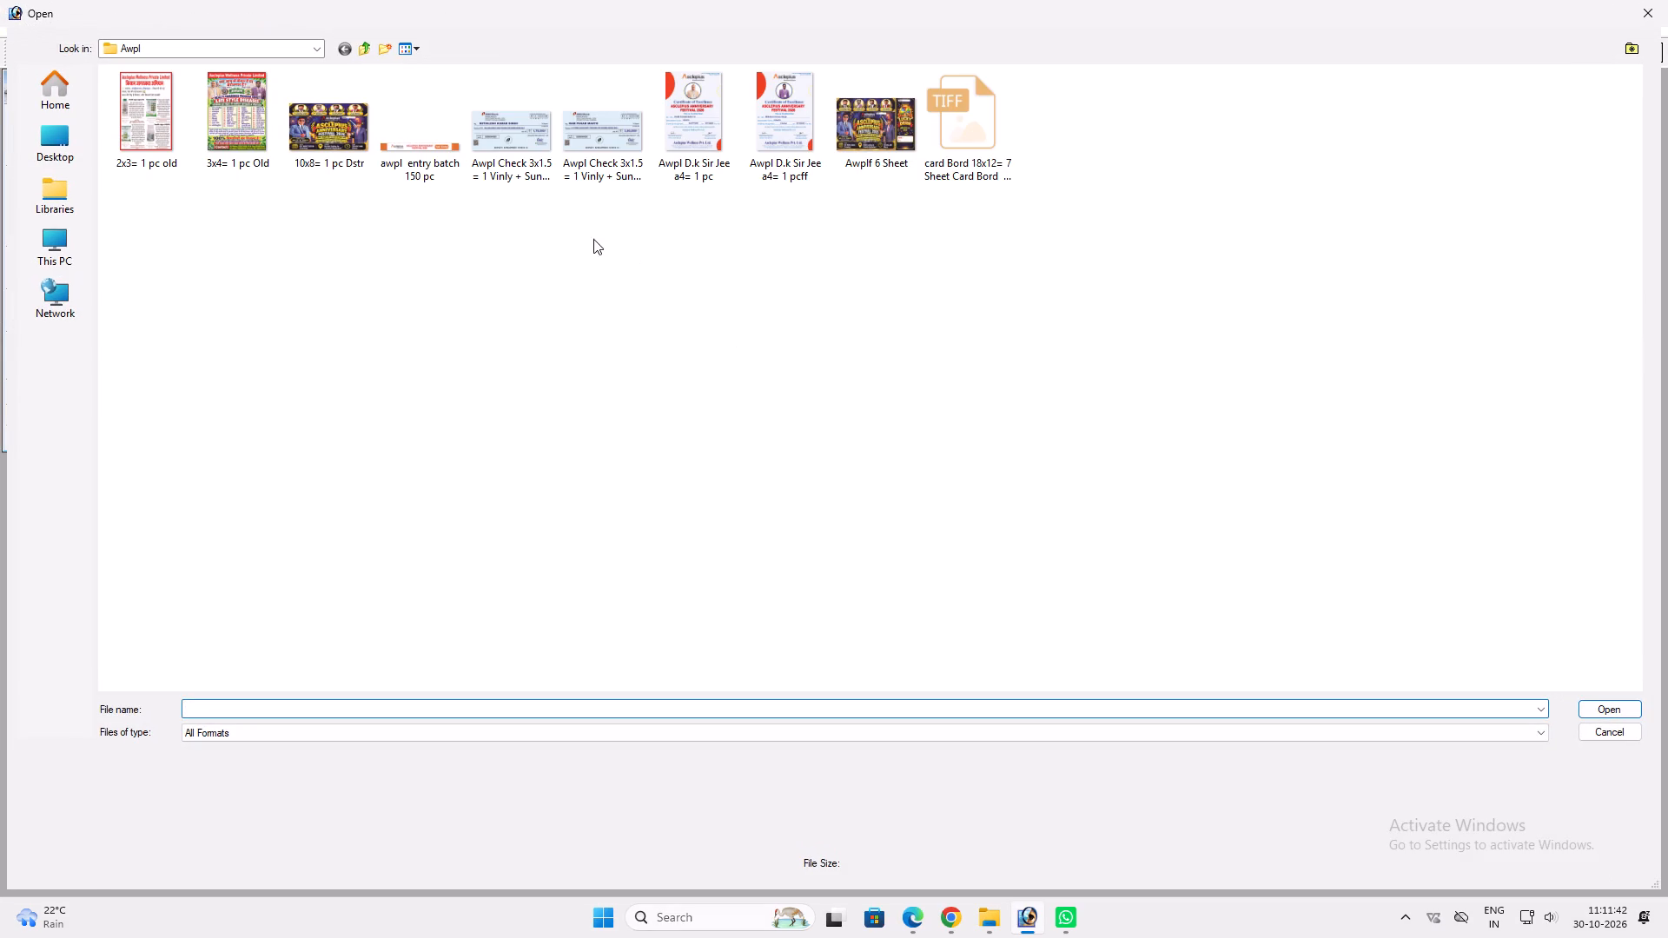
click(945, 155)
click(797, 171)
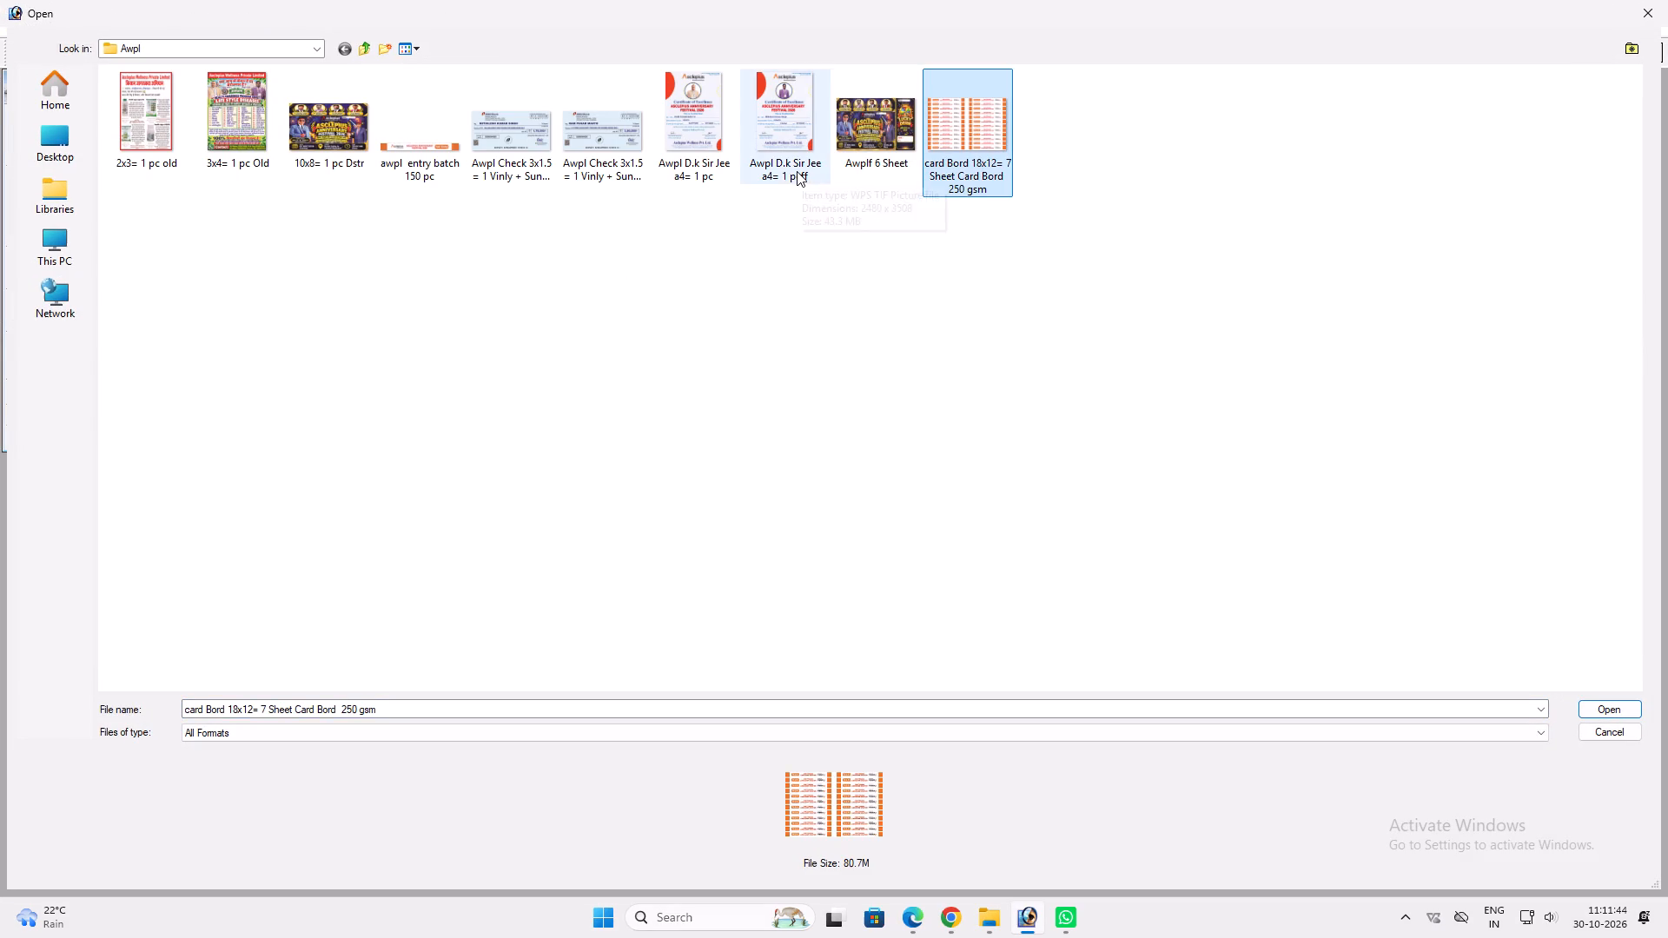
click(862, 132)
click(354, 132)
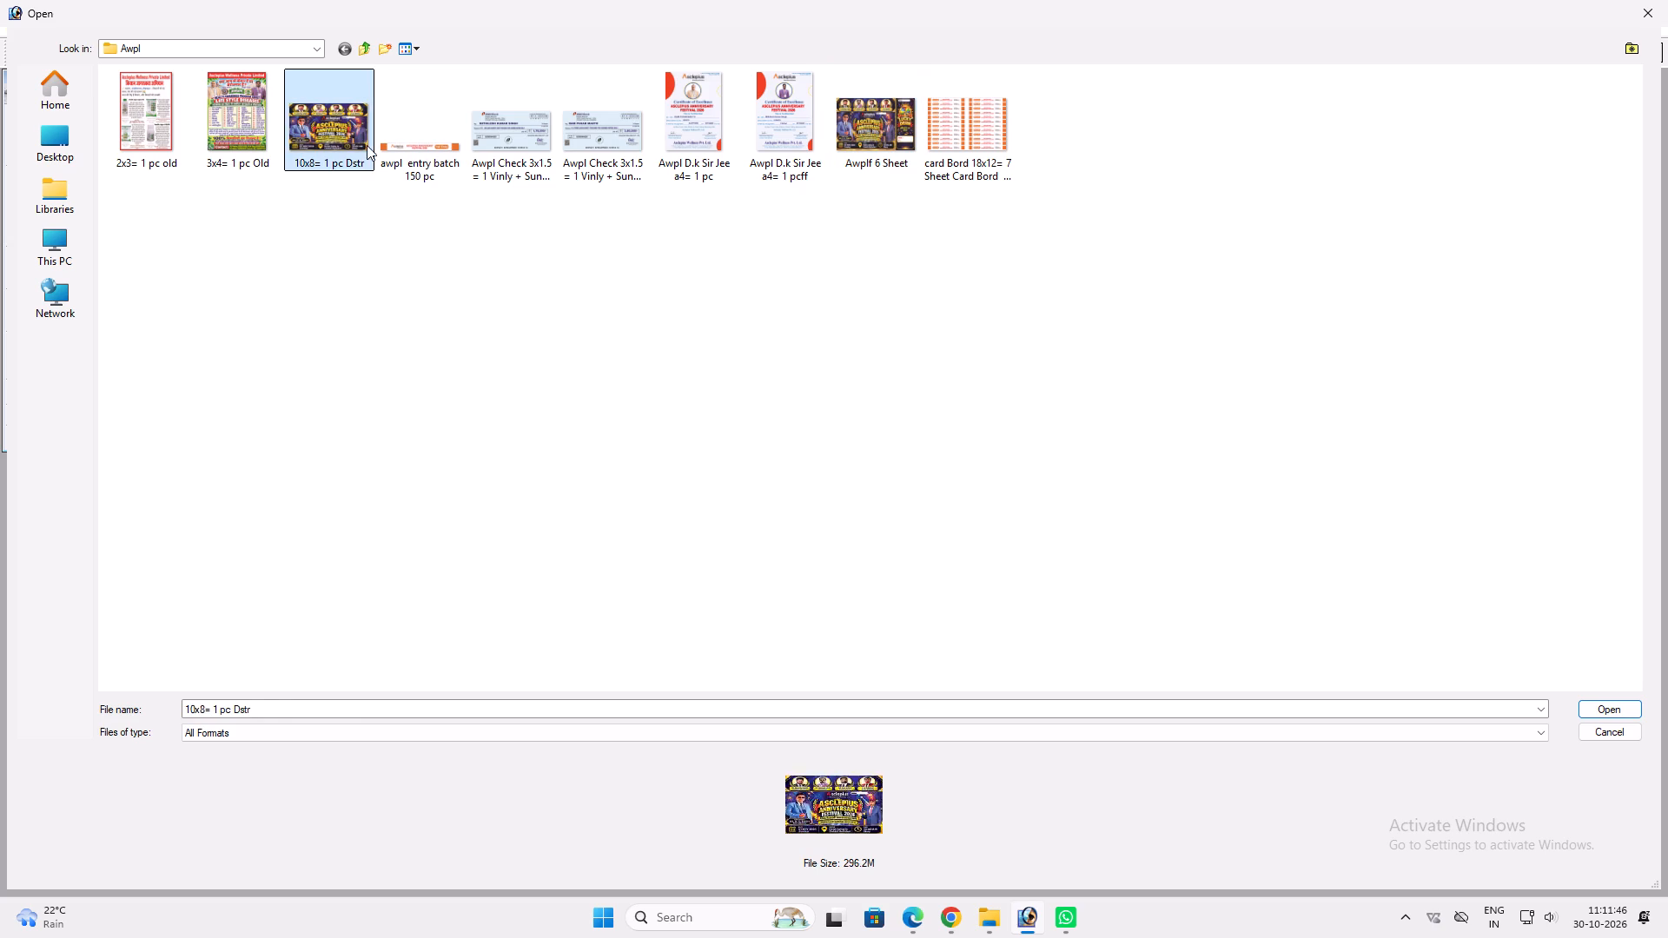
click(380, 146)
click(336, 134)
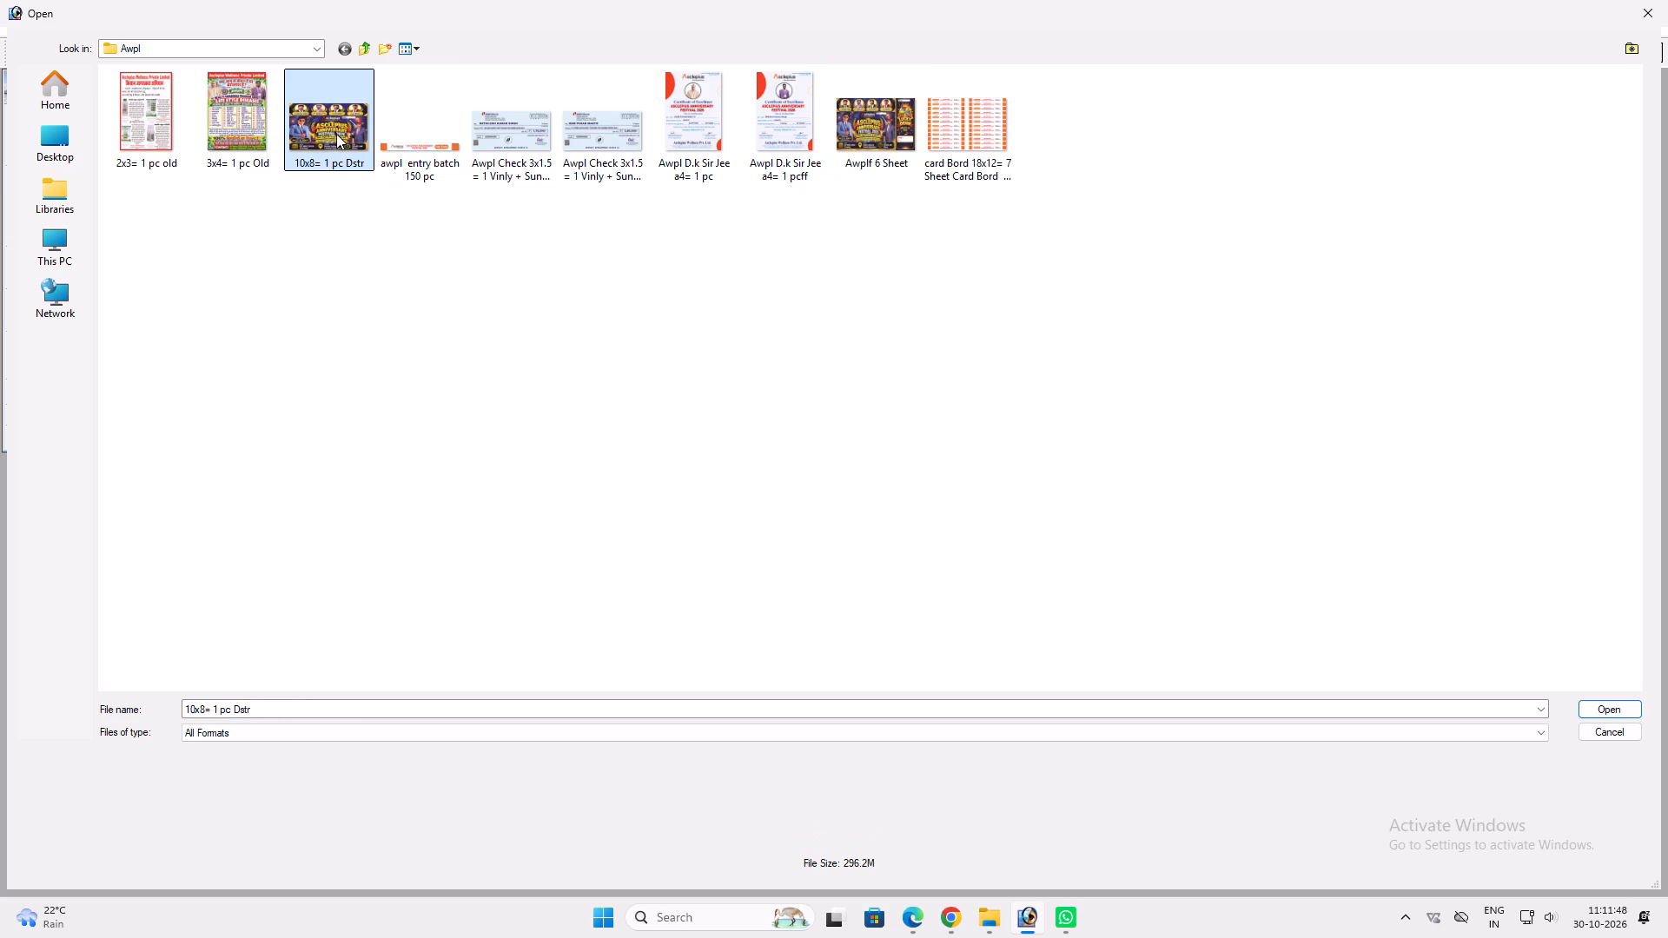
click(268, 120)
click(177, 109)
click(189, 118)
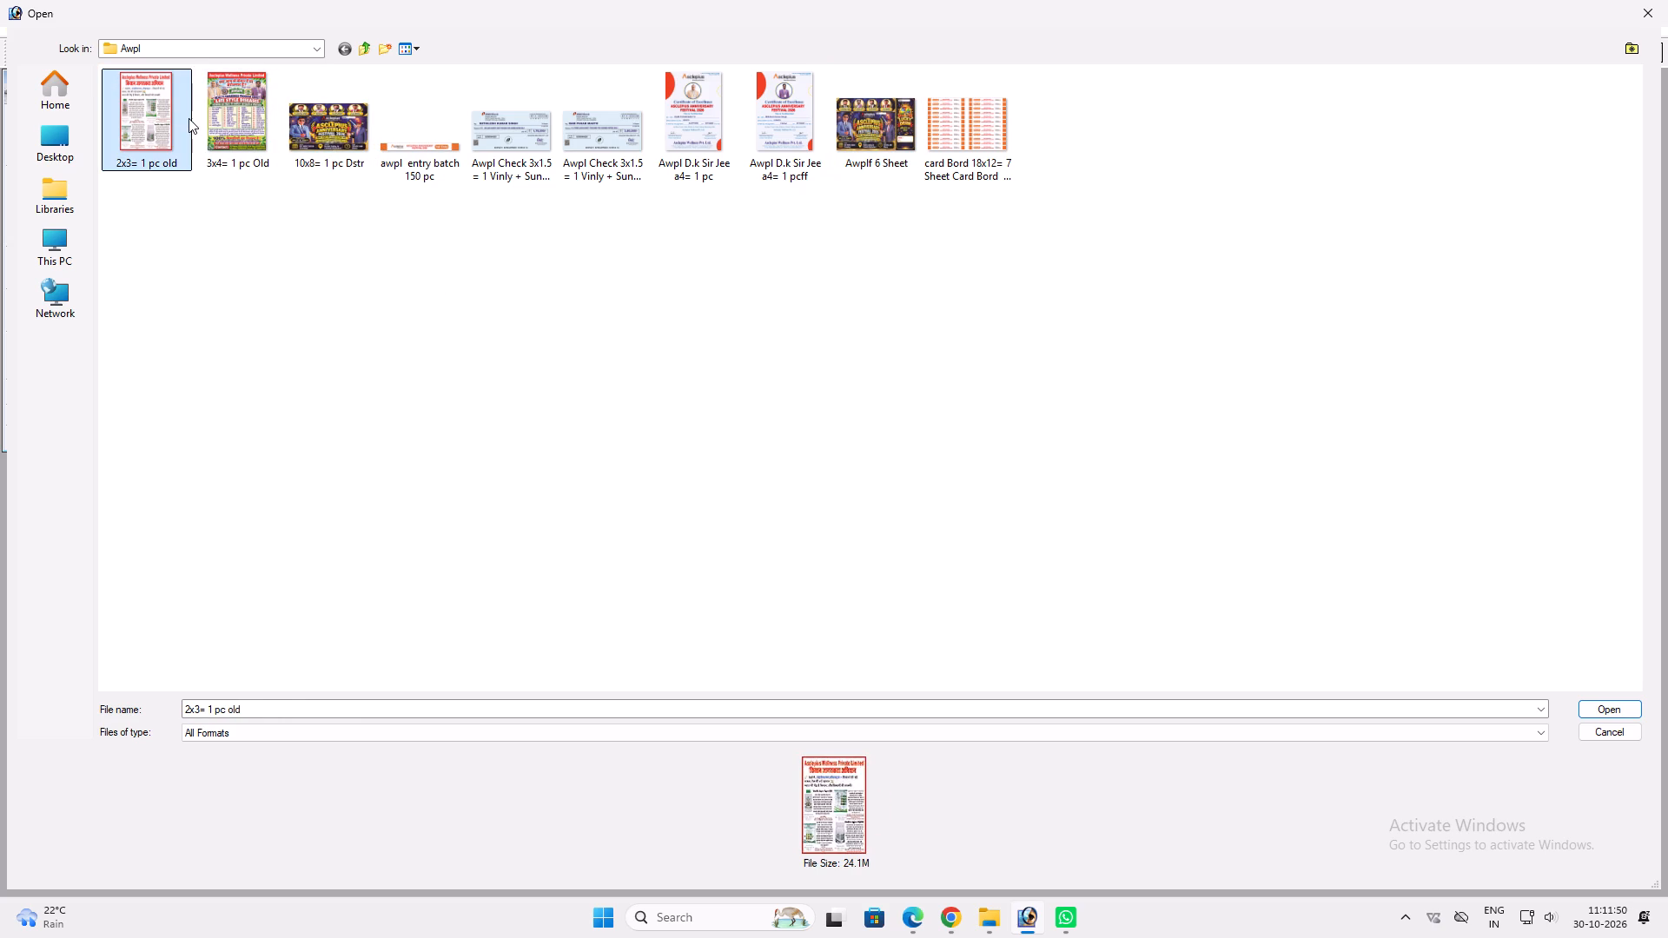
click(307, 130)
Rename the file 3x4= 1 pc Old in the Awpl folder as 3x4= 1 pc dstr.
click(257, 124)
key(F2)
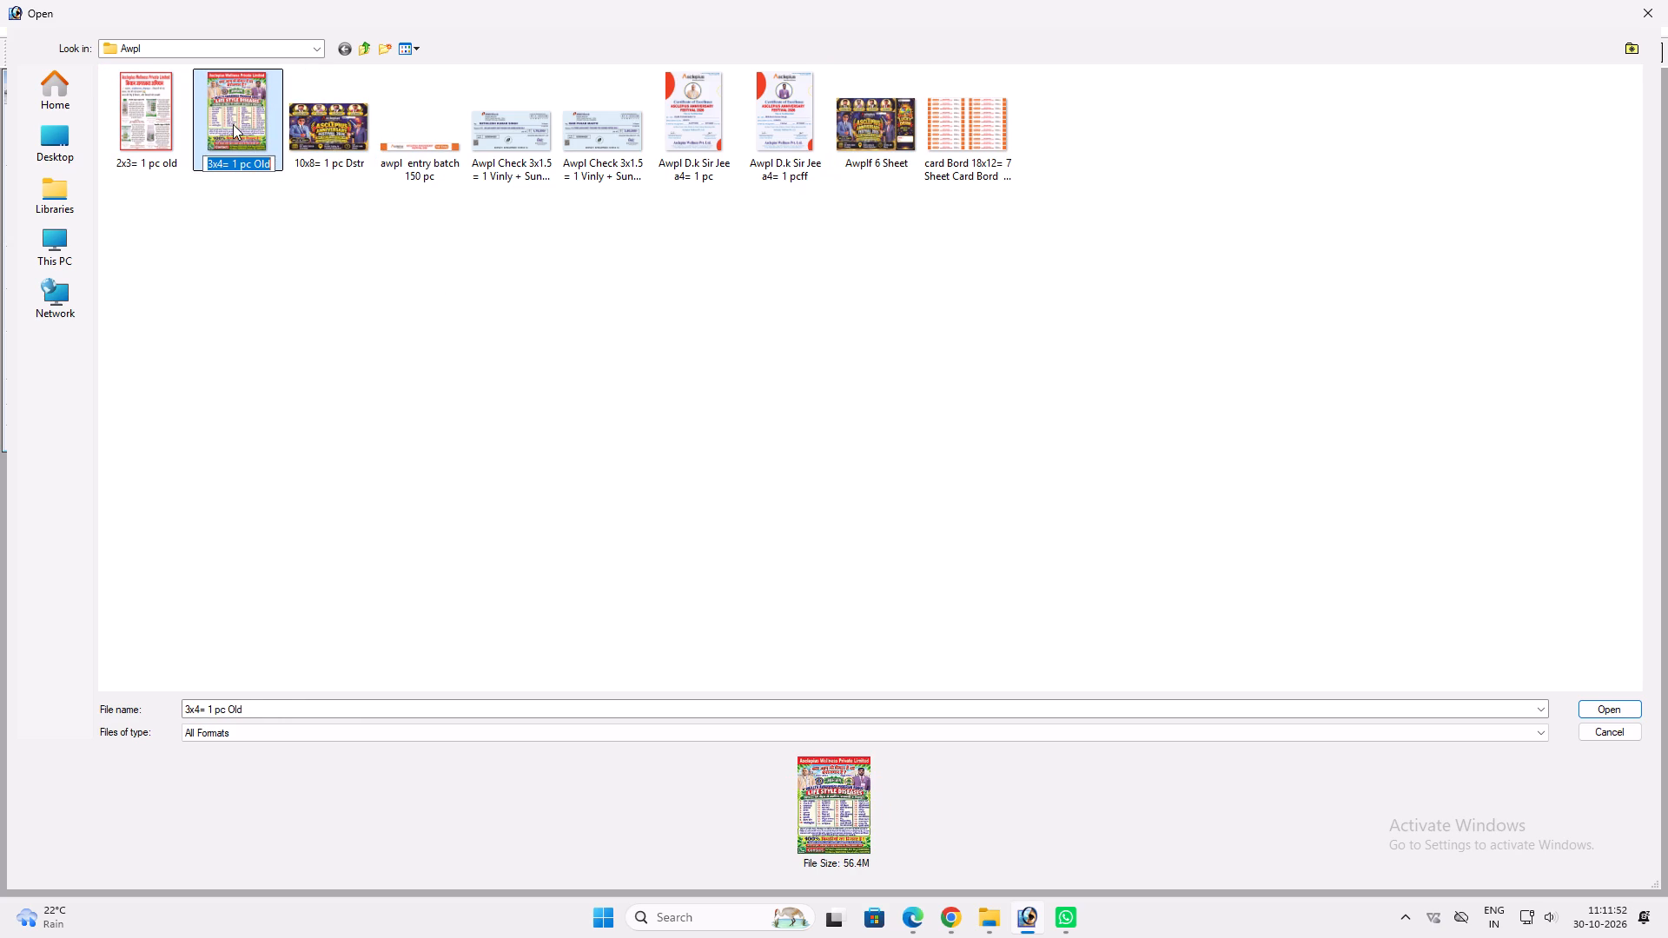
drag(252, 161, 284, 161)
text(ds)
text(tr)
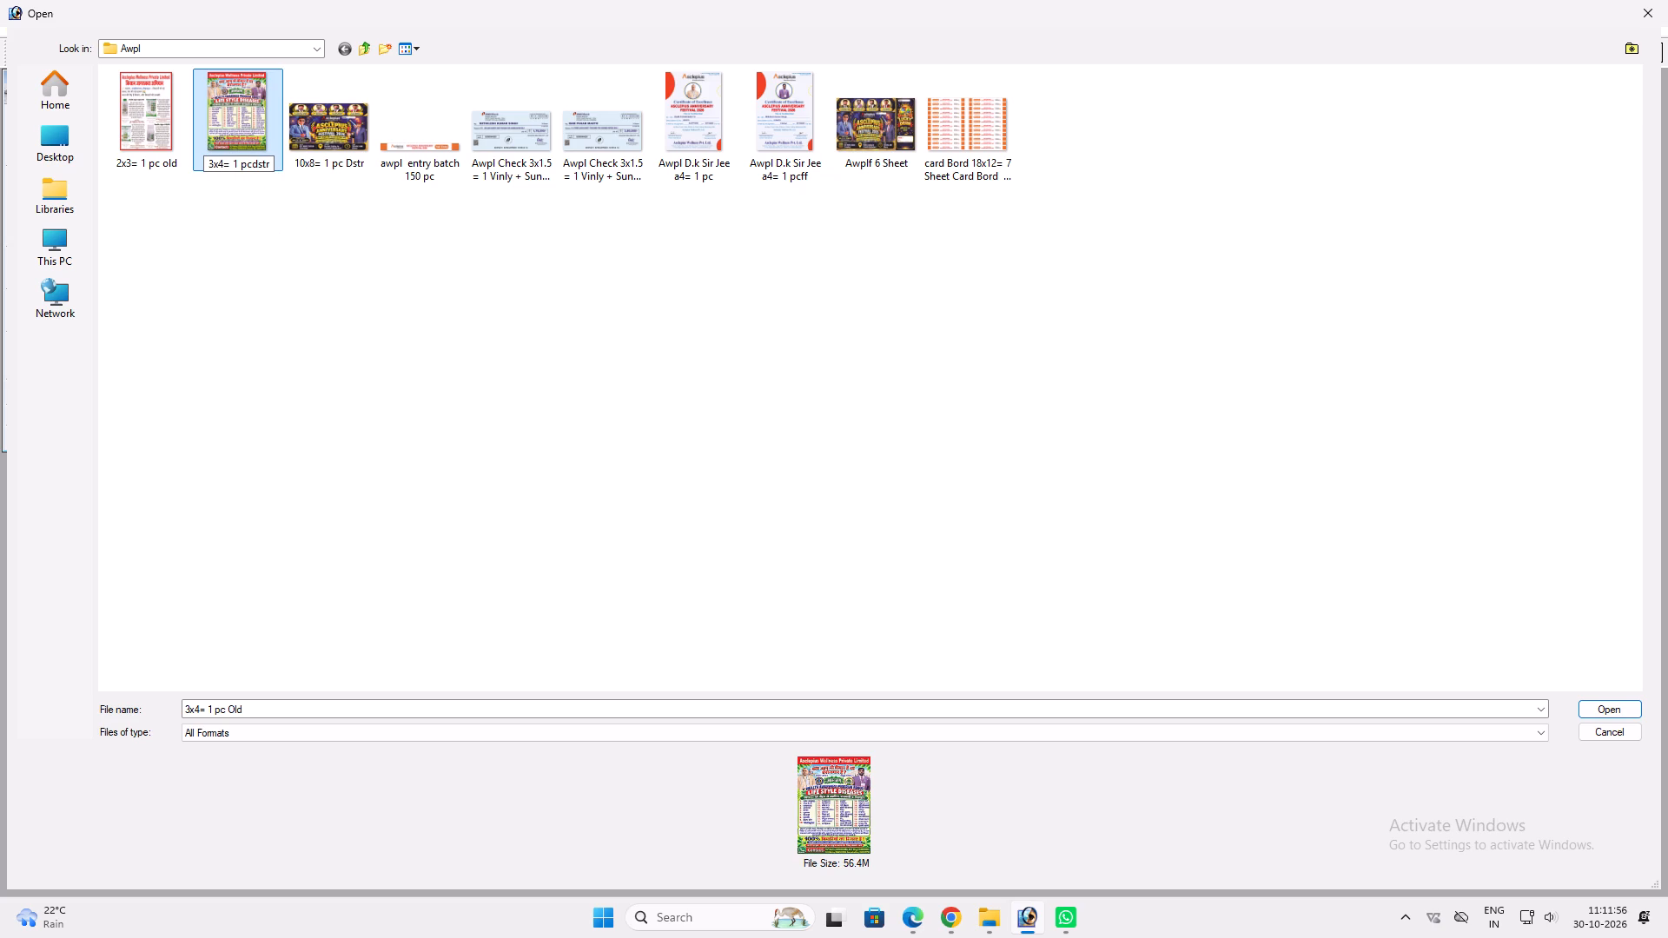
click(253, 170)
key(space)
Rename the file 2x3= 1 pc old in the Awpl folder as 2x3= 1 pc dstr.
click(173, 141)
key(F2)
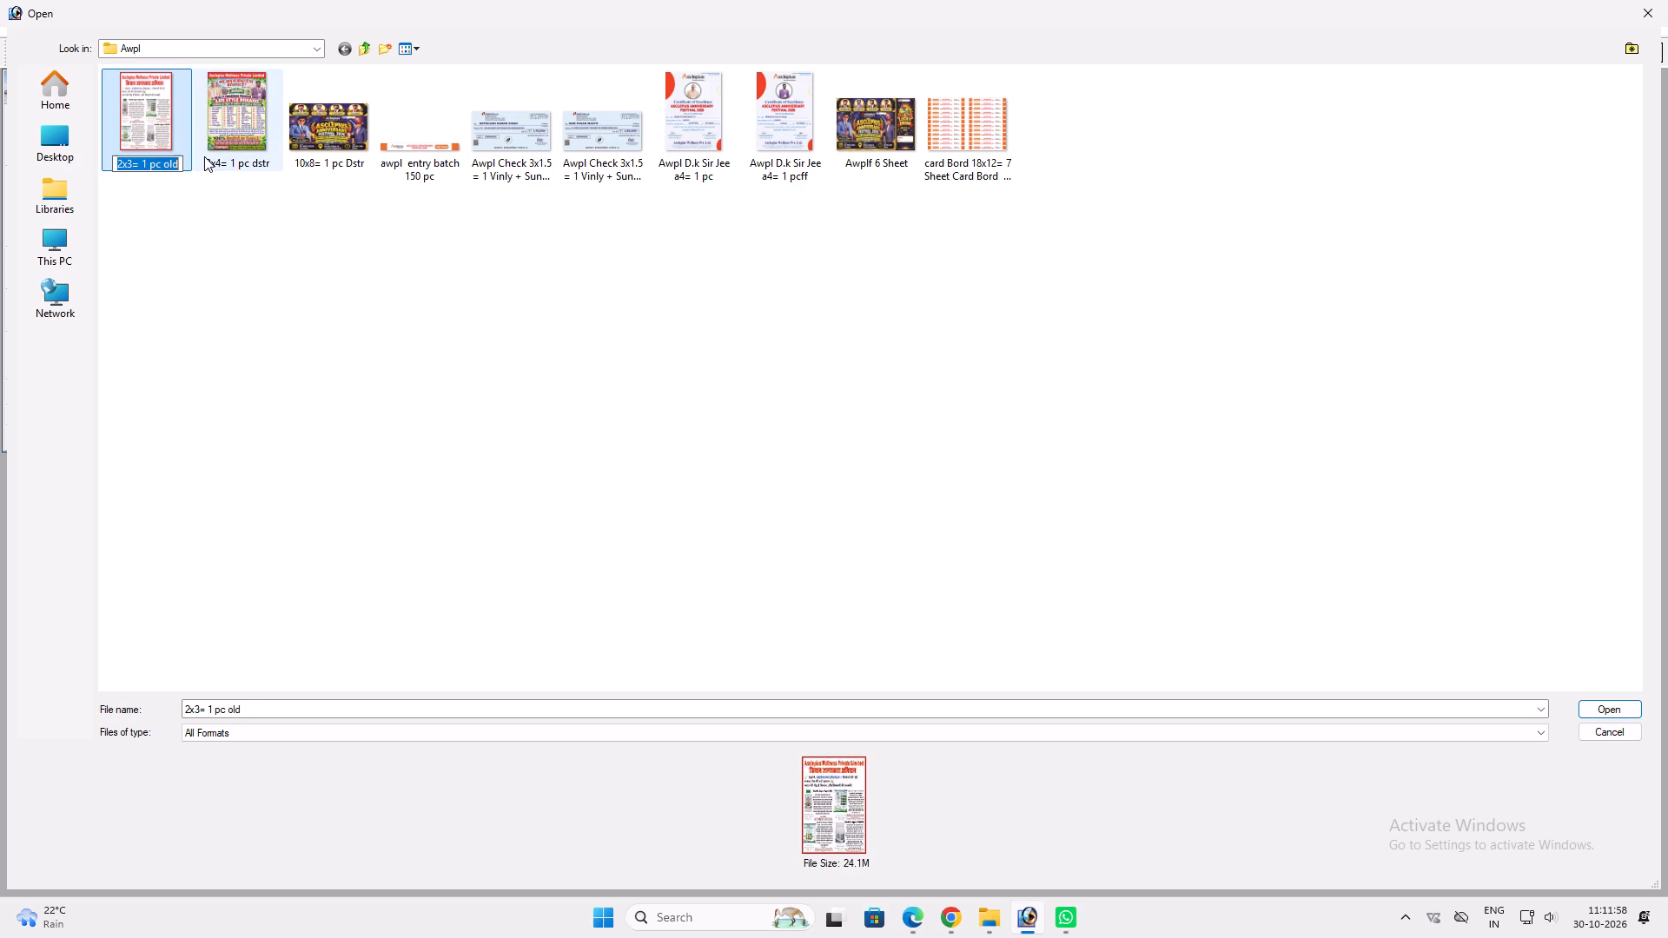
drag(165, 159, 180, 160)
text(ds)
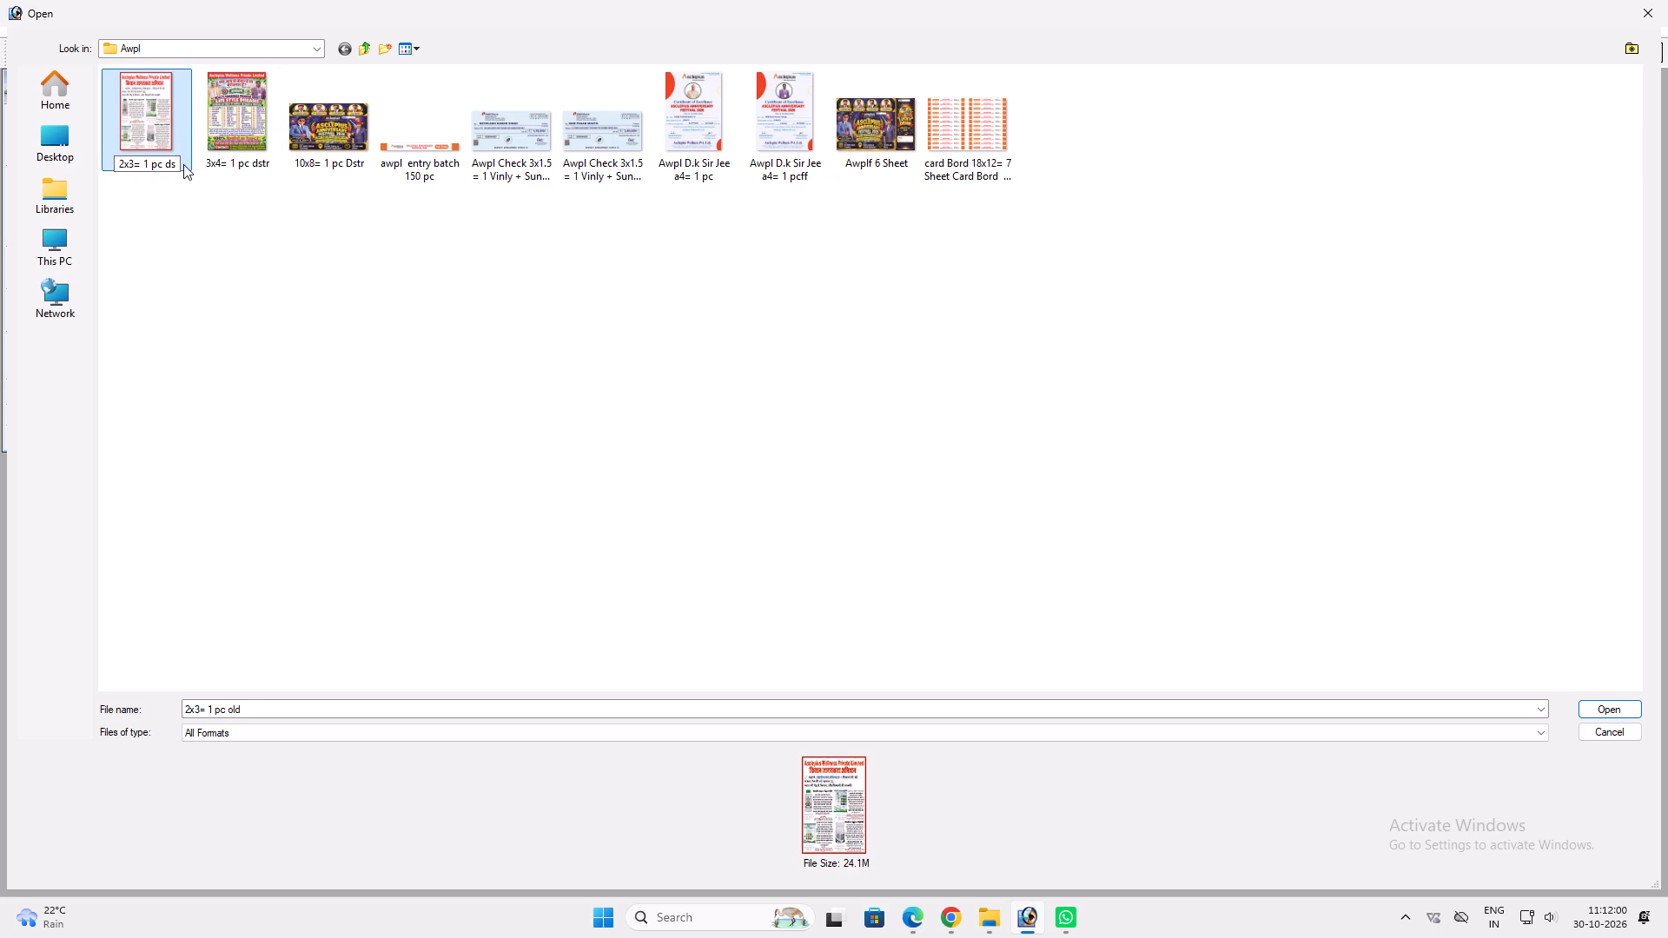
key(r)
key(BackSpace)
text(tr)
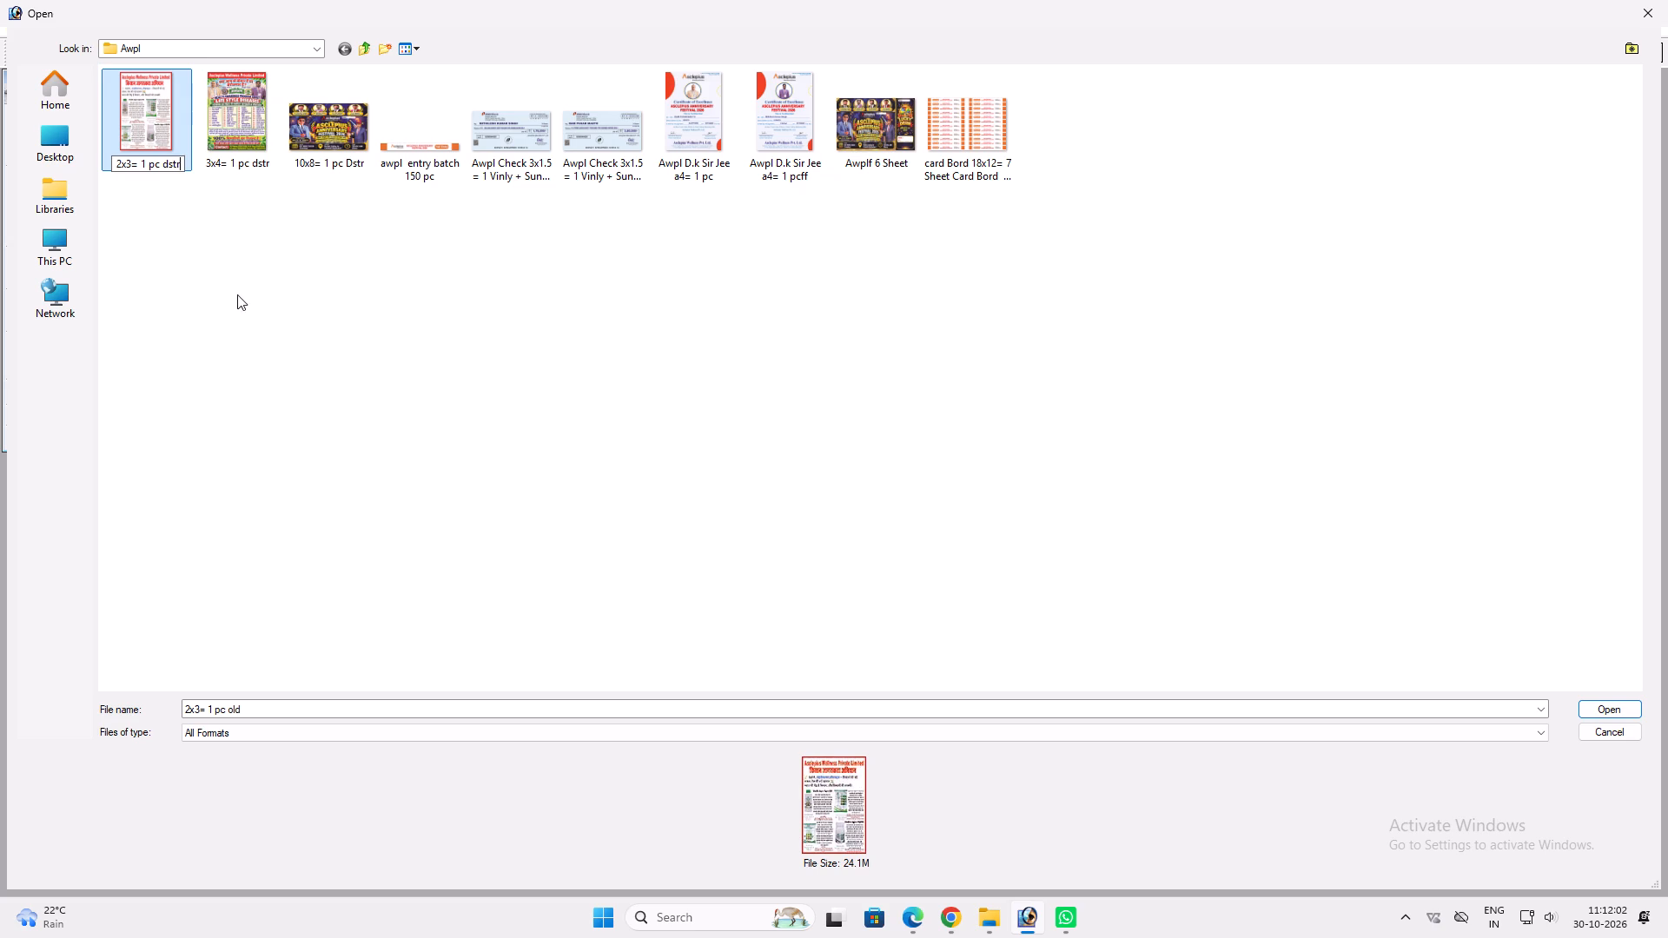
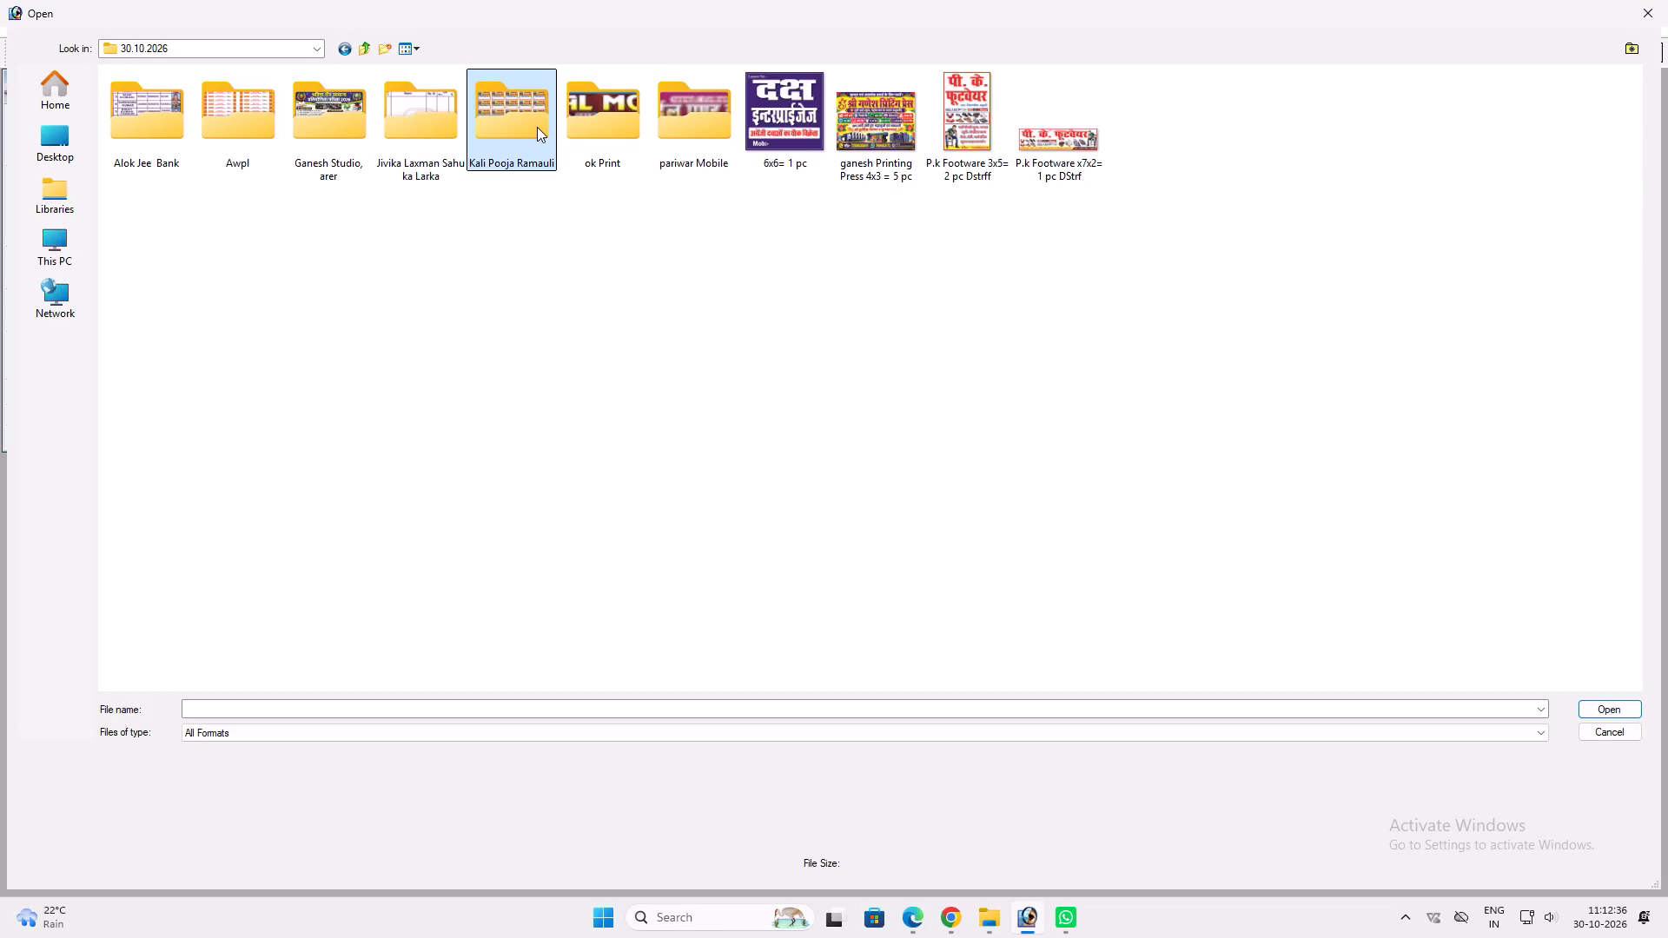
Open the Kali Pooja invitaion card 300 pc and ramauli Kali Pooja chanda Raisd 500 pc files from the Kali Pooja Ramauli folder.
double_click(530, 126)
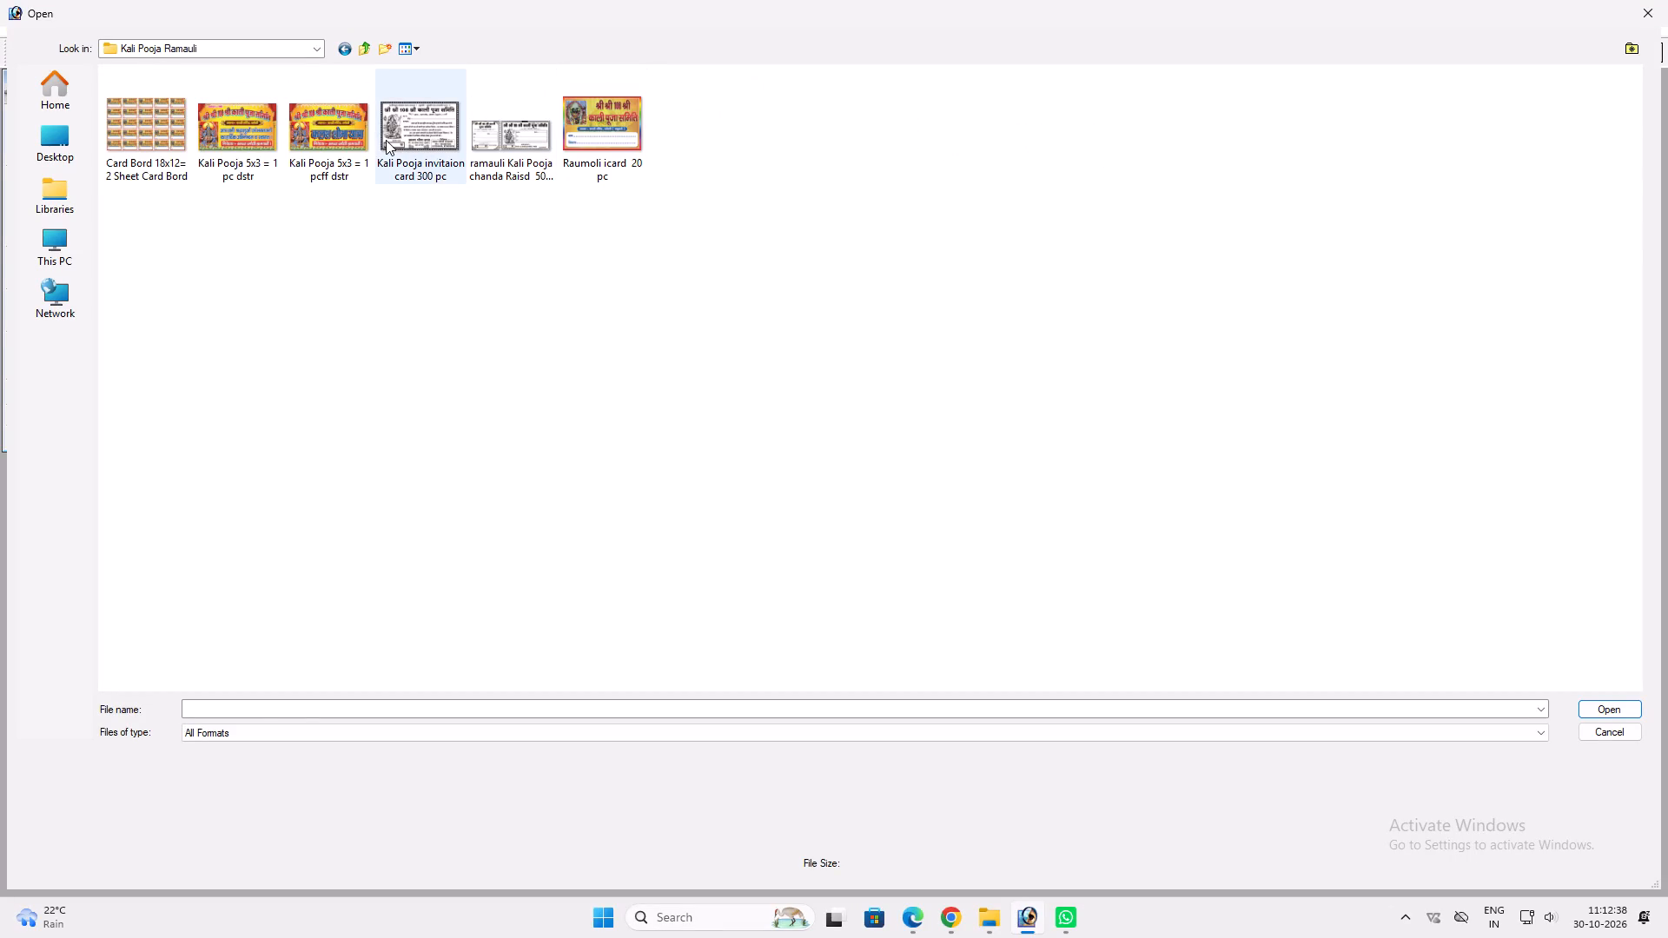
click(412, 144)
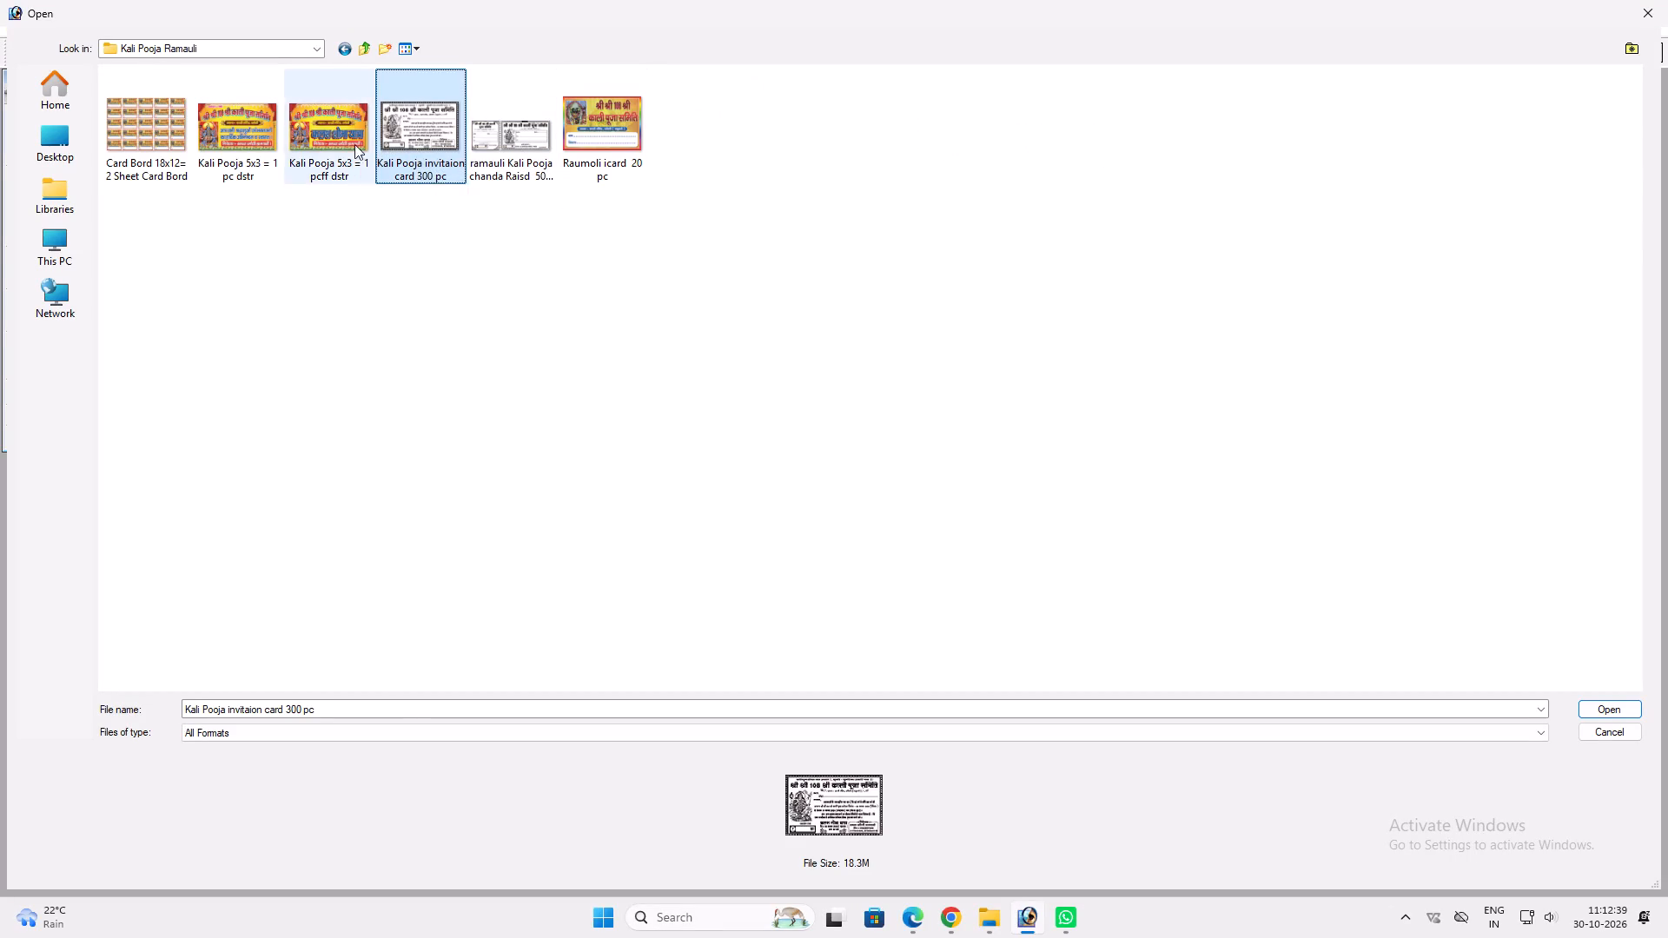
click(347, 143)
click(264, 142)
click(594, 131)
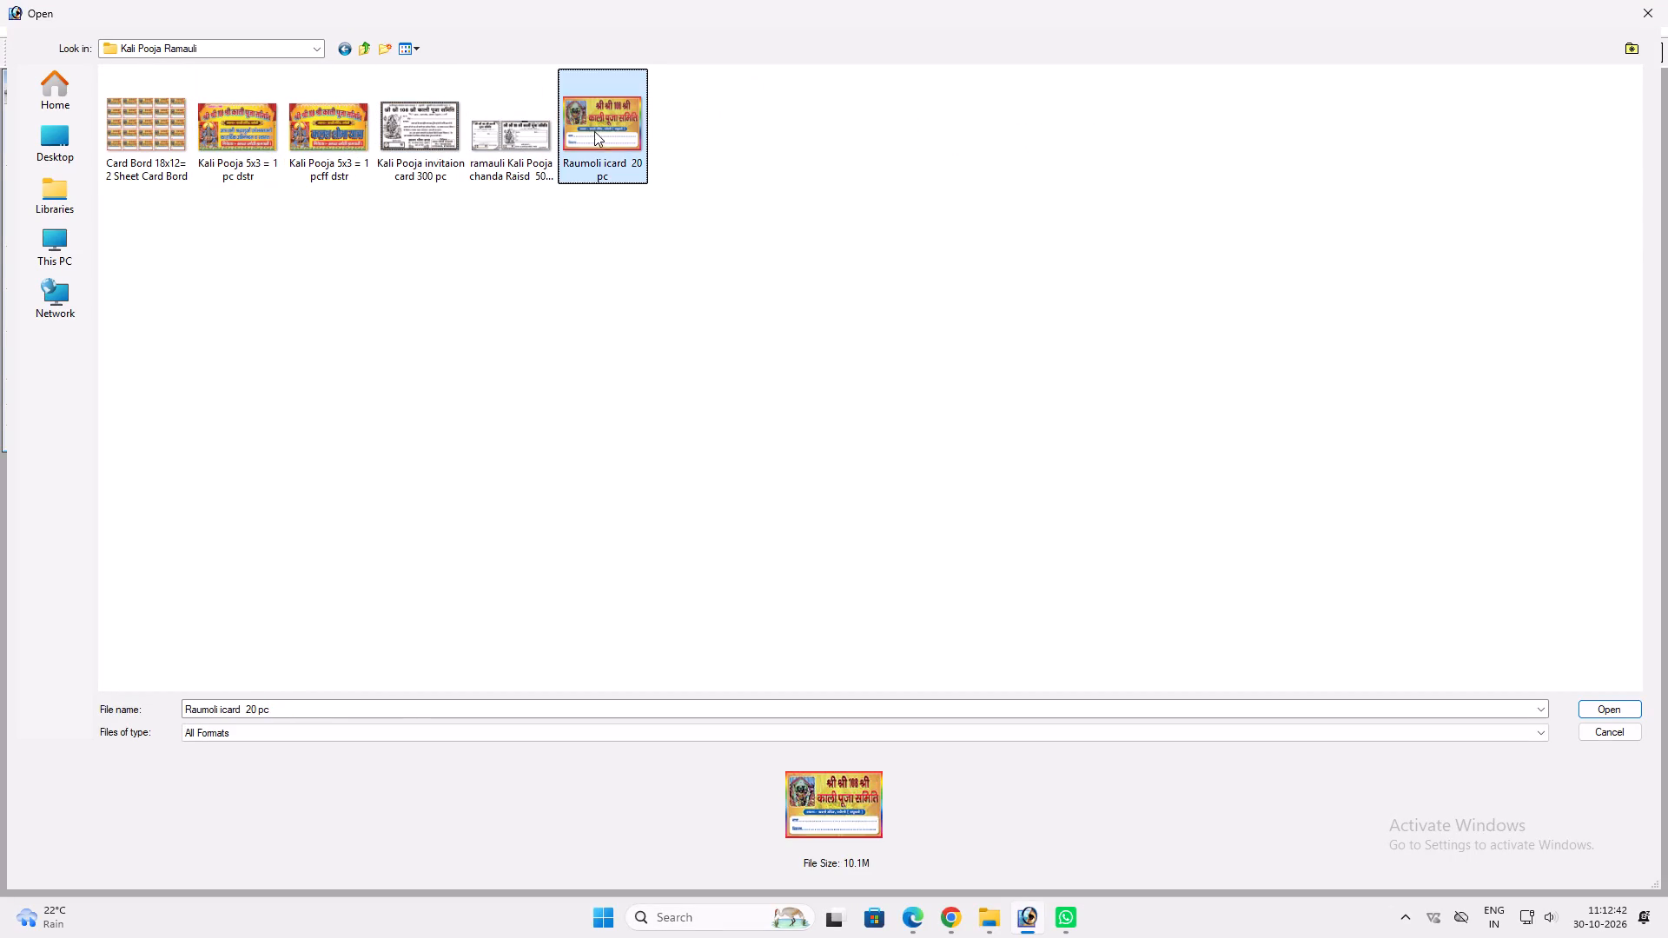
click(170, 129)
drag(539, 241, 437, 109)
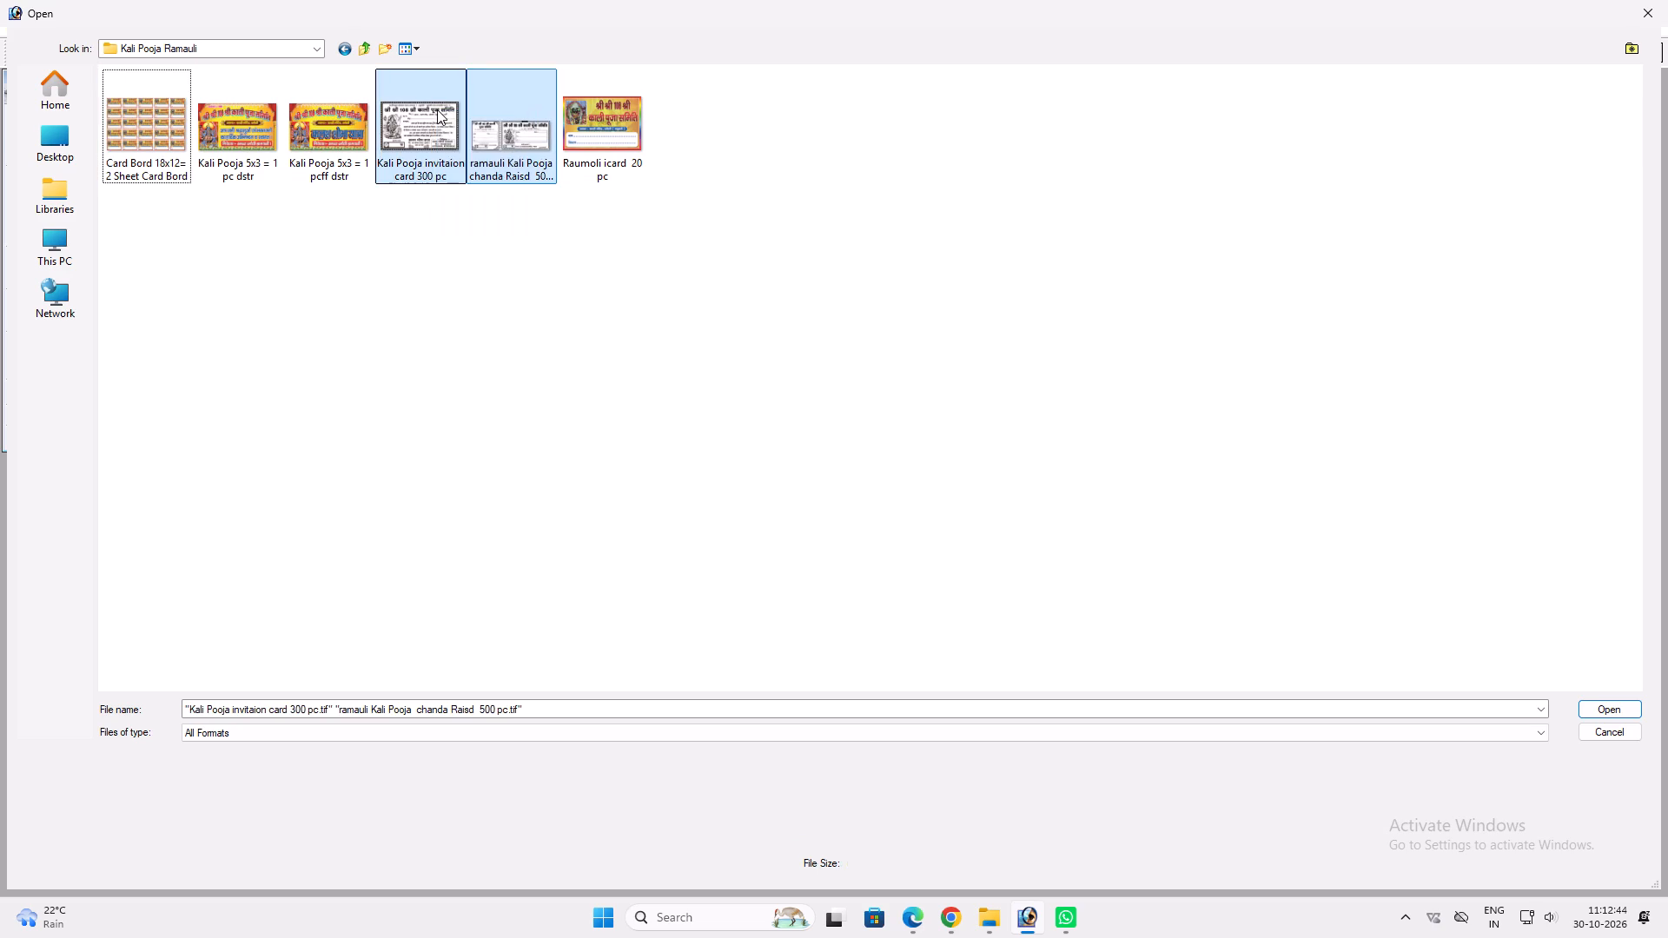
key(Return)
key(Return)
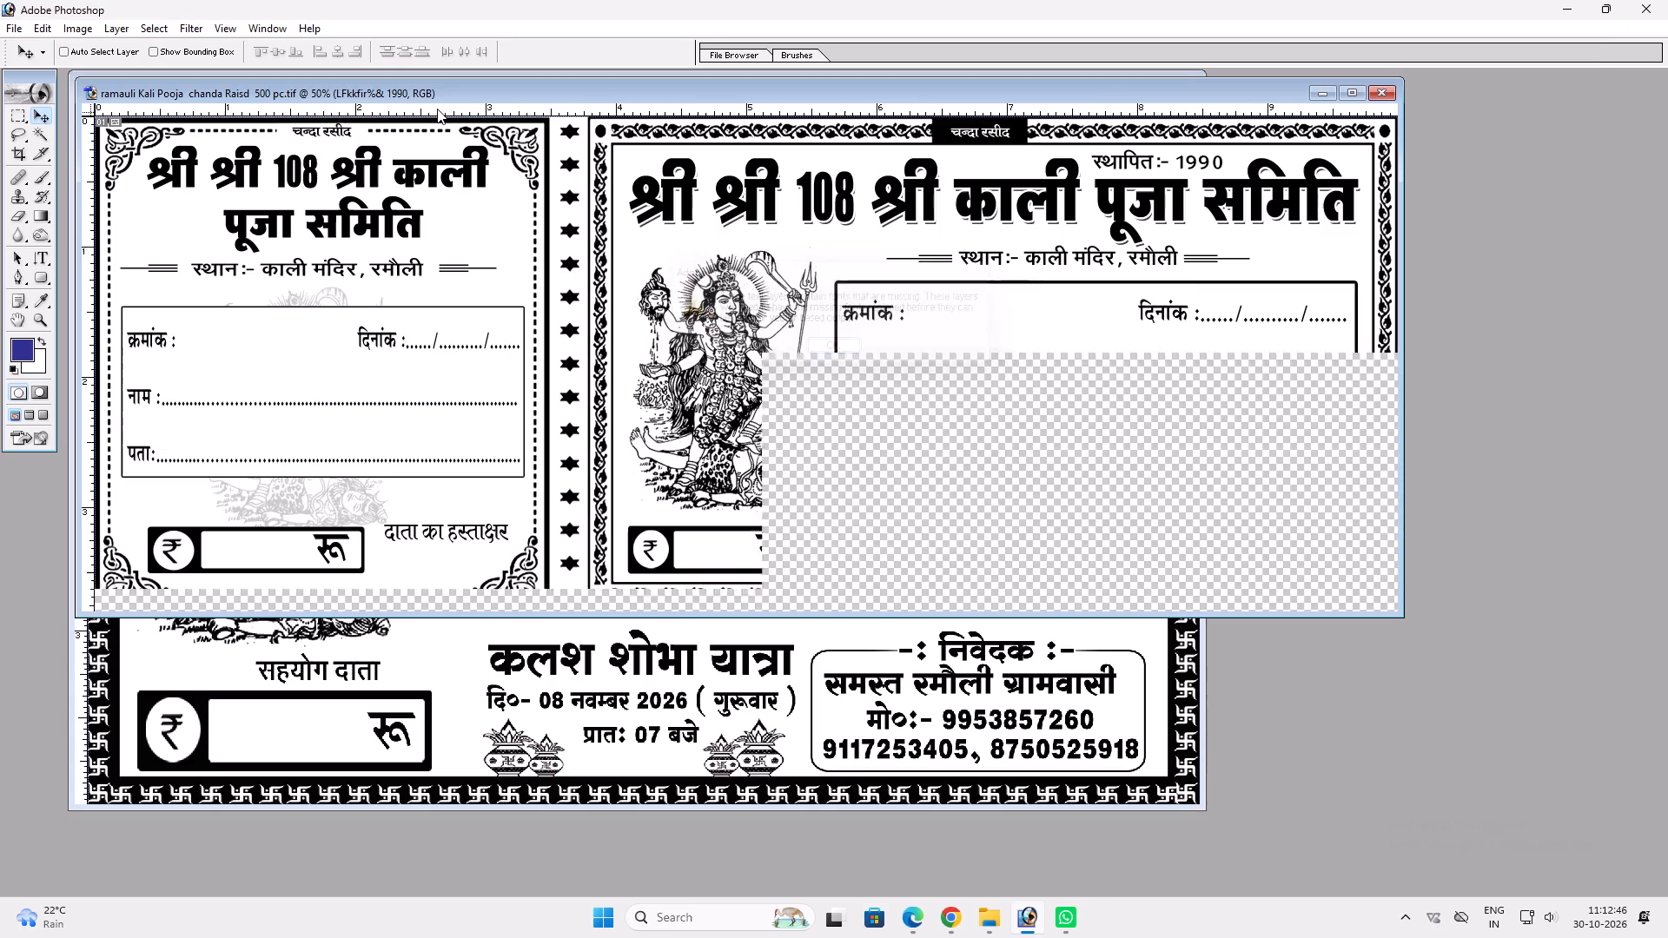
Create a blank CMYK document 7.5 inches wide and 9.5 inches high at 300 pixels/inch.
key(ctrl+n)
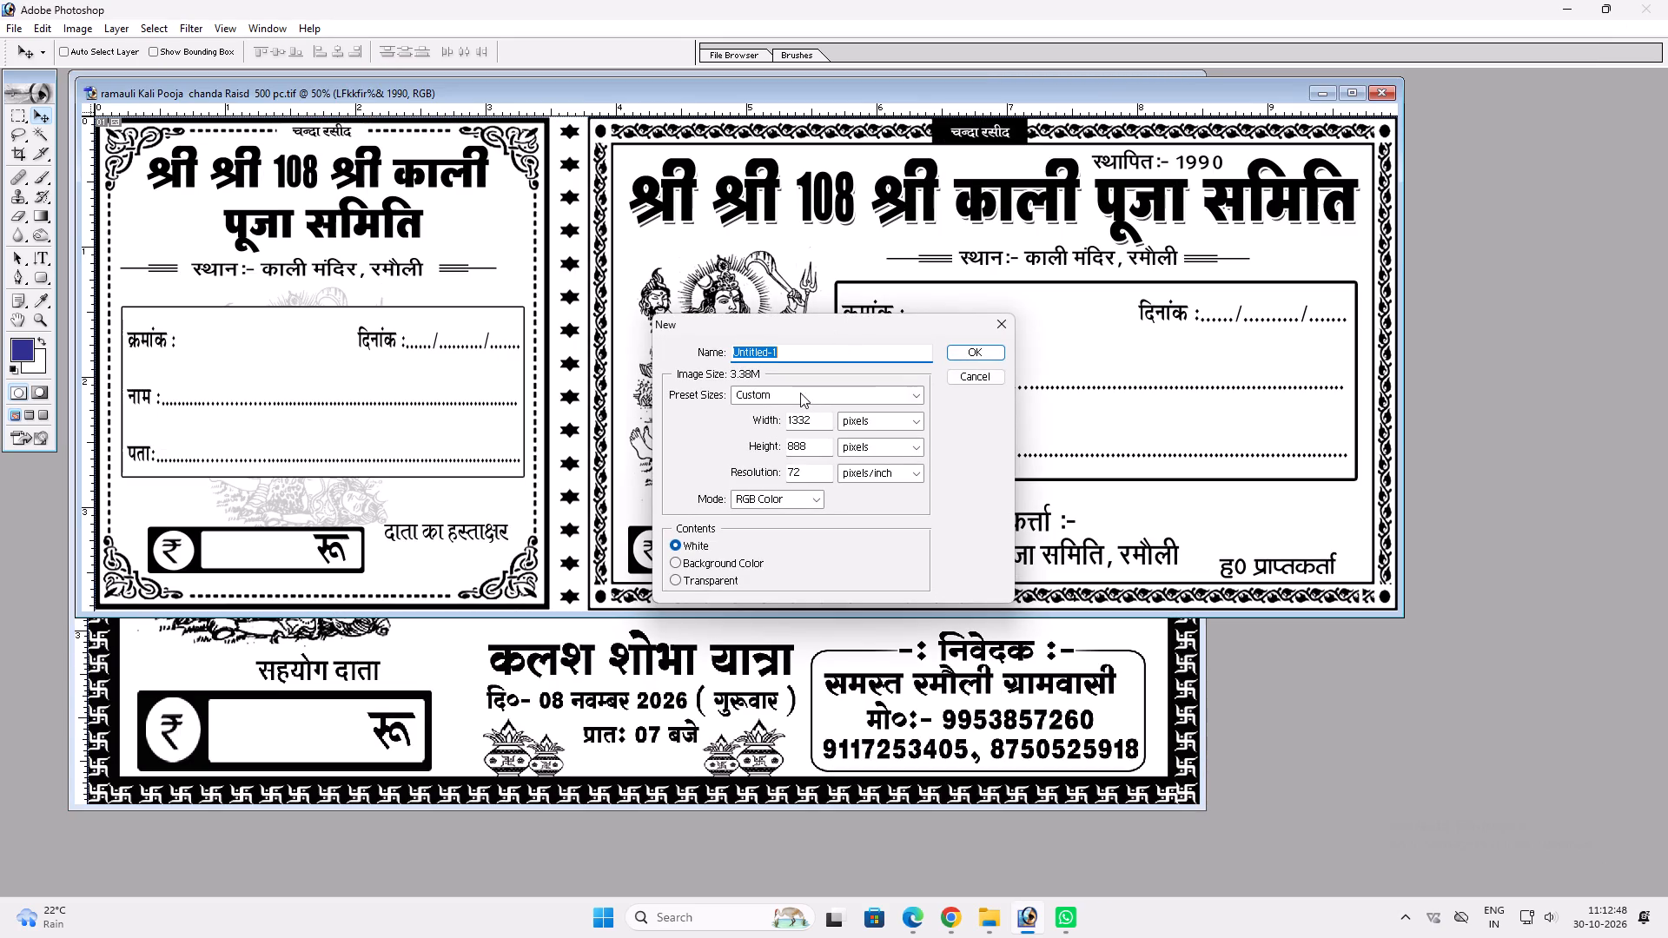
drag(812, 421, 423, 340)
text(7.5)
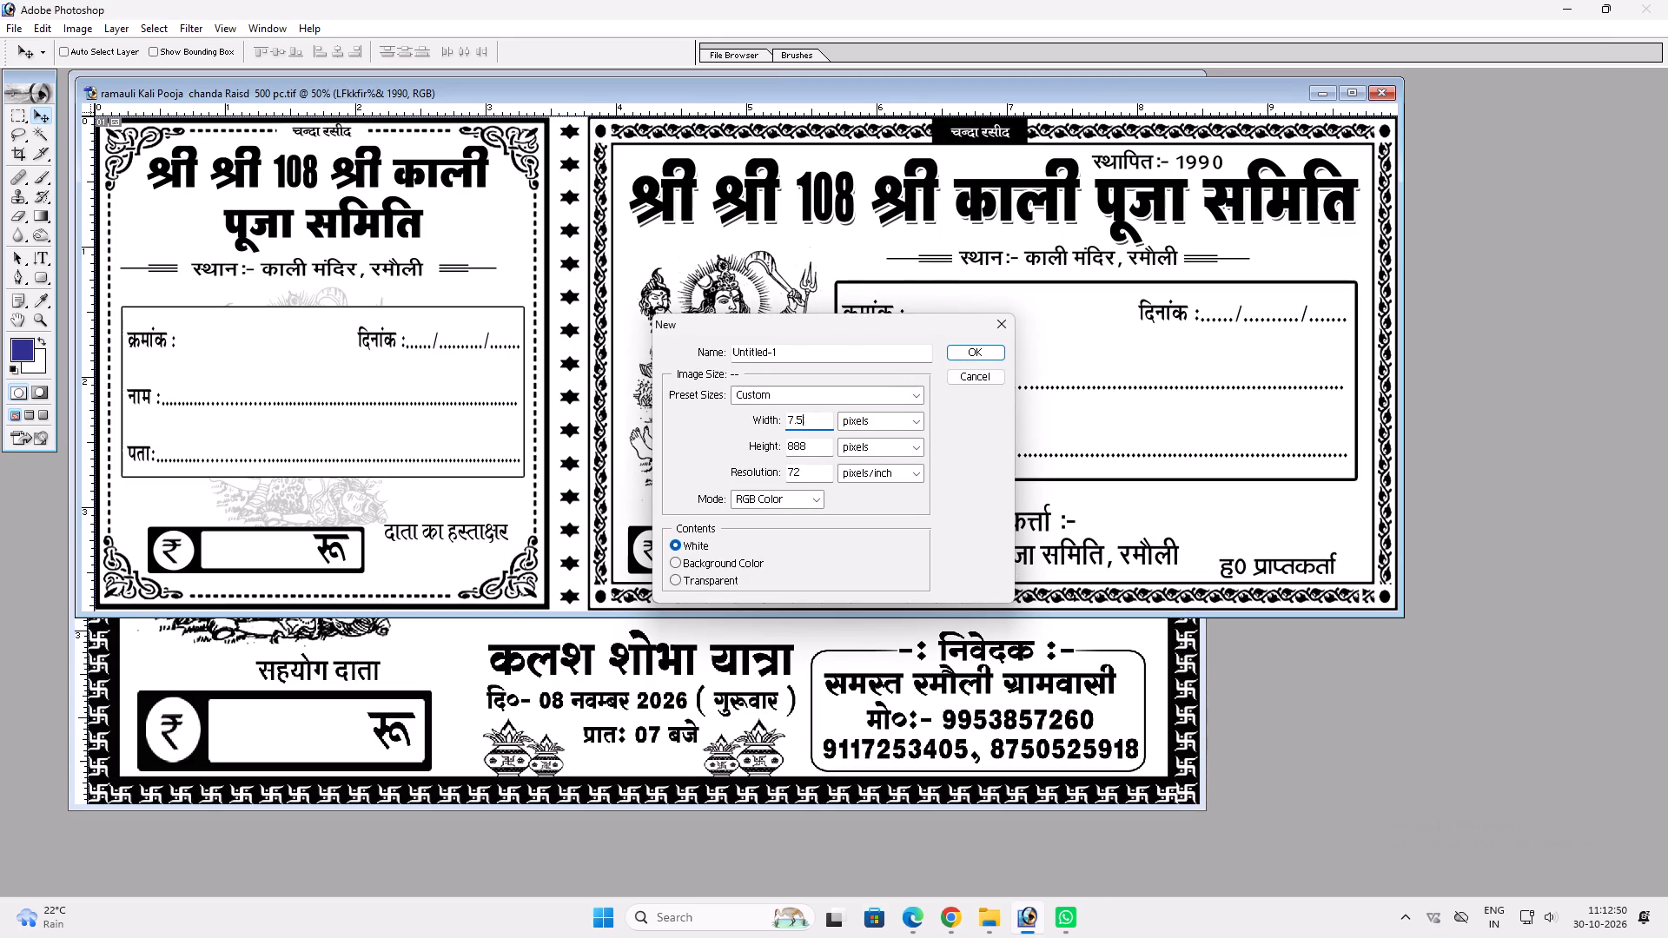
key(Tab)
key(Down)
key(Tab)
text(9.54)
key(Tab)
key(Right)
key(Tab)
key(shift+Tab)
key(shift+Tab)
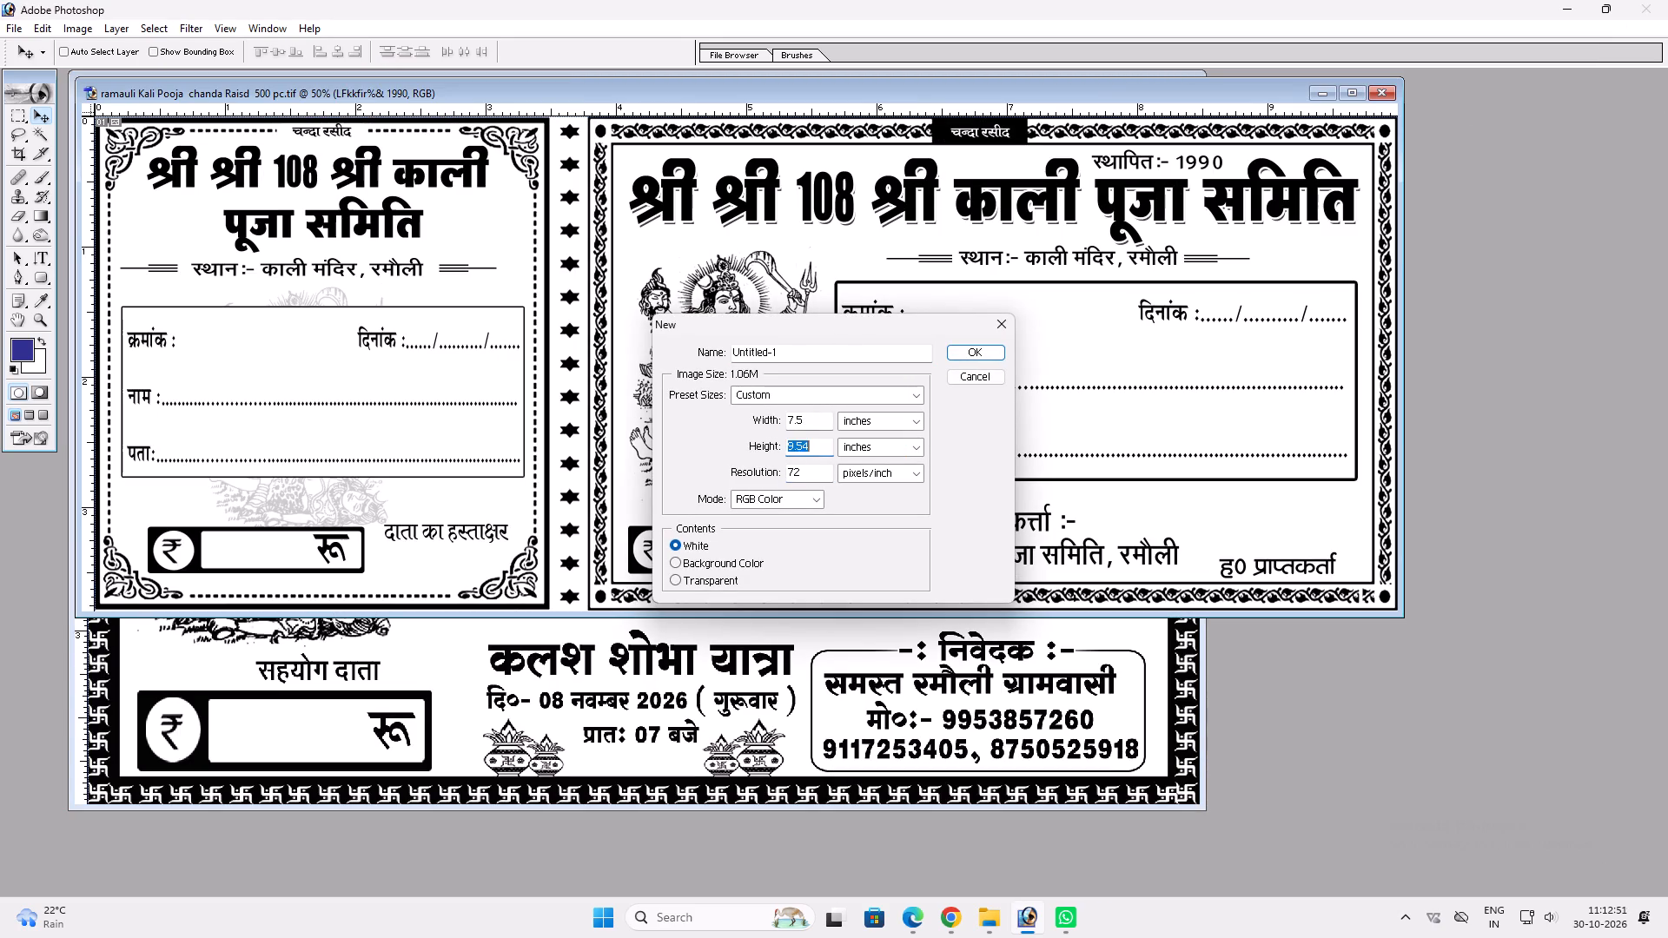
text(9.5)
key(Tab)
key(Tab)
text(300)
key(Tab)
key(Tab)
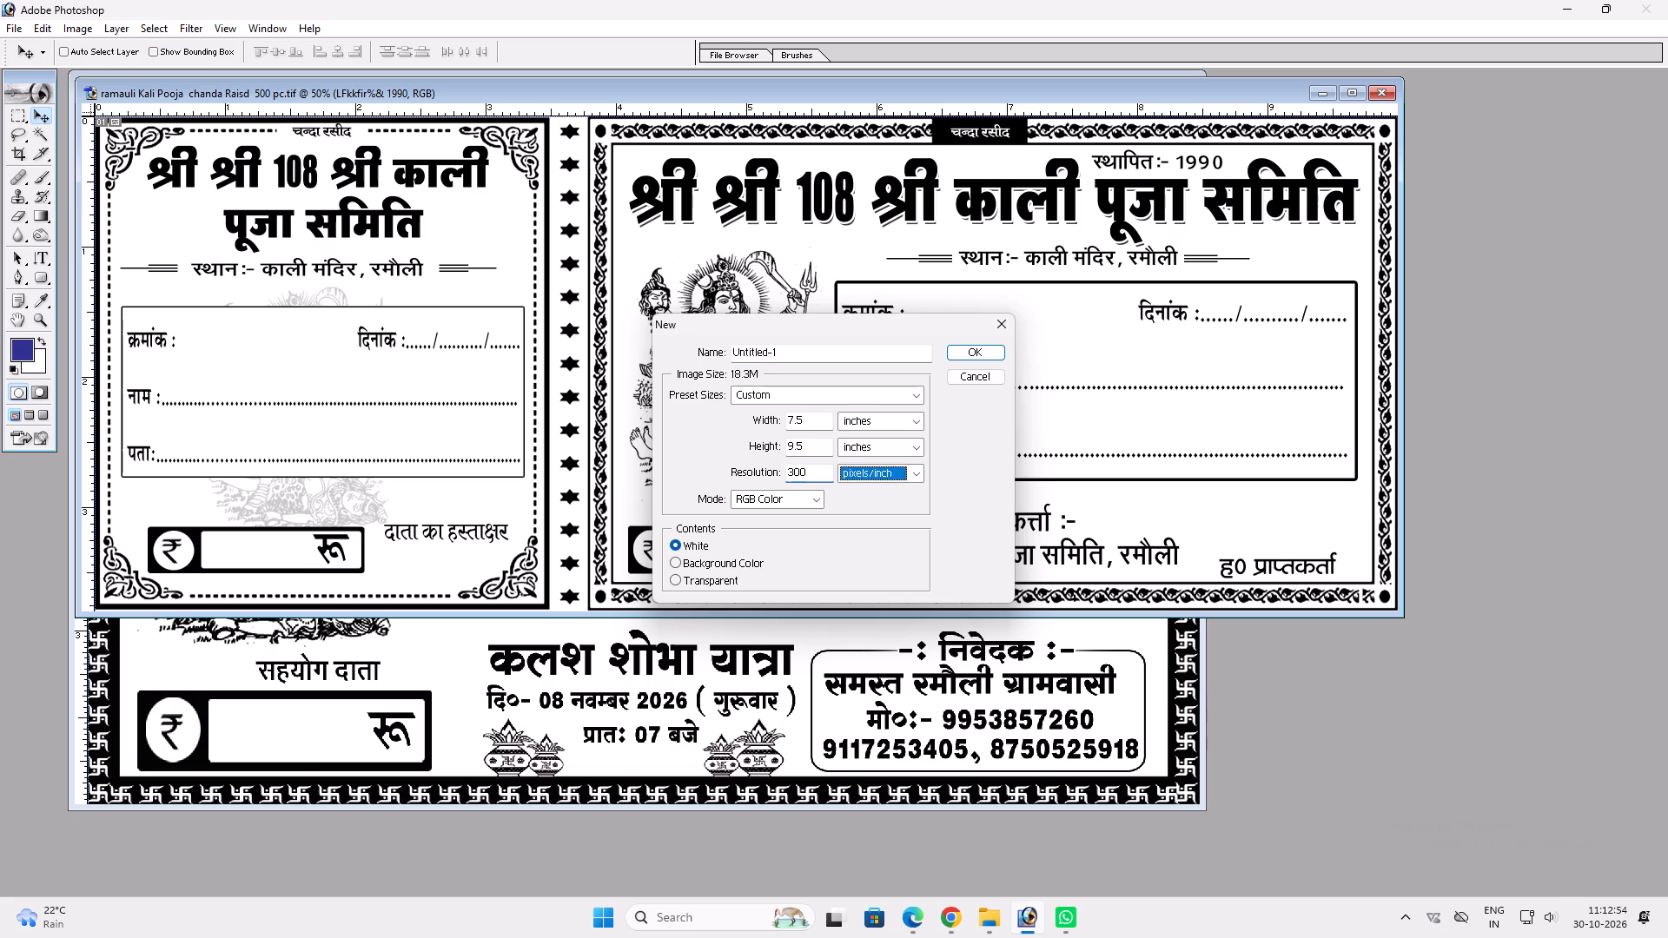
key(Right)
key(Return)
key(v)
key(v)
Merge the chanda receipt's visible layers and copy the artwork into the blank 7.5 x 9.5 inch document.
drag(472, 97, 739, 284)
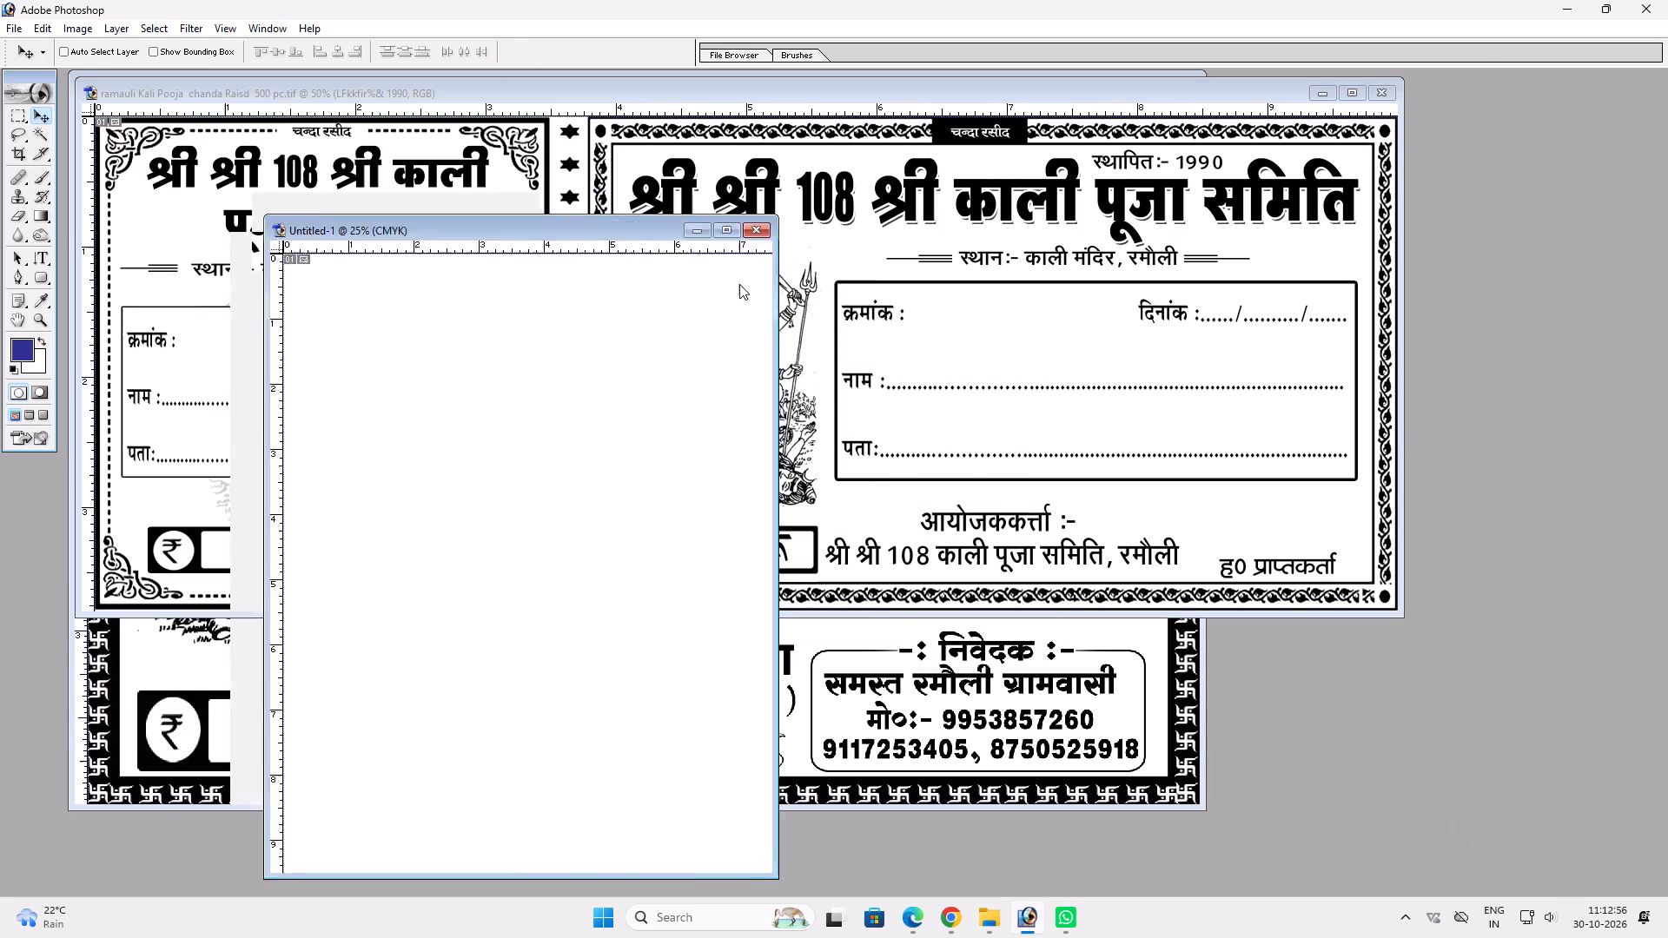
drag(739, 284, 775, 298)
click(755, 216)
key(ctrl+shift+e)
drag(755, 216, 748, 671)
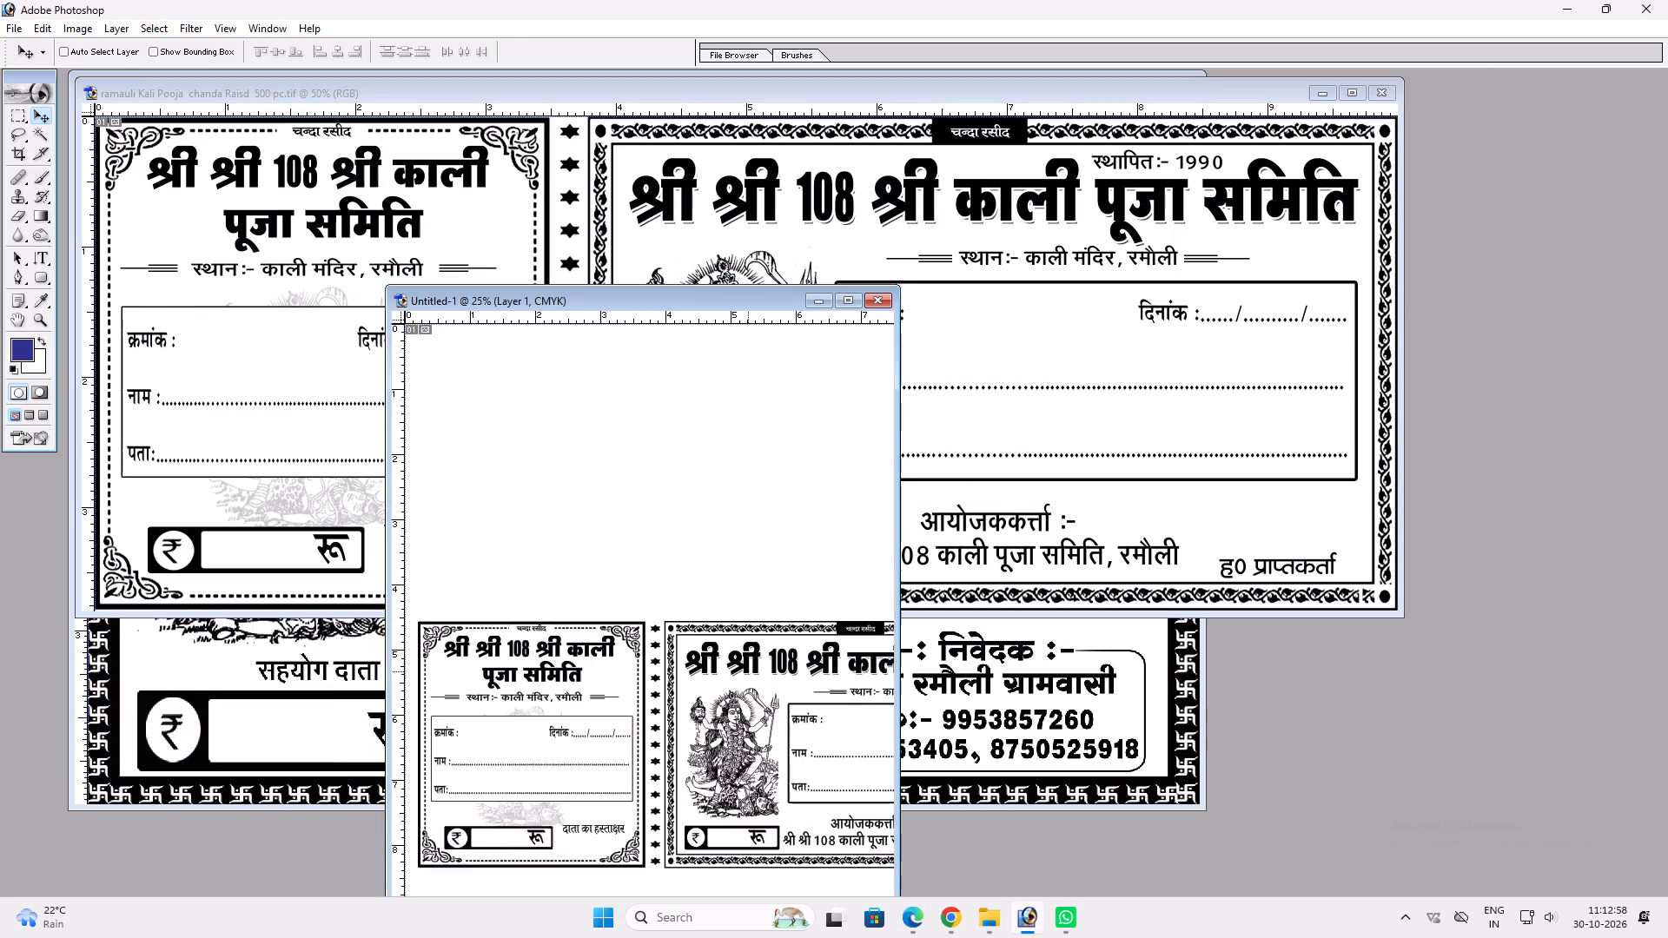
drag(745, 620, 748, 558)
Rotate the receipt 90° counterclockwise and position it in the page's upper left corner.
click(853, 305)
key(ctrl+t)
ctrl+right_click(842, 630)
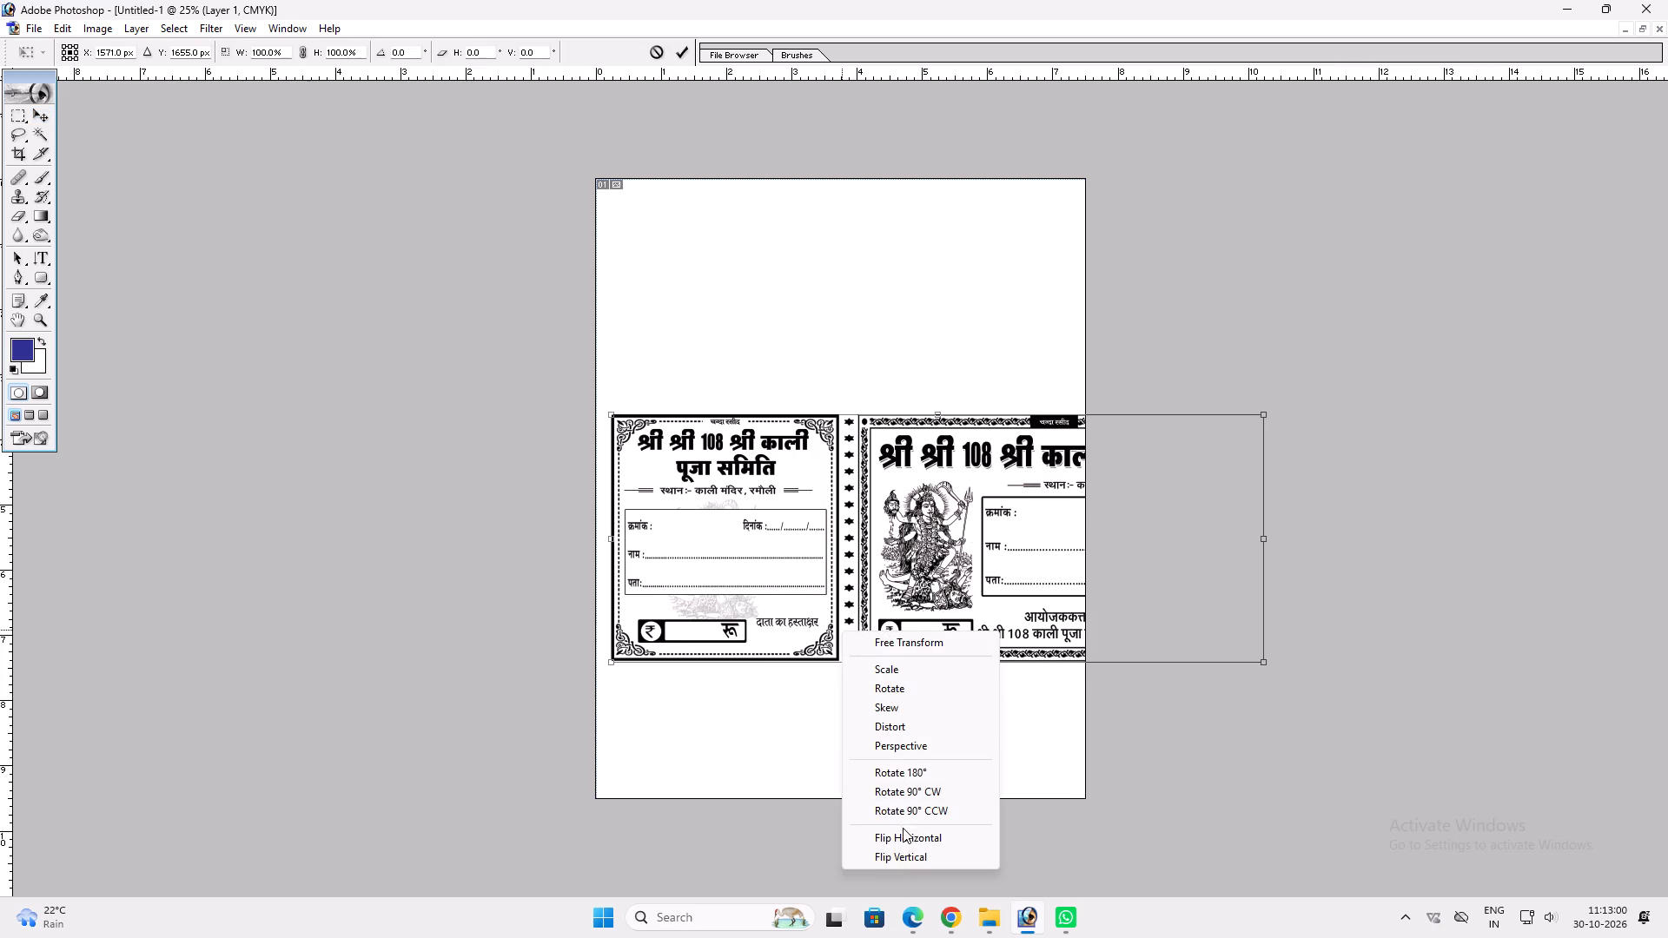
click(898, 807)
key(Return)
key(v)
drag(928, 698, 707, 663)
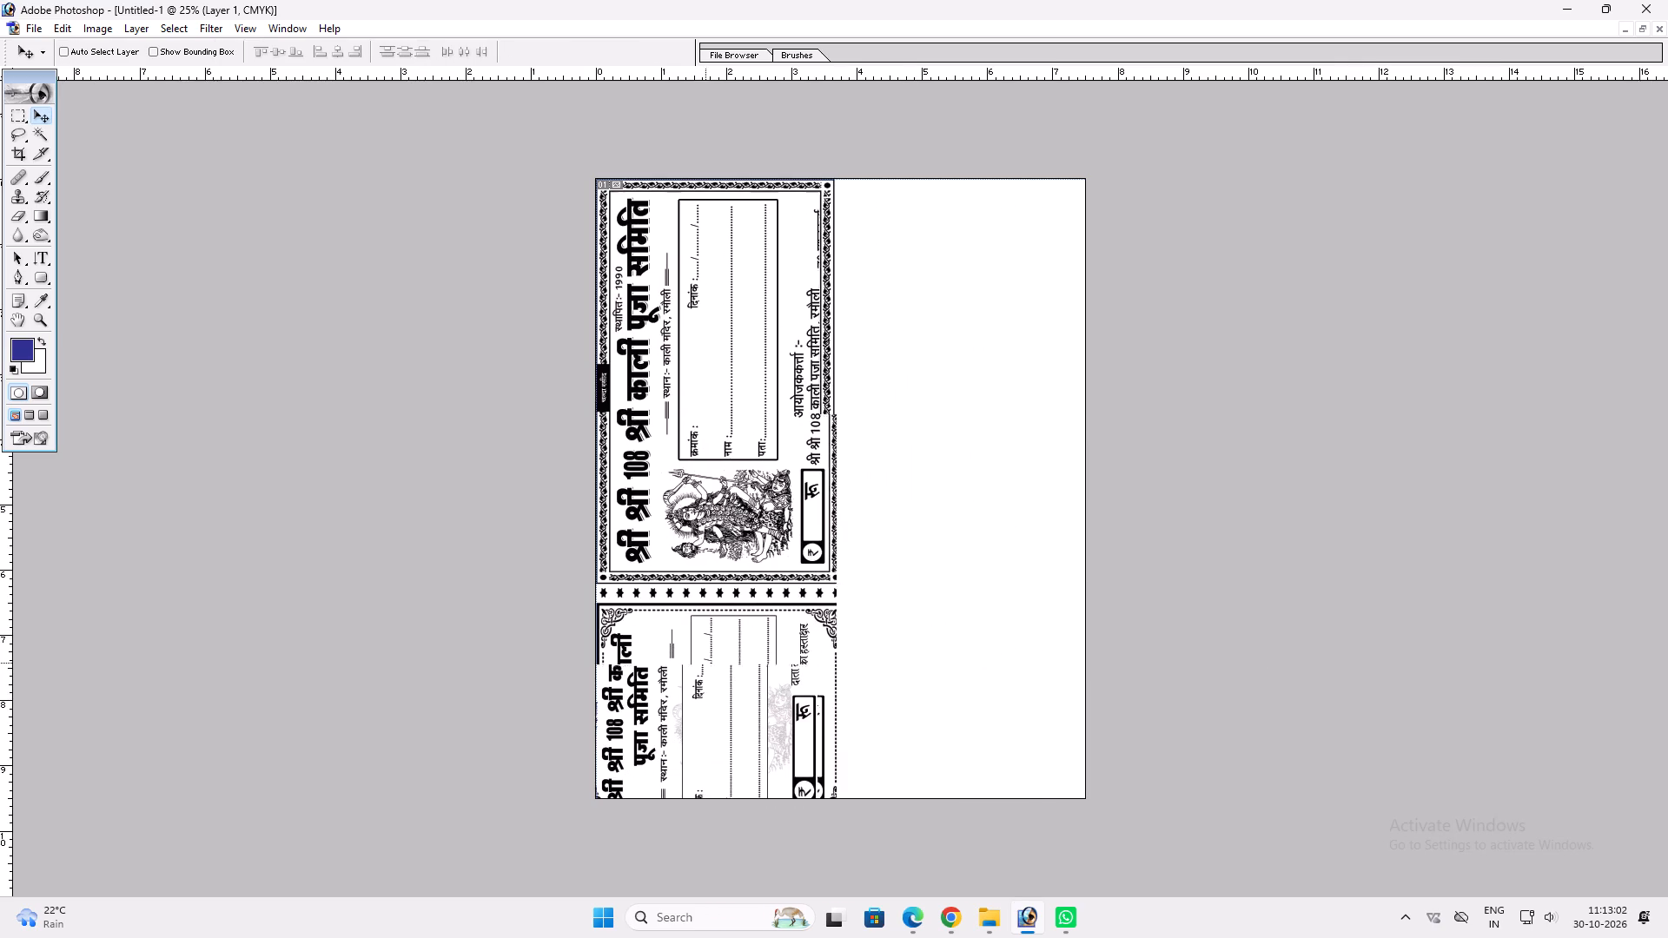
drag(707, 663, 708, 663)
Scale the rotated receipt down so its full length fits within the page height.
ctrl+scroll(708, 670, up, 3)
key(ctrl+t)
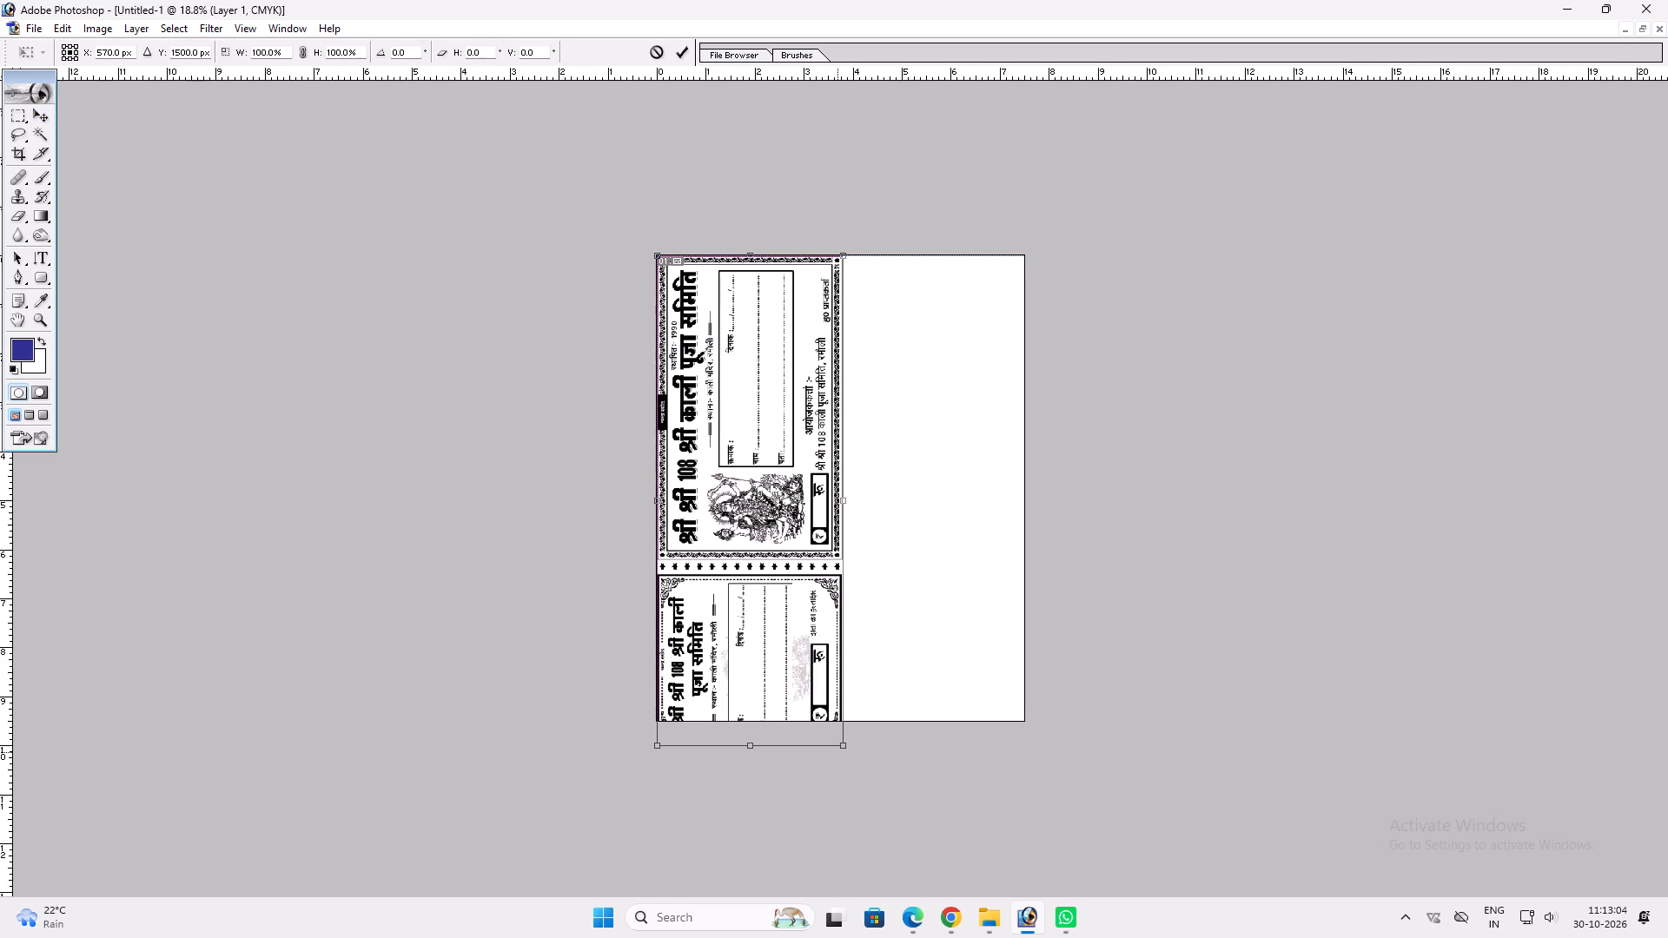
shift+drag(842, 748, 831, 725)
key(Return)
key(v)
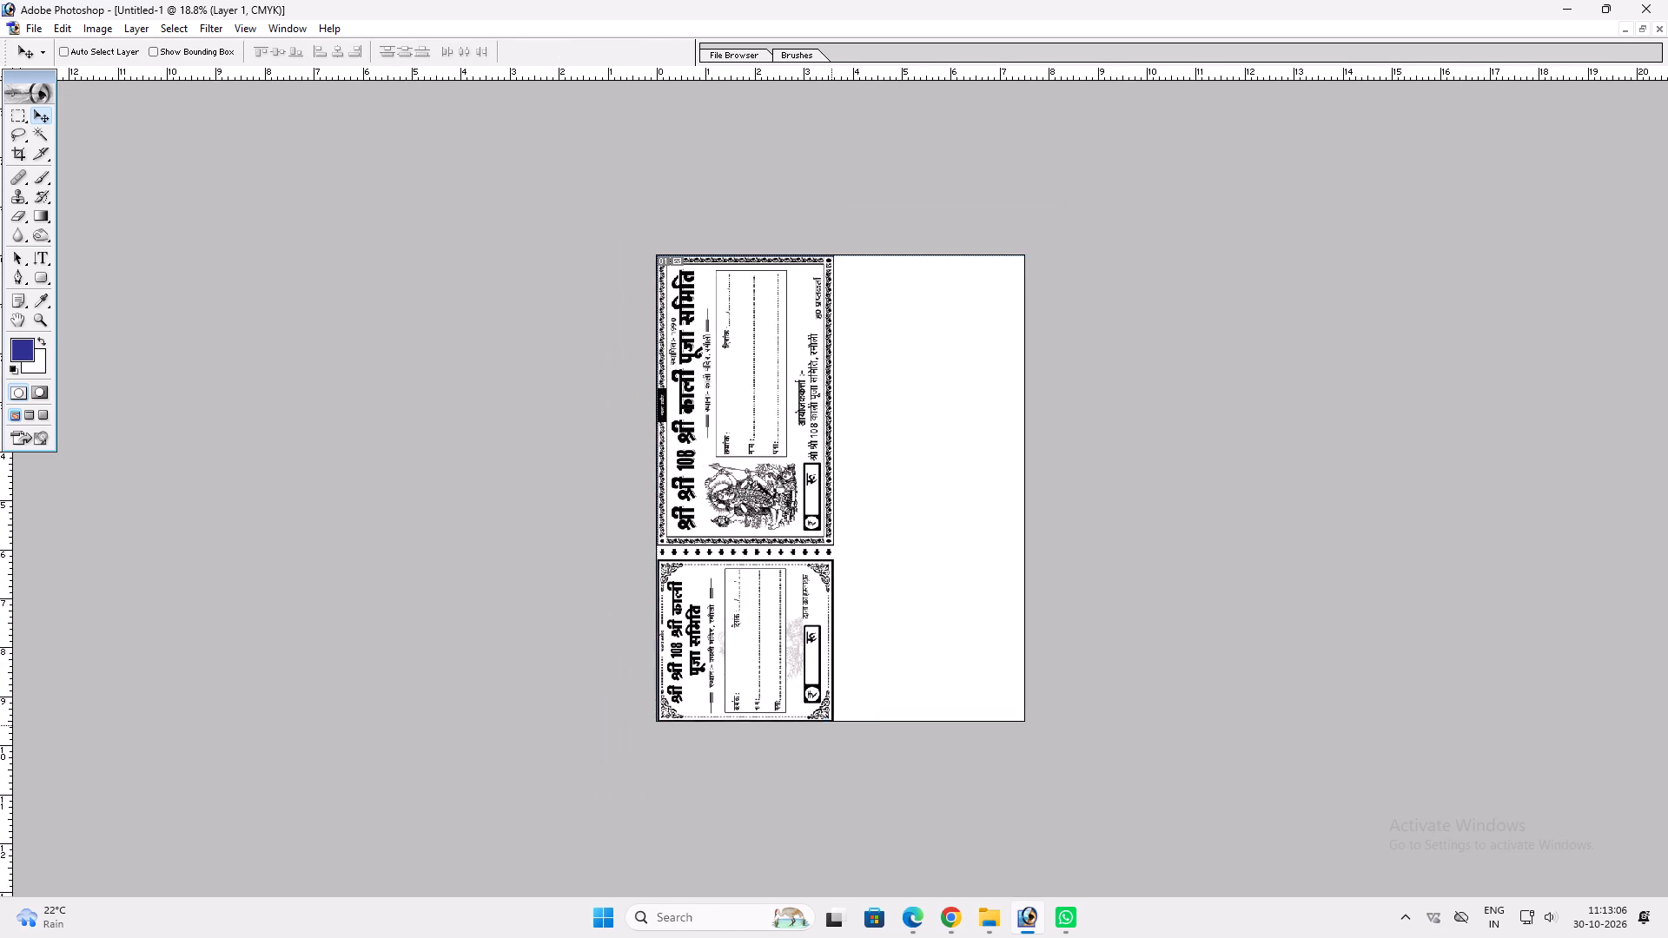
Duplicate the rotated receipt onto the right half of the page and adjust the copies to fit side by side with a gap.
alt+shift+drag(790, 685, 974, 665)
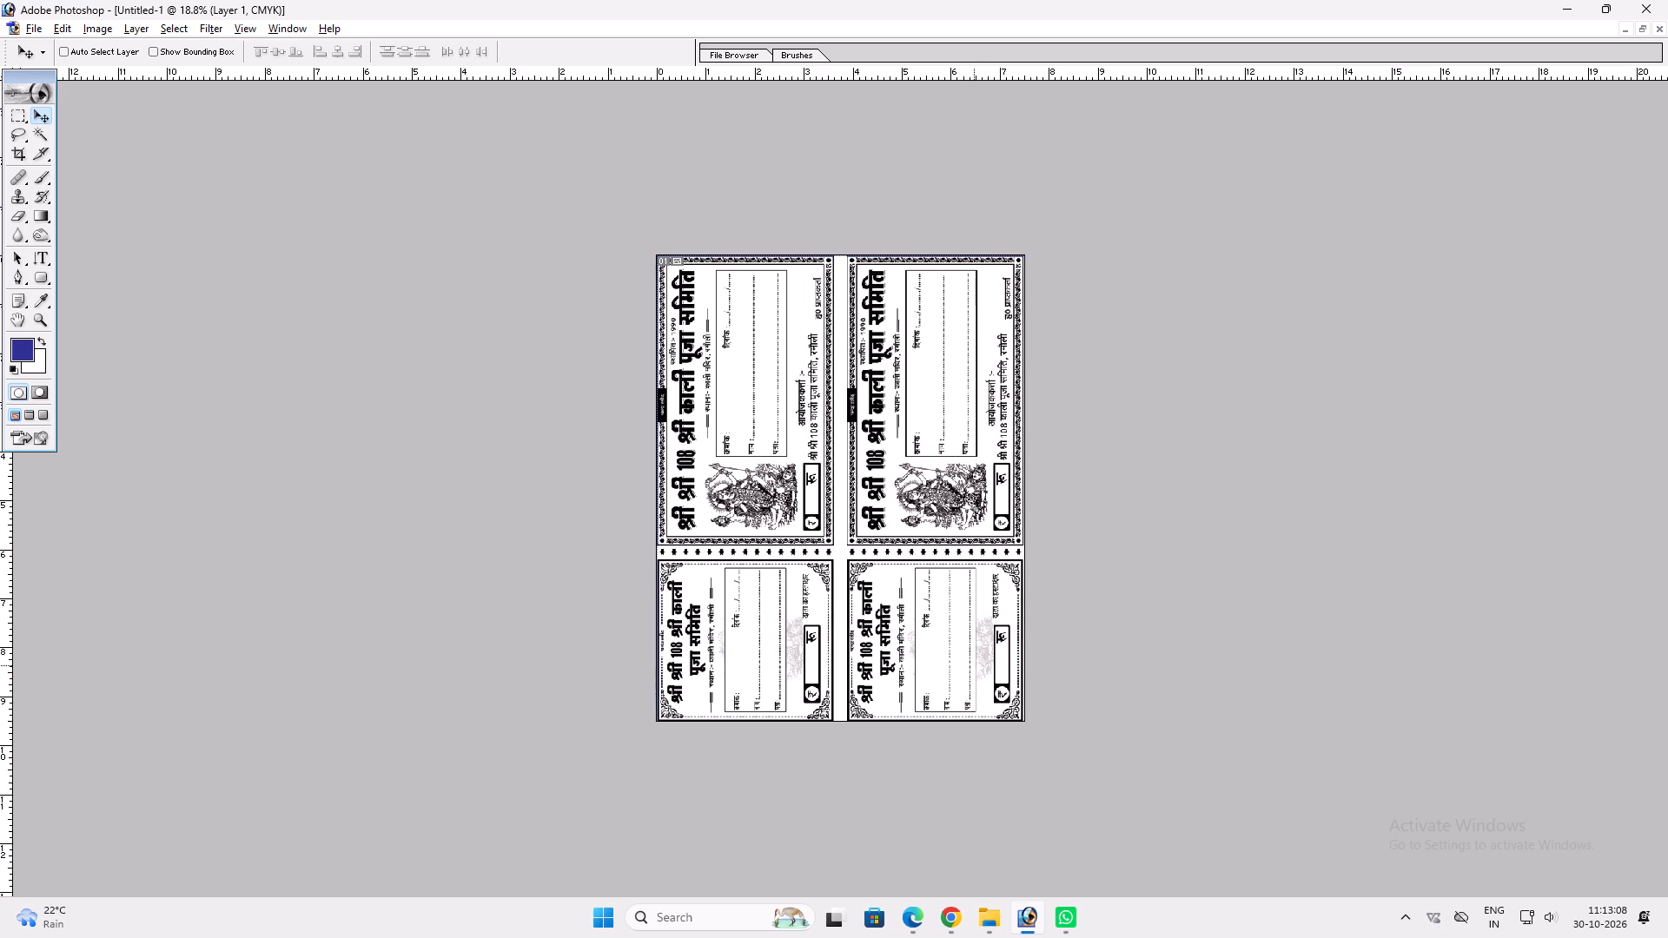
alt+shift+drag(974, 665, 975, 665)
shift+drag(956, 613, 966, 612)
ctrl+shift+click(814, 599)
key(ctrl+t)
shift+click(1037, 576)
key(Return)
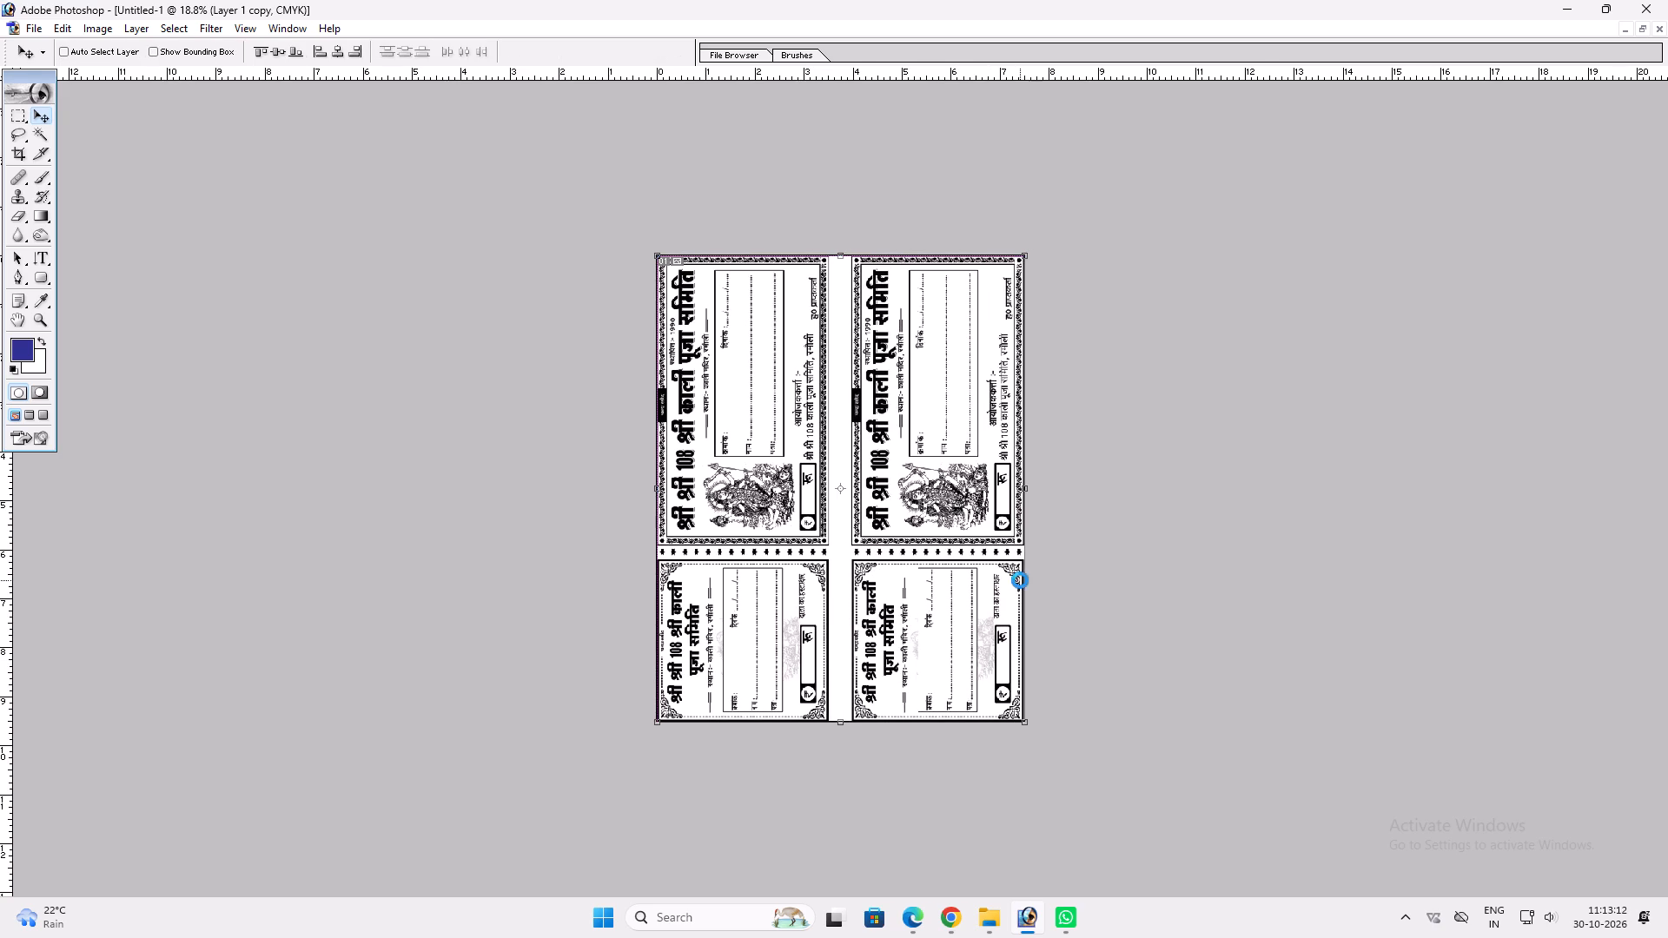
key(ctrl+0)
text(vv)
Create another blank RGB document, 11 inches wide and 14 inches high, from a preset size.
key(ctrl+n)
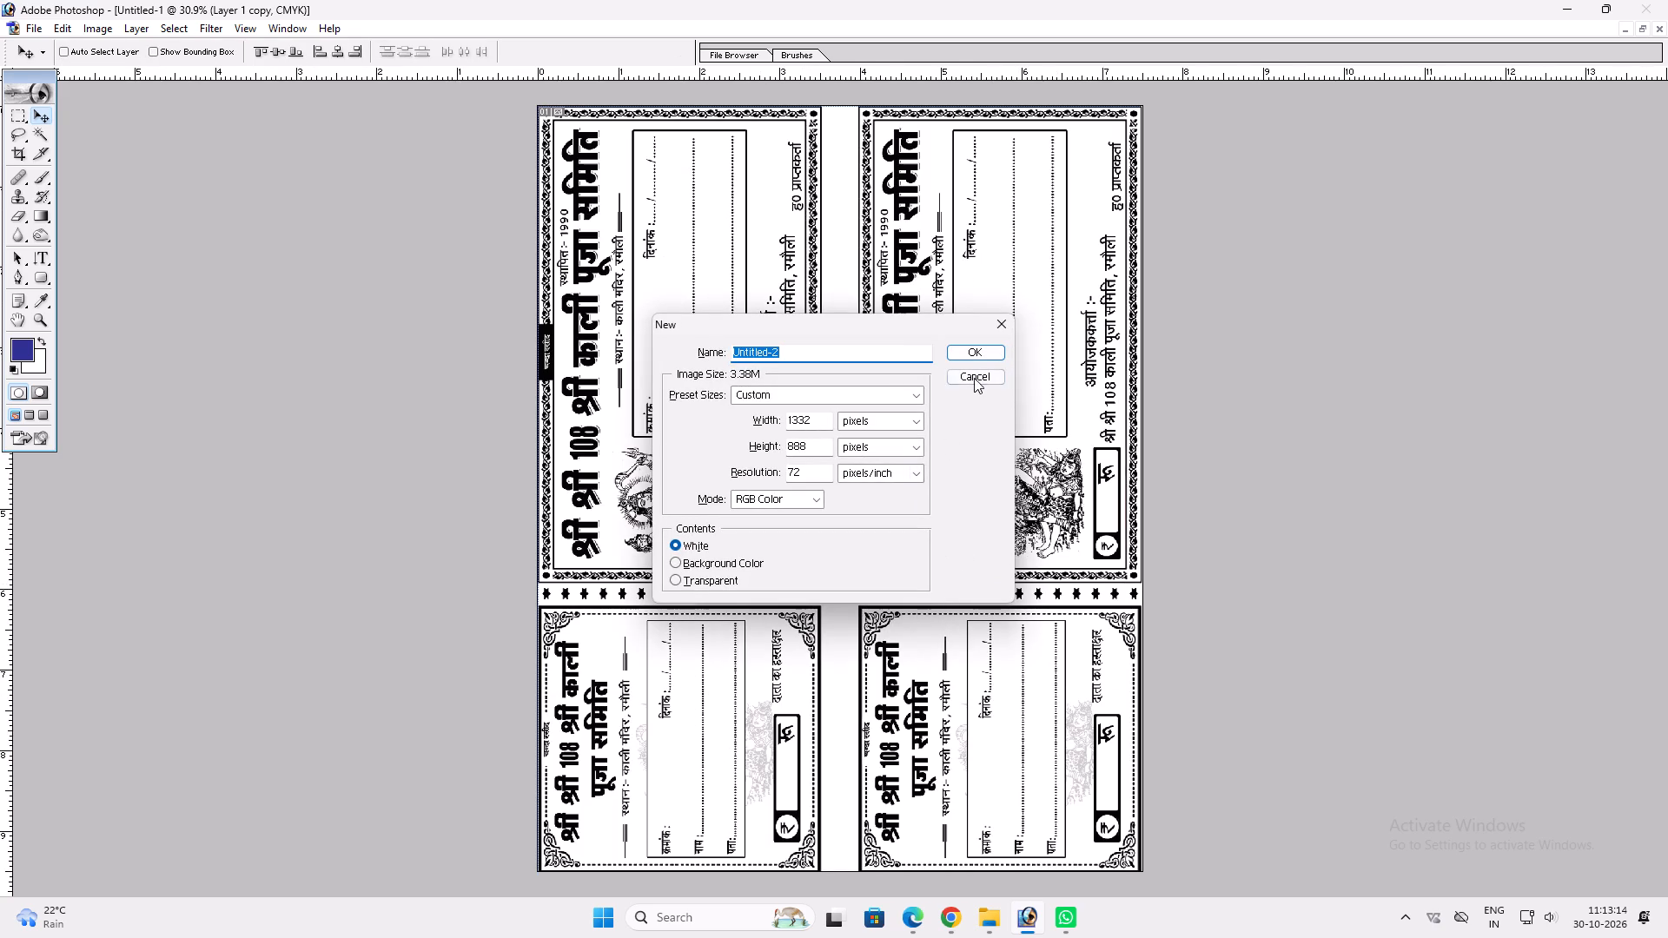
click(805, 400)
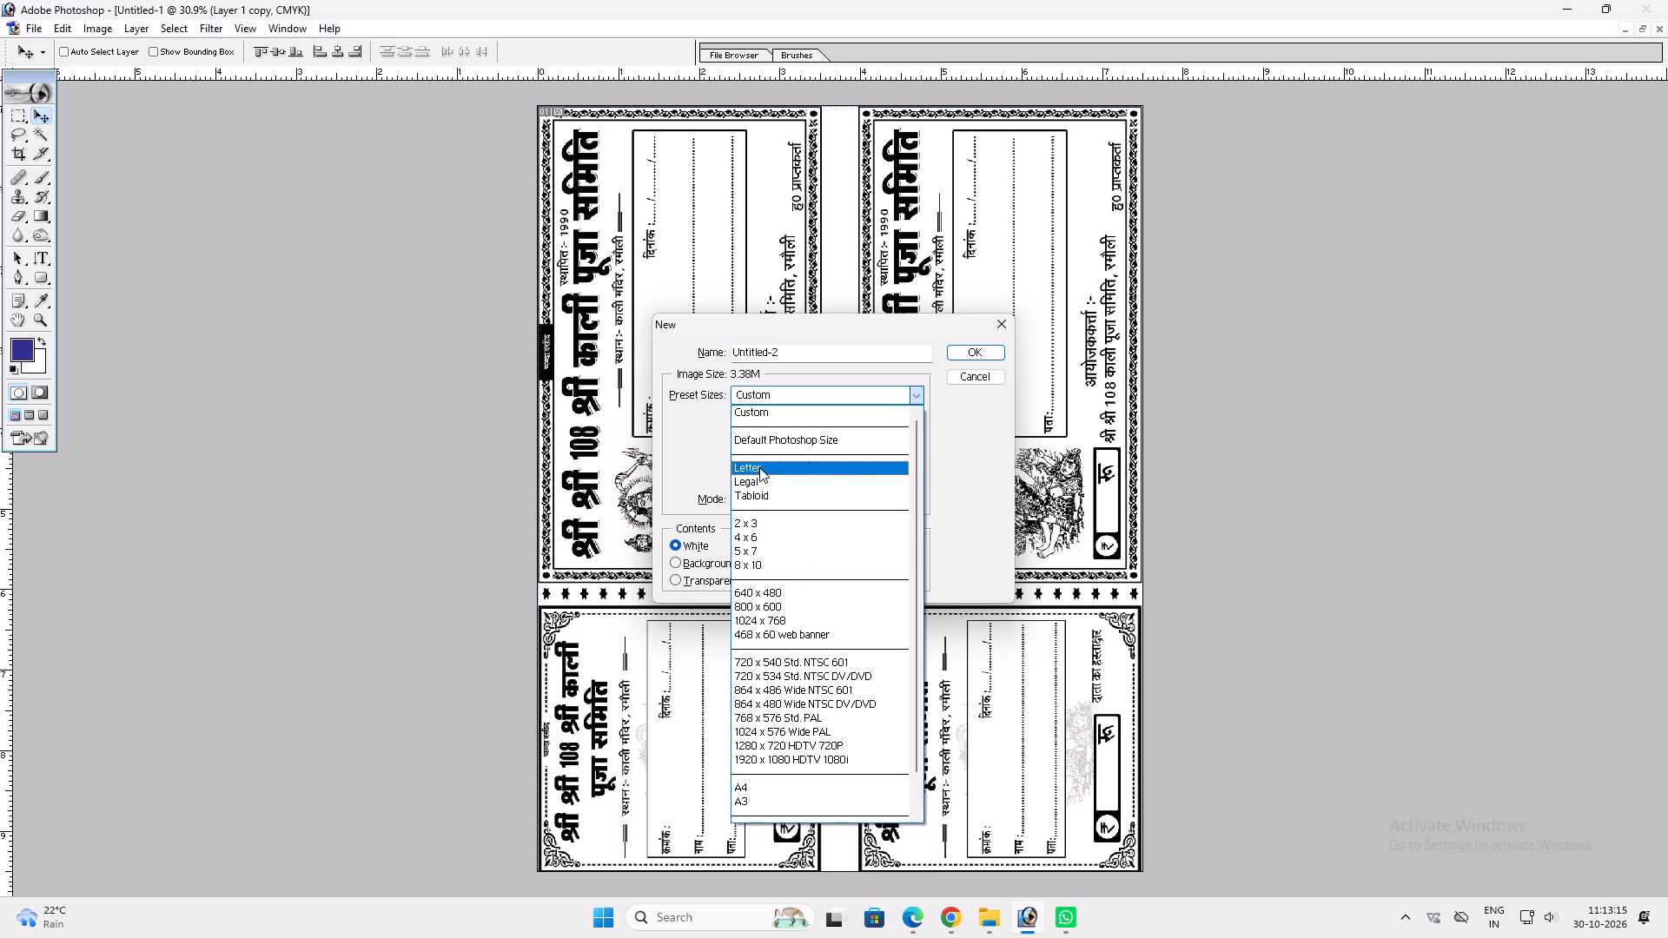
drag(759, 467, 758, 476)
key(Return)
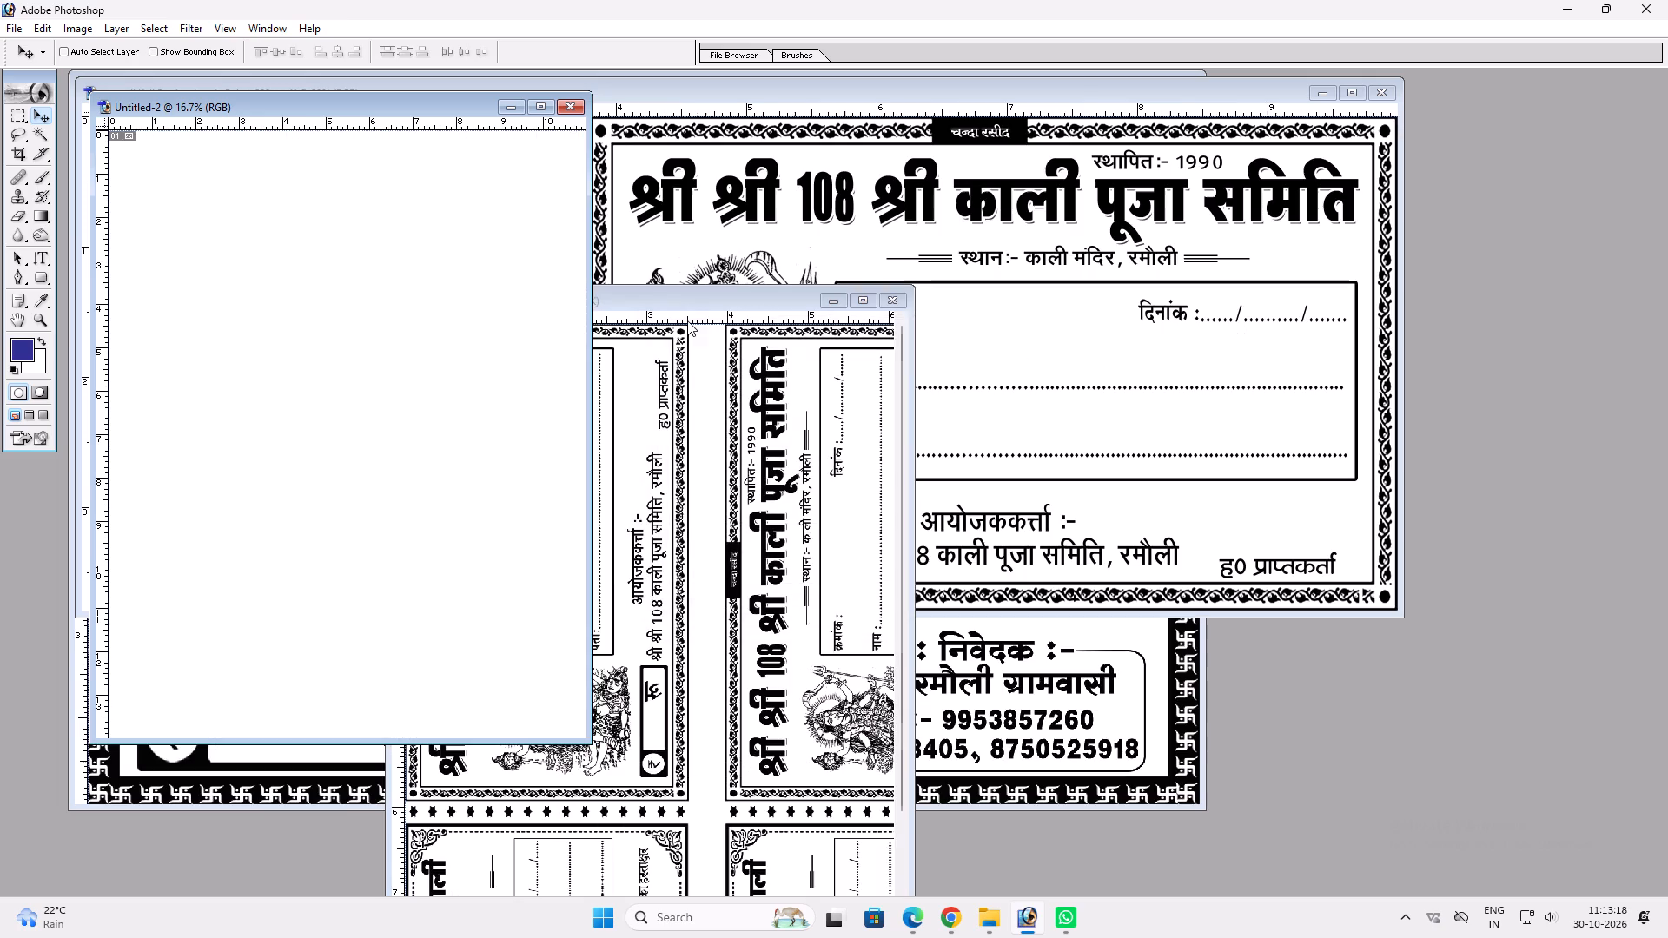
key(v)
Merge the two-receipt sheet's layers and copy the sheet onto the blank 11 x 14 inch page.
click(680, 378)
key(ctrl+shift+e)
drag(663, 416, 469, 208)
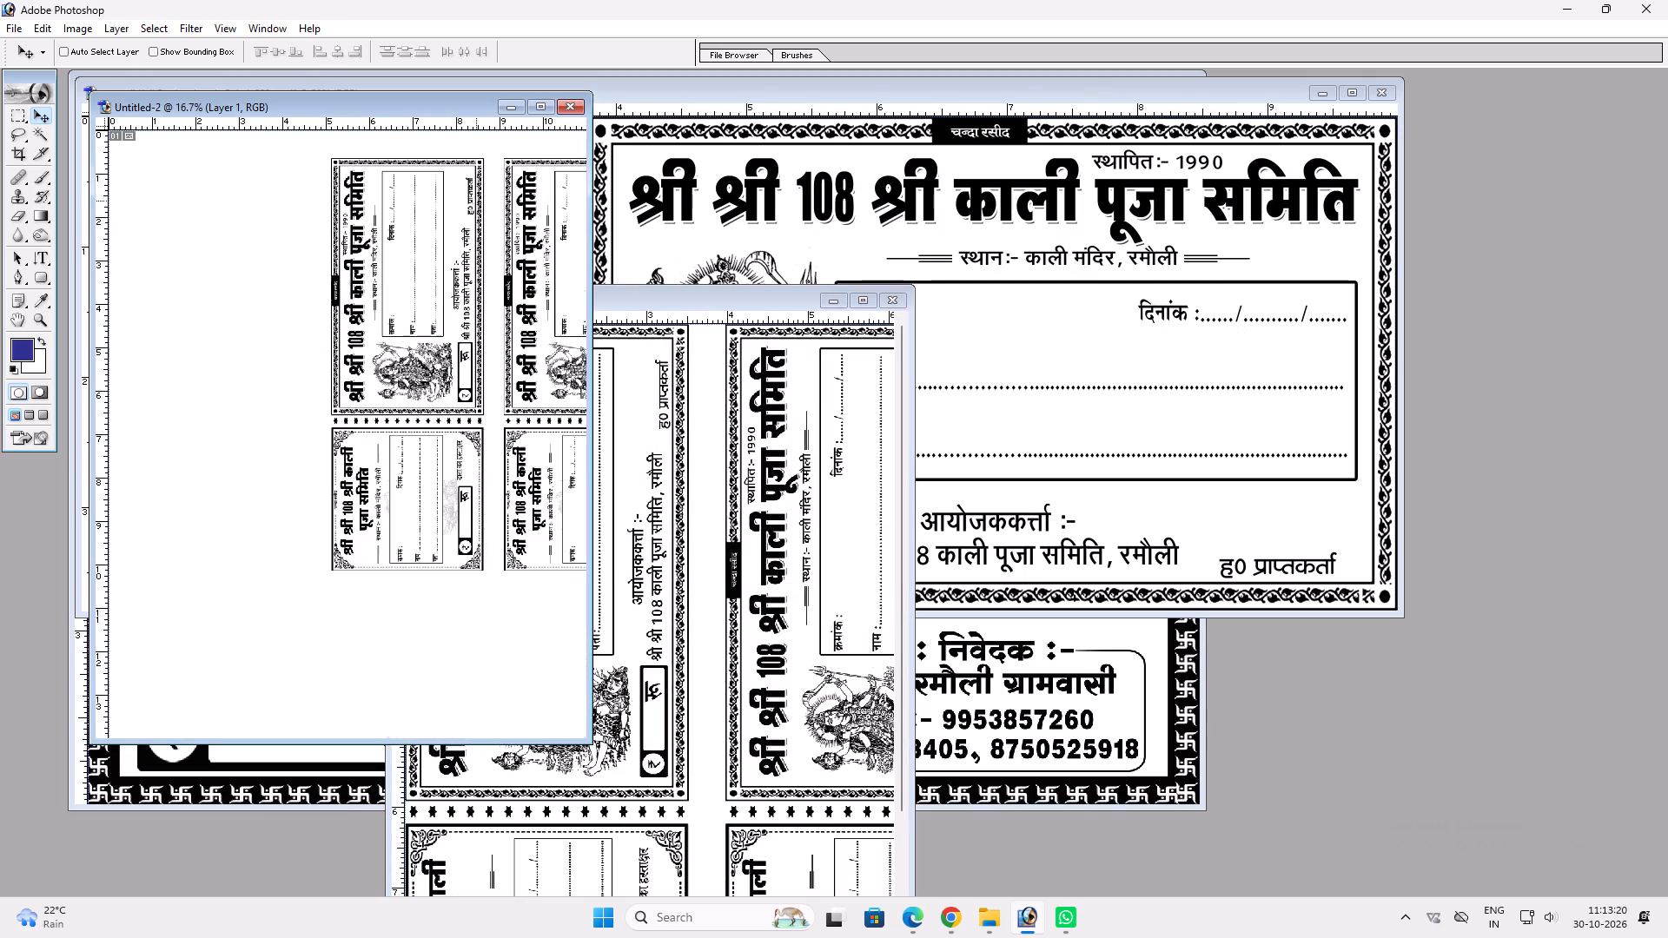
key(v)
Align the two-receipt artwork to the horizontal centre of the 11 x 14 inch page.
click(543, 102)
drag(746, 310, 693, 326)
key(ctrl+a)
key(alt+l)
key(alt+i)
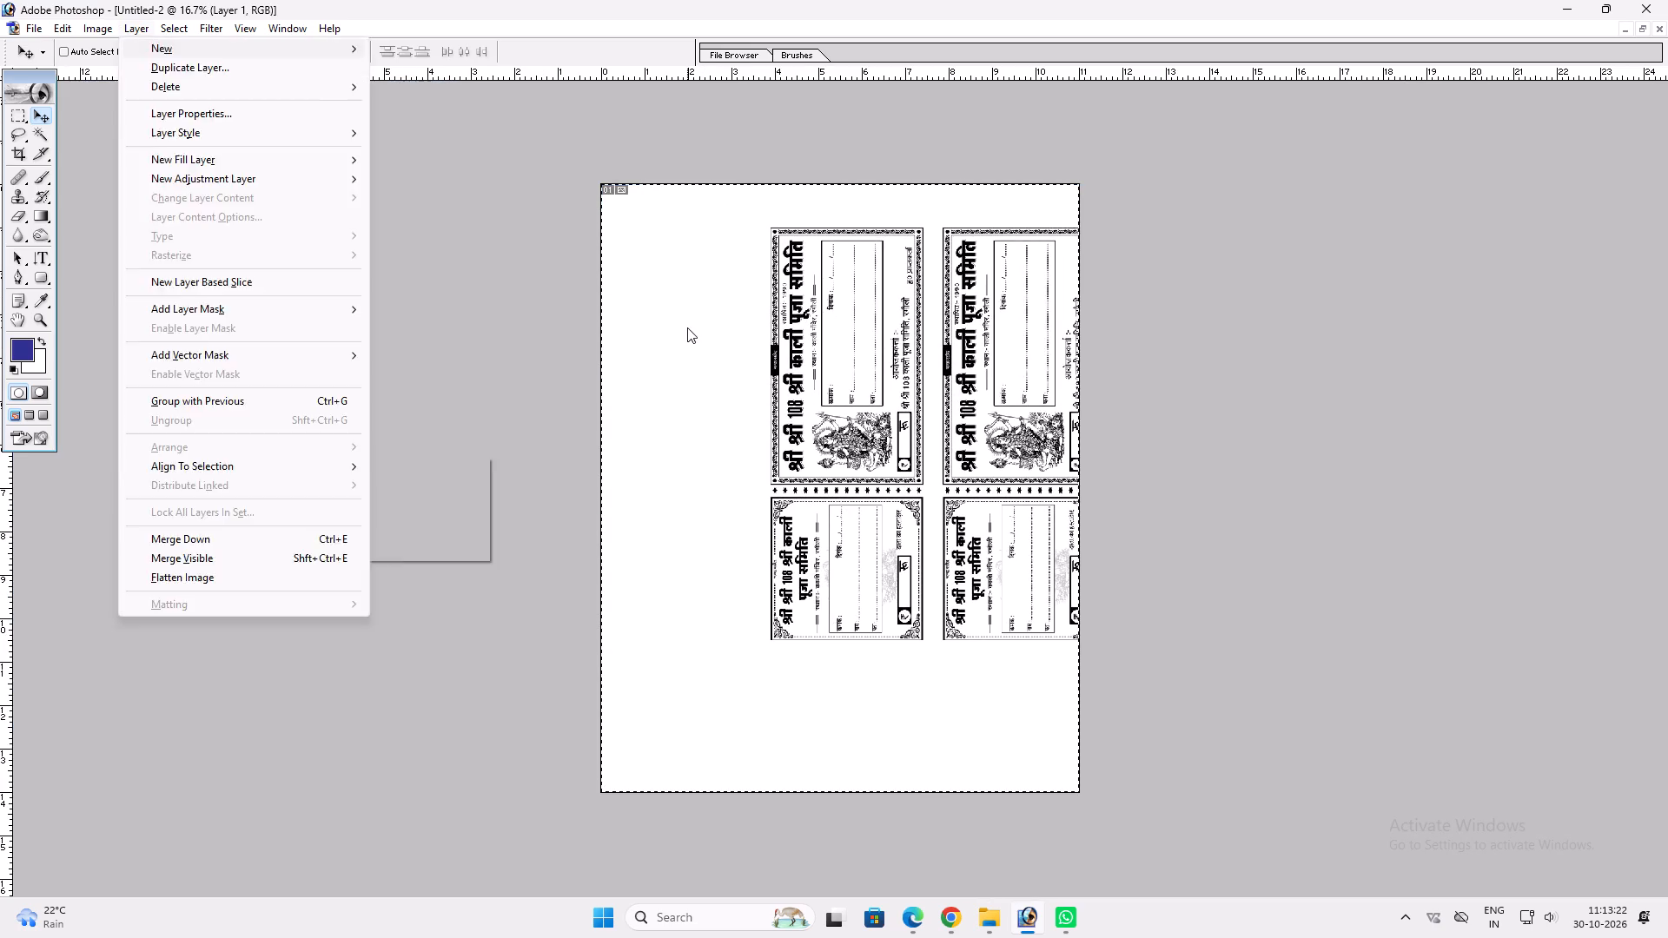
key(alt+h)
key(ctrl+d)
key(v)
Add a horizontal guide at about 2 inches and move the receipts' top edge onto it, keeping them horizontally centred.
double_click(13, 69)
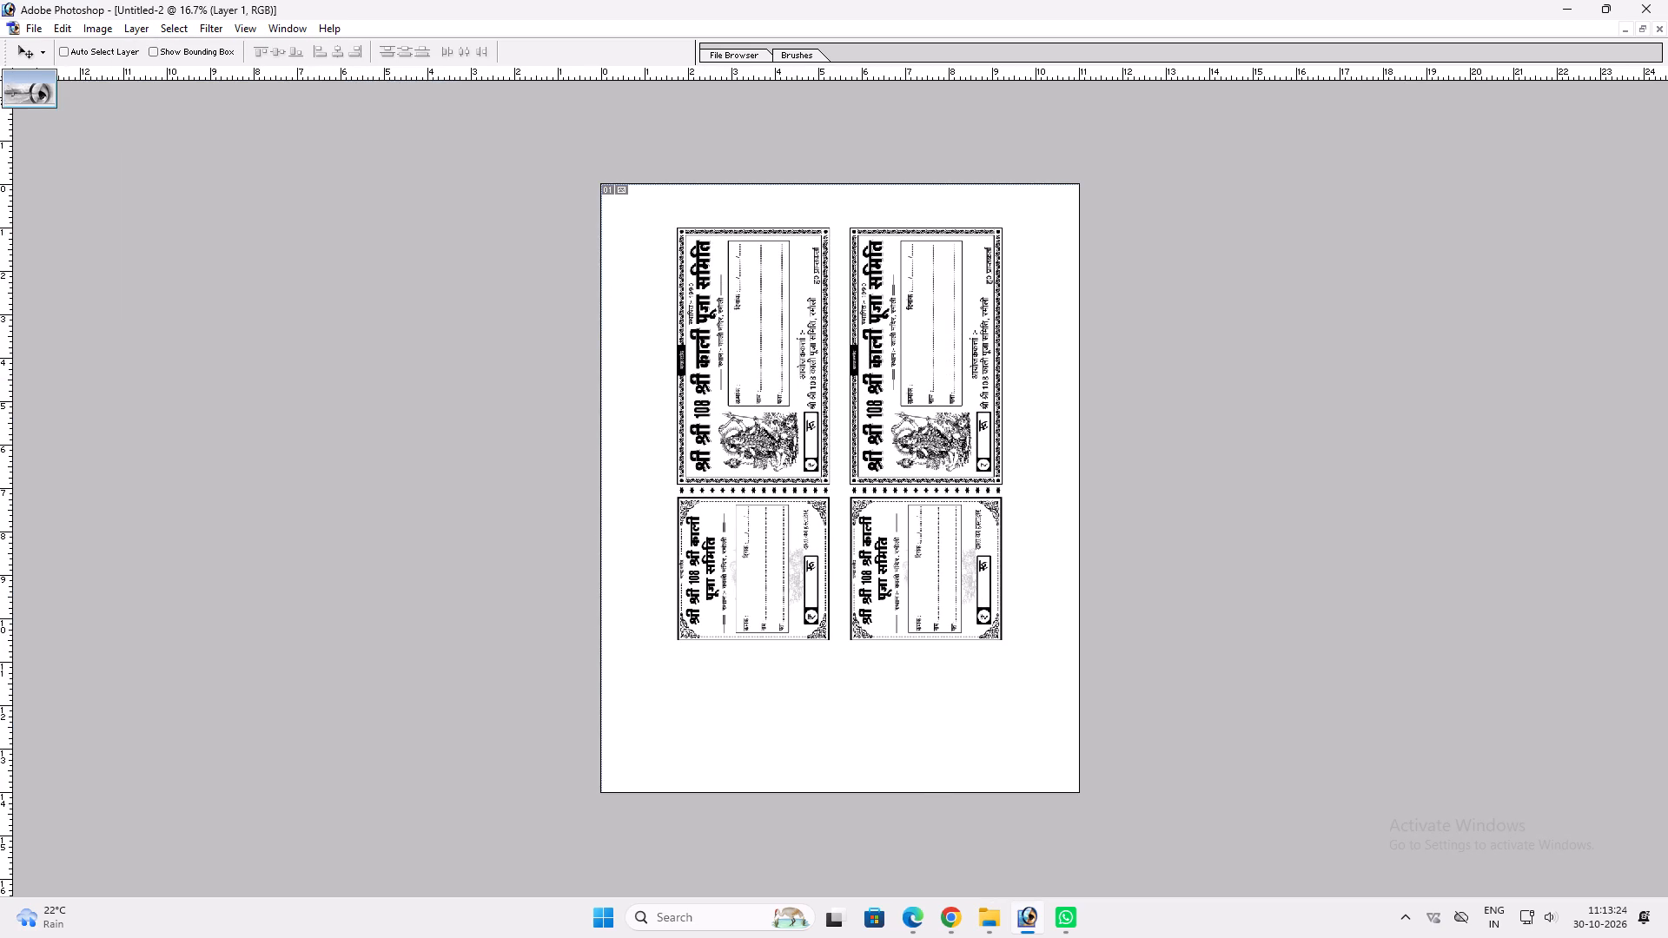
drag(748, 70, 732, 272)
ctrl+click(761, 301)
drag(761, 301, 754, 341)
key(ctrl+a)
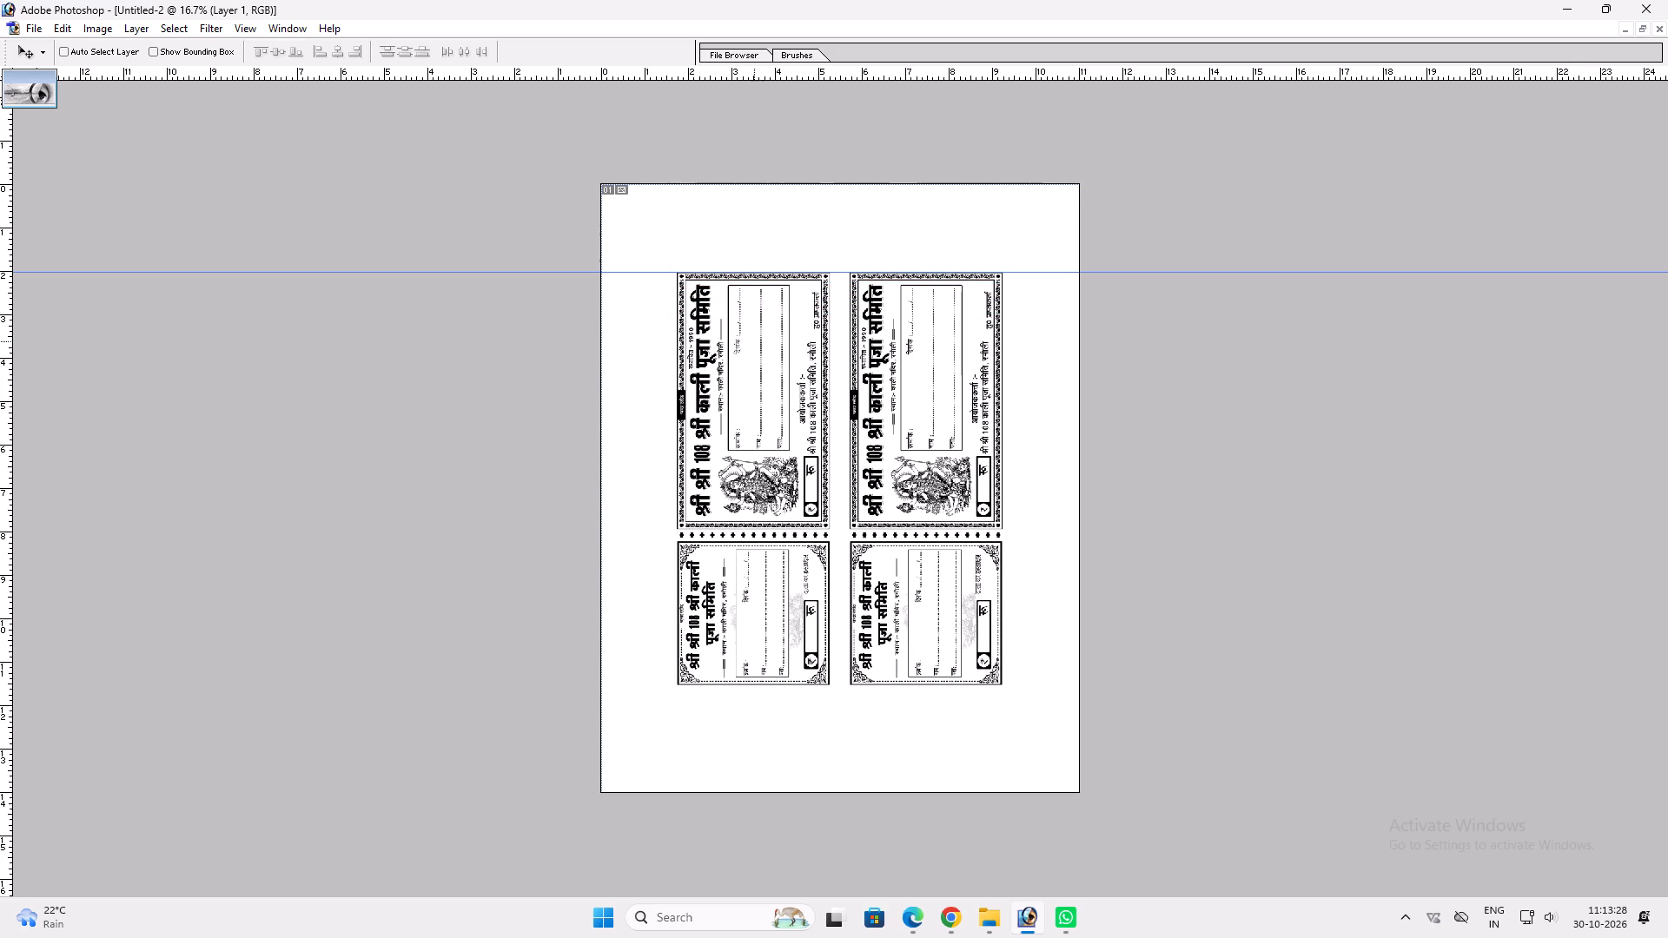
key(alt+l)
key(alt+i)
key(alt+h)
key(ctrl+d)
Change the paper size from A4 in the page setup and print the receipt page at 100% scale despite clipping.
key(ctrl+p)
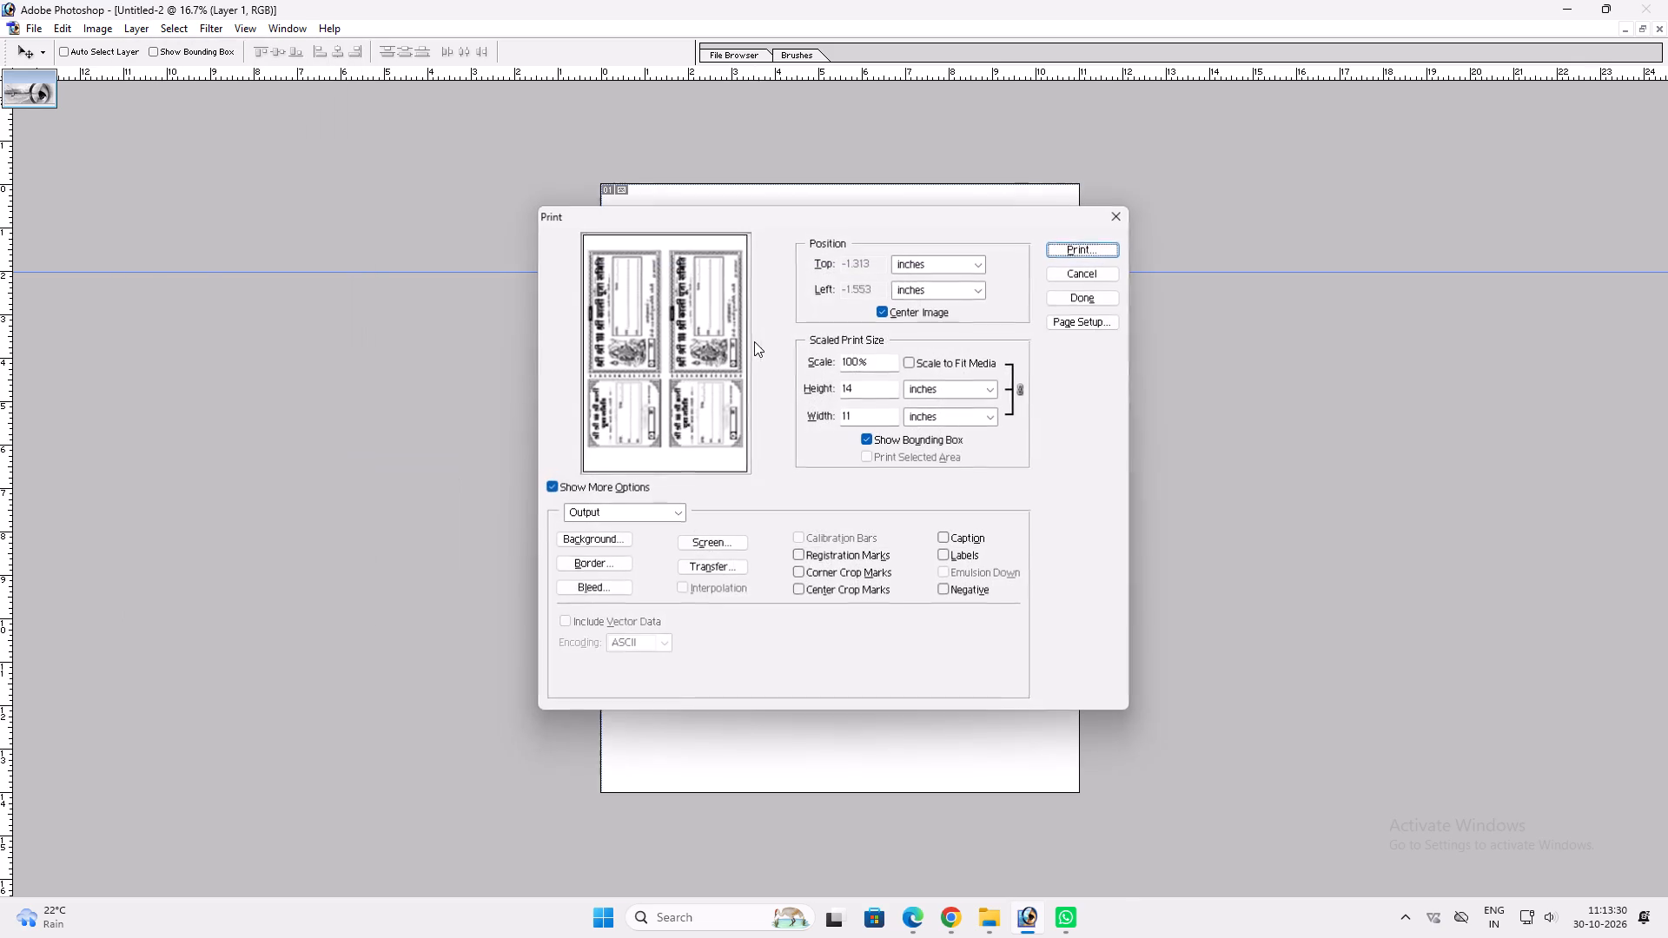
click(1075, 320)
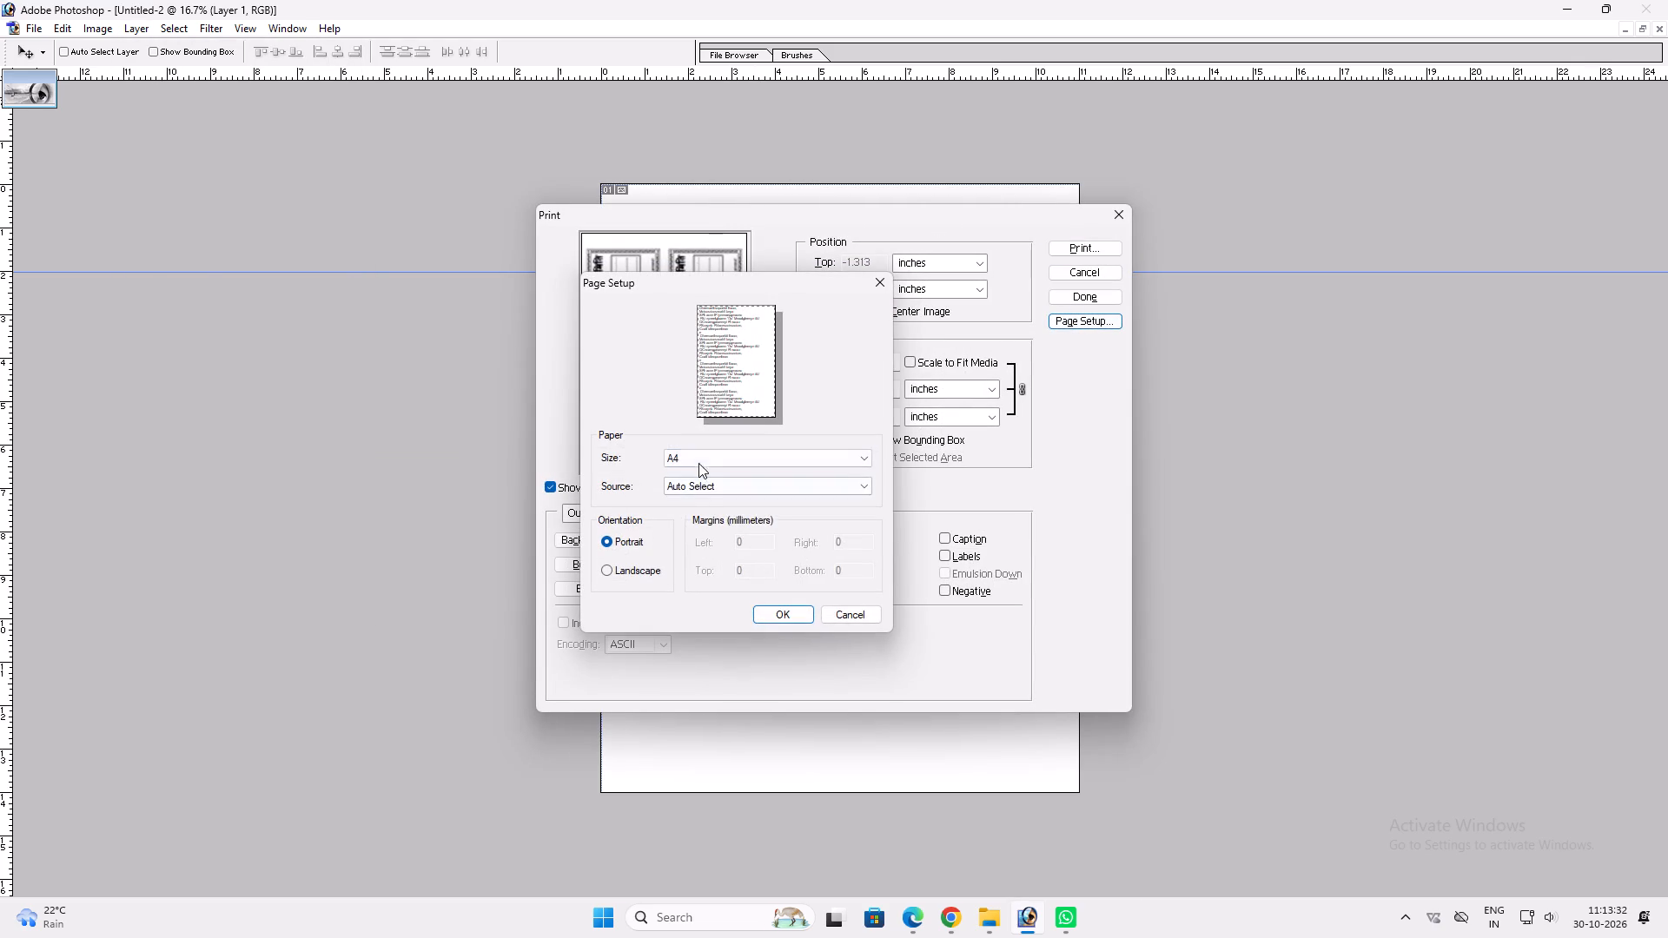
click(698, 460)
click(685, 636)
click(770, 611)
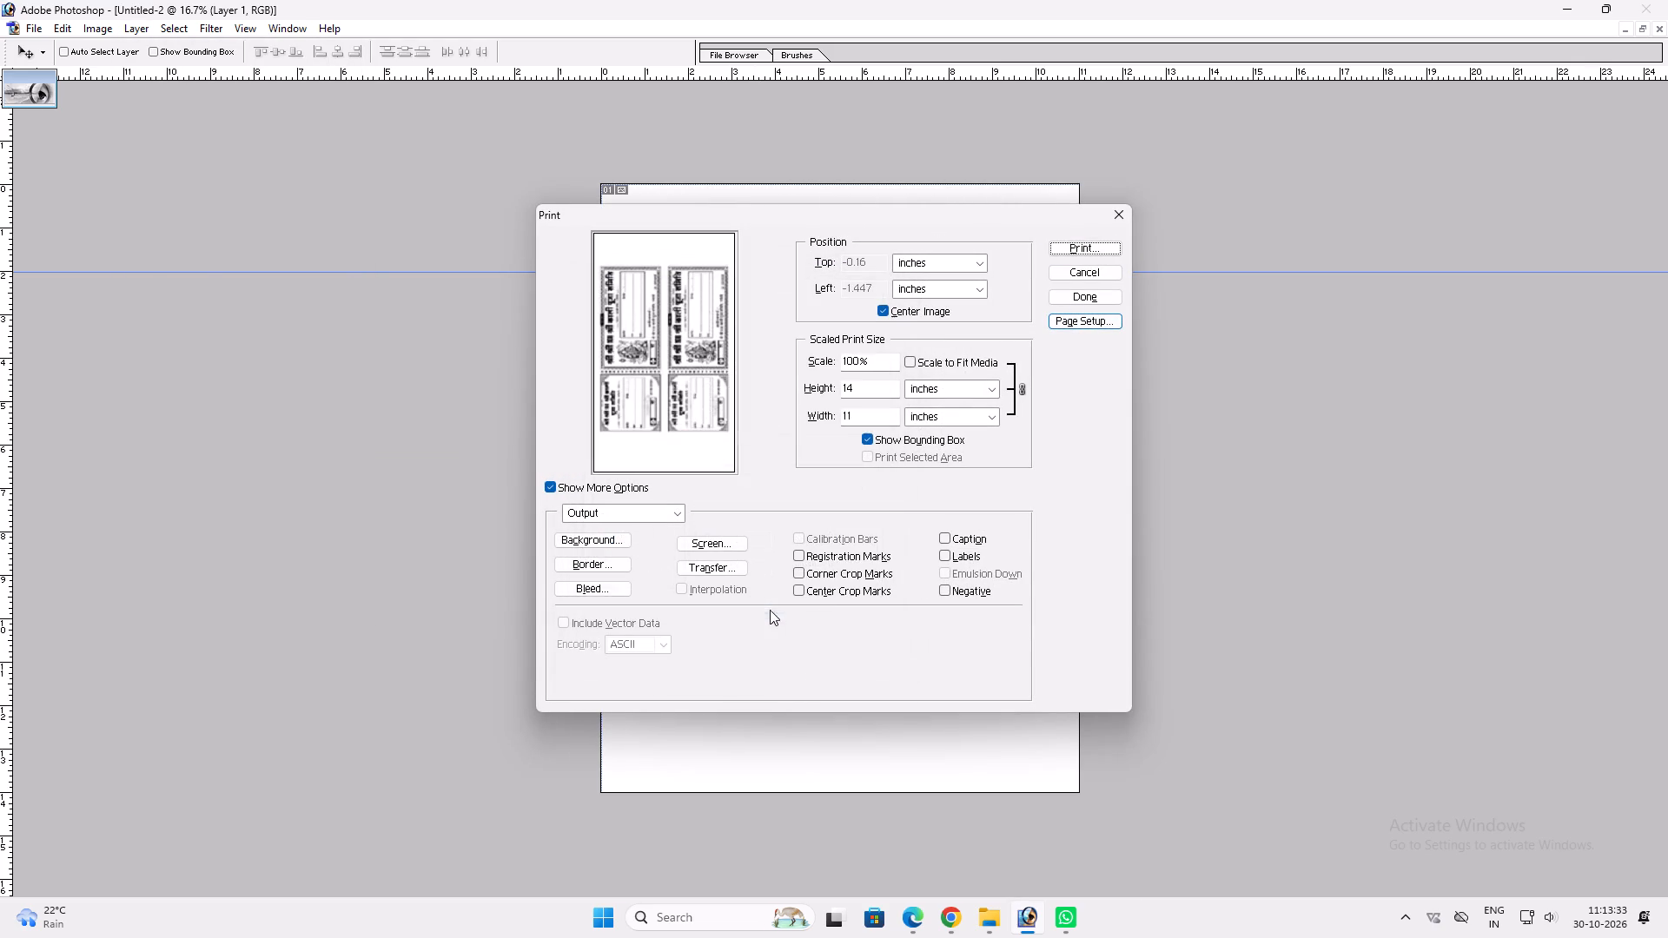
click(1069, 241)
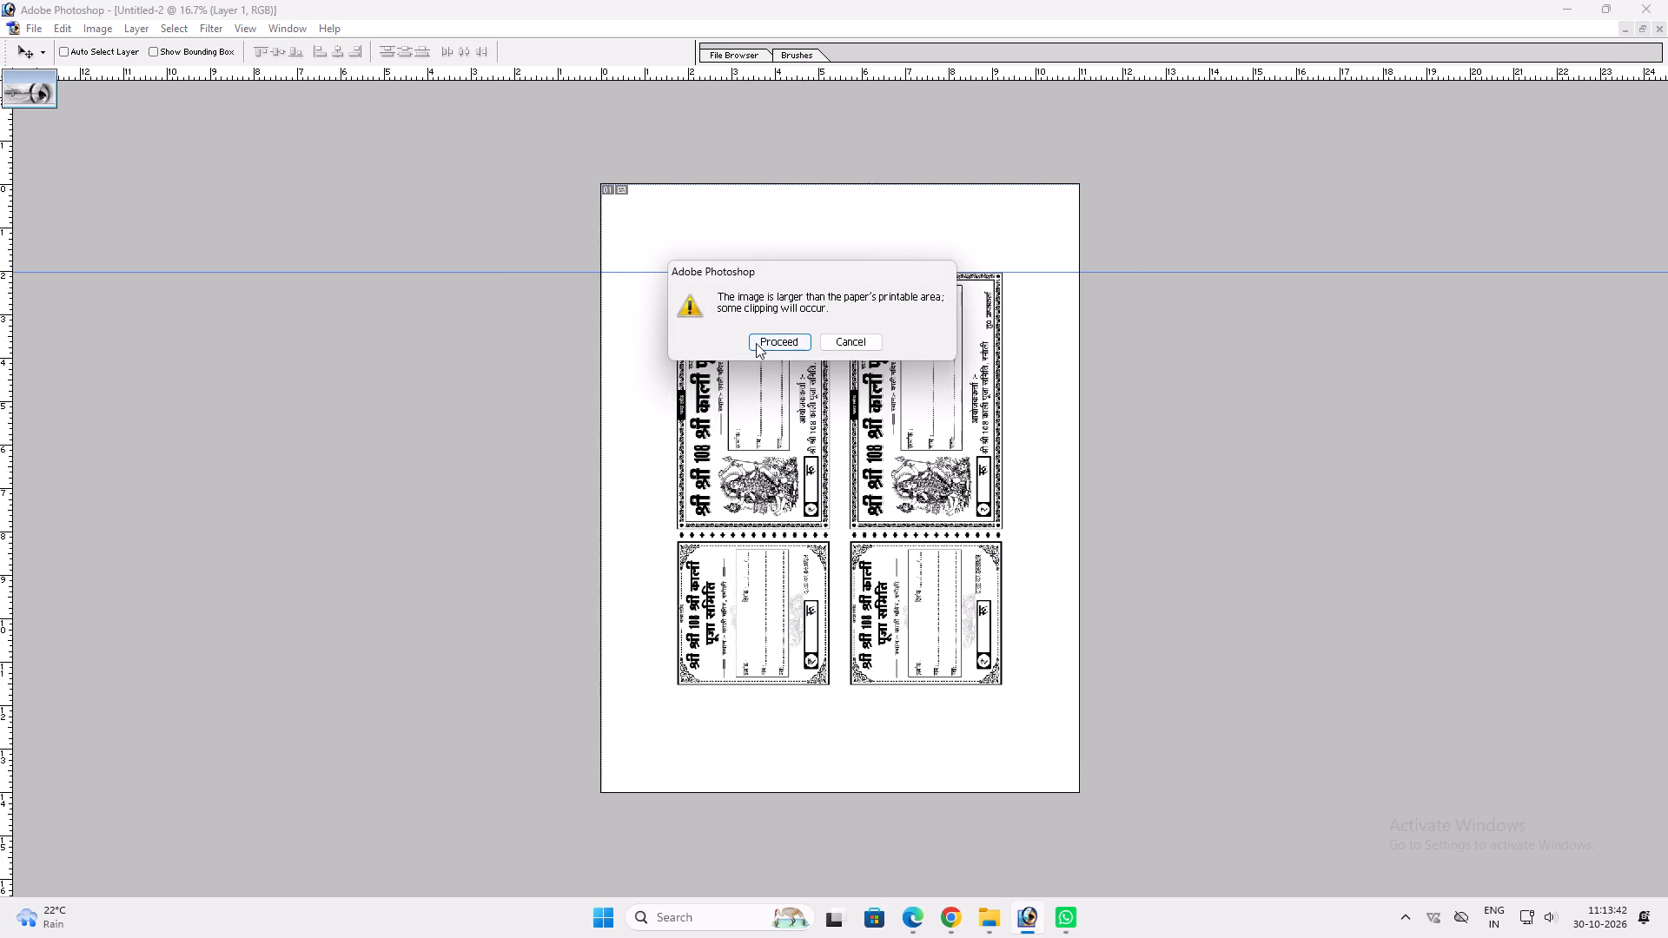
click(756, 343)
click(872, 321)
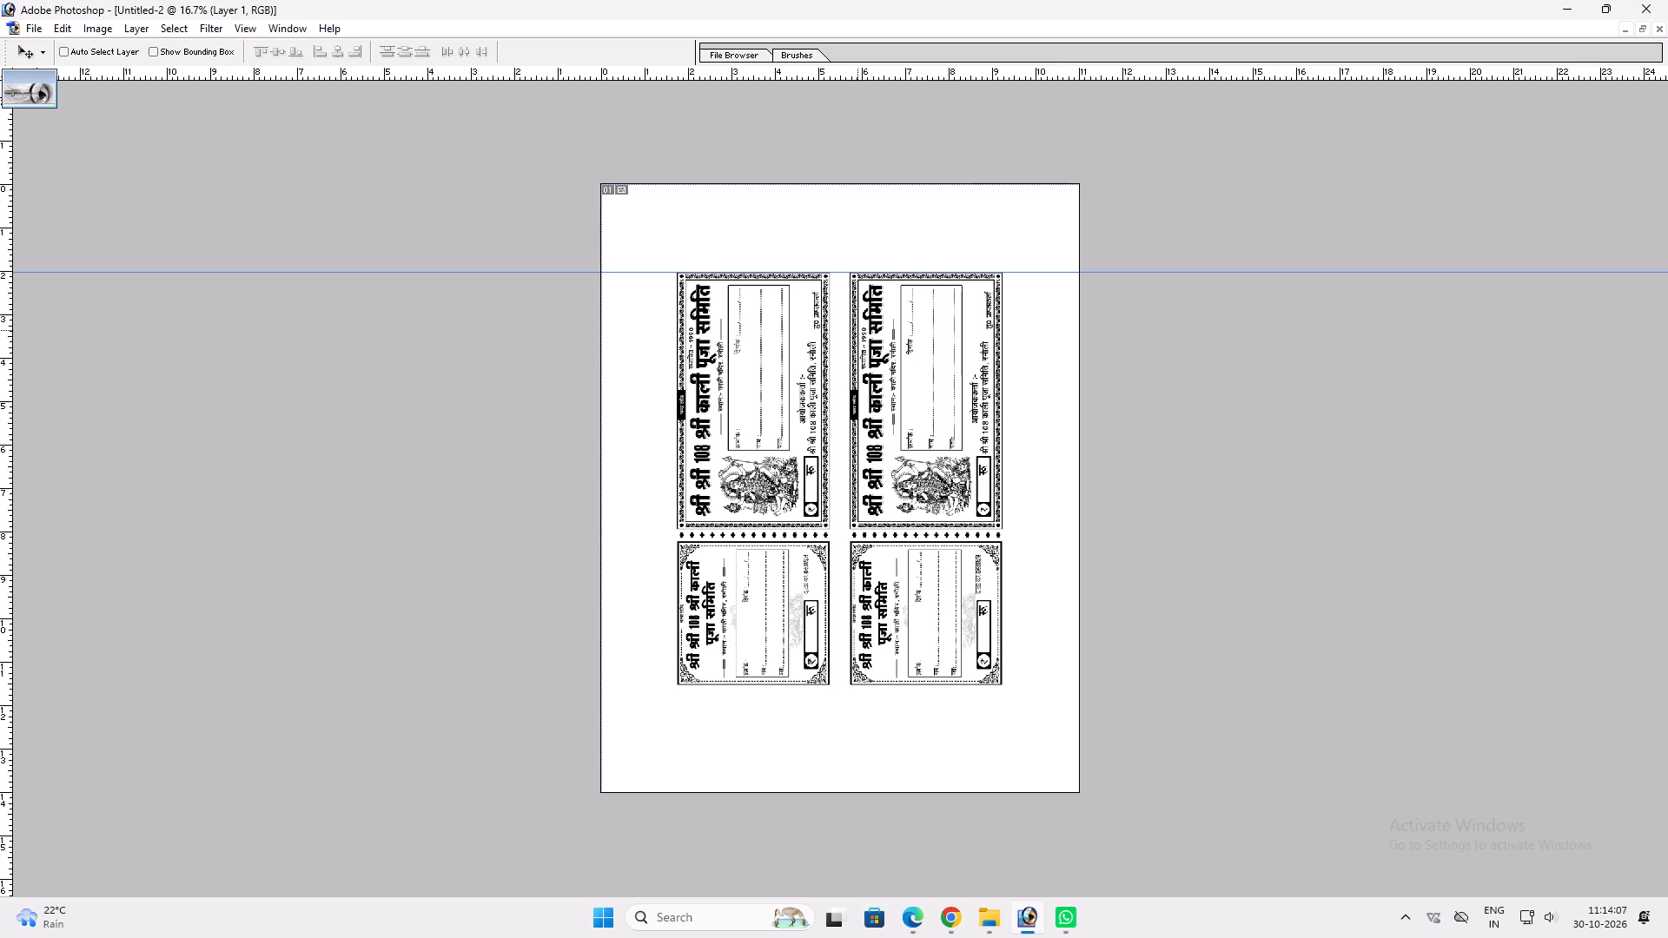
Delete the receipt layer from the 11 x 14 inch page, keeping the guide, and return to windowed view.
ctrl+click(713, 328)
drag(713, 328, 768, 339)
key(ctrl+z)
key(alt+l)
key(alt+l)
key(alt+l)
text(vff)
key(f)
Close the 7.5 x 9.5 inch receipt sheet and the chanda Raisd file without saving changes.
click(504, 397)
click(679, 430)
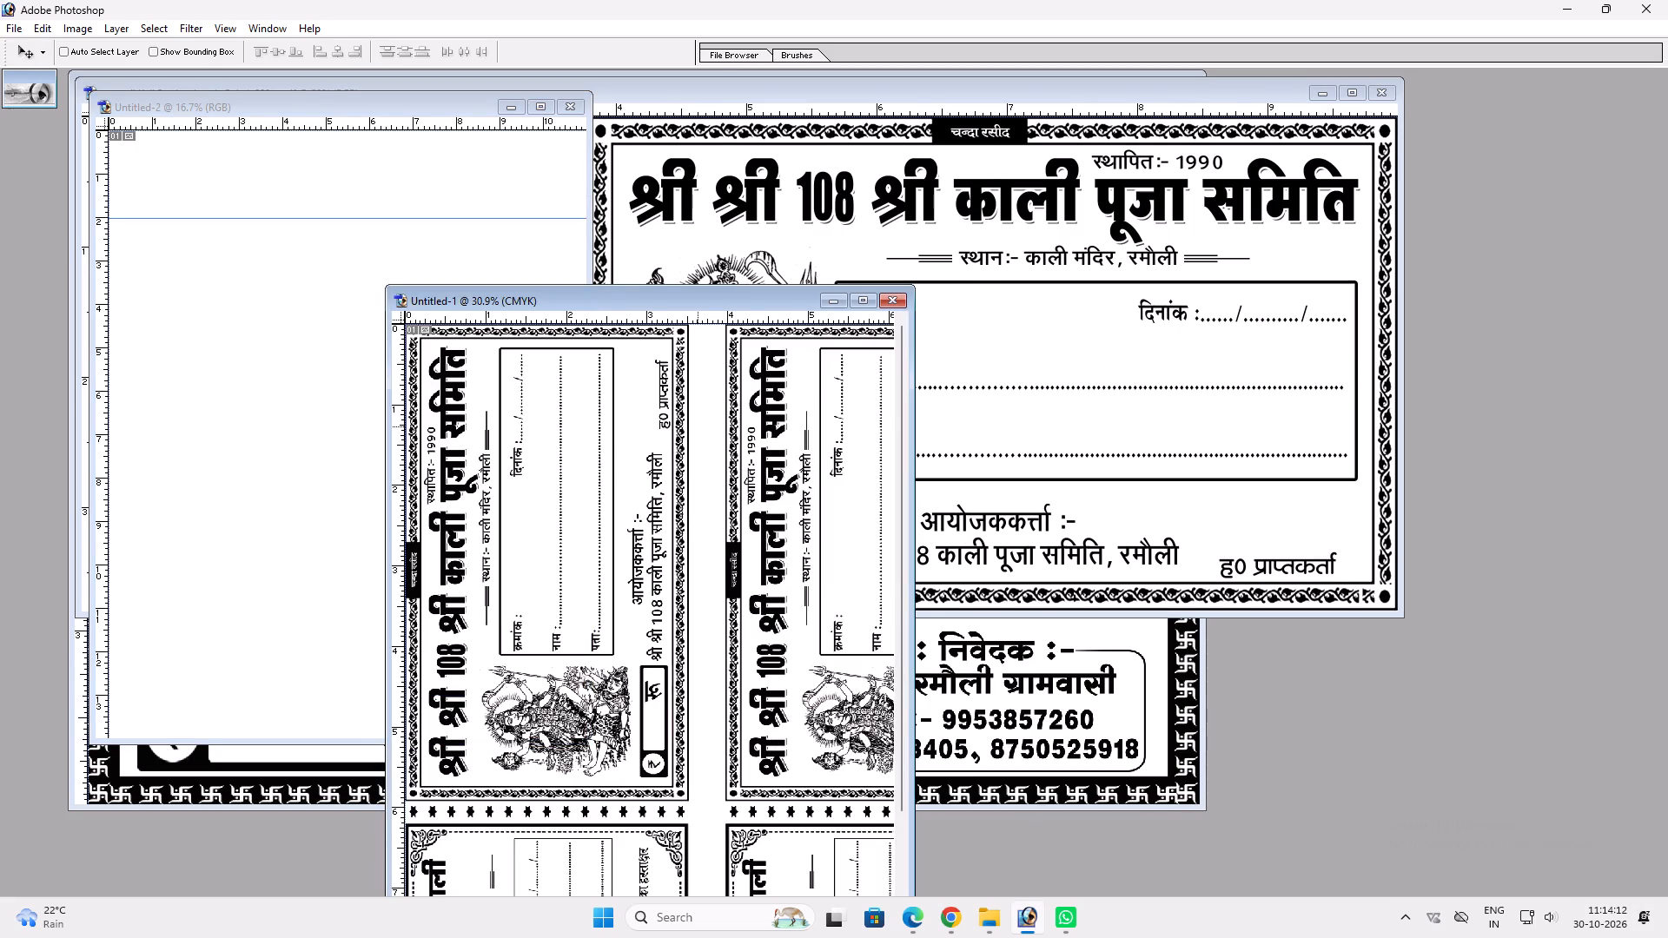
key(ctrl+w)
click(814, 336)
click(812, 330)
key(ctrl+w)
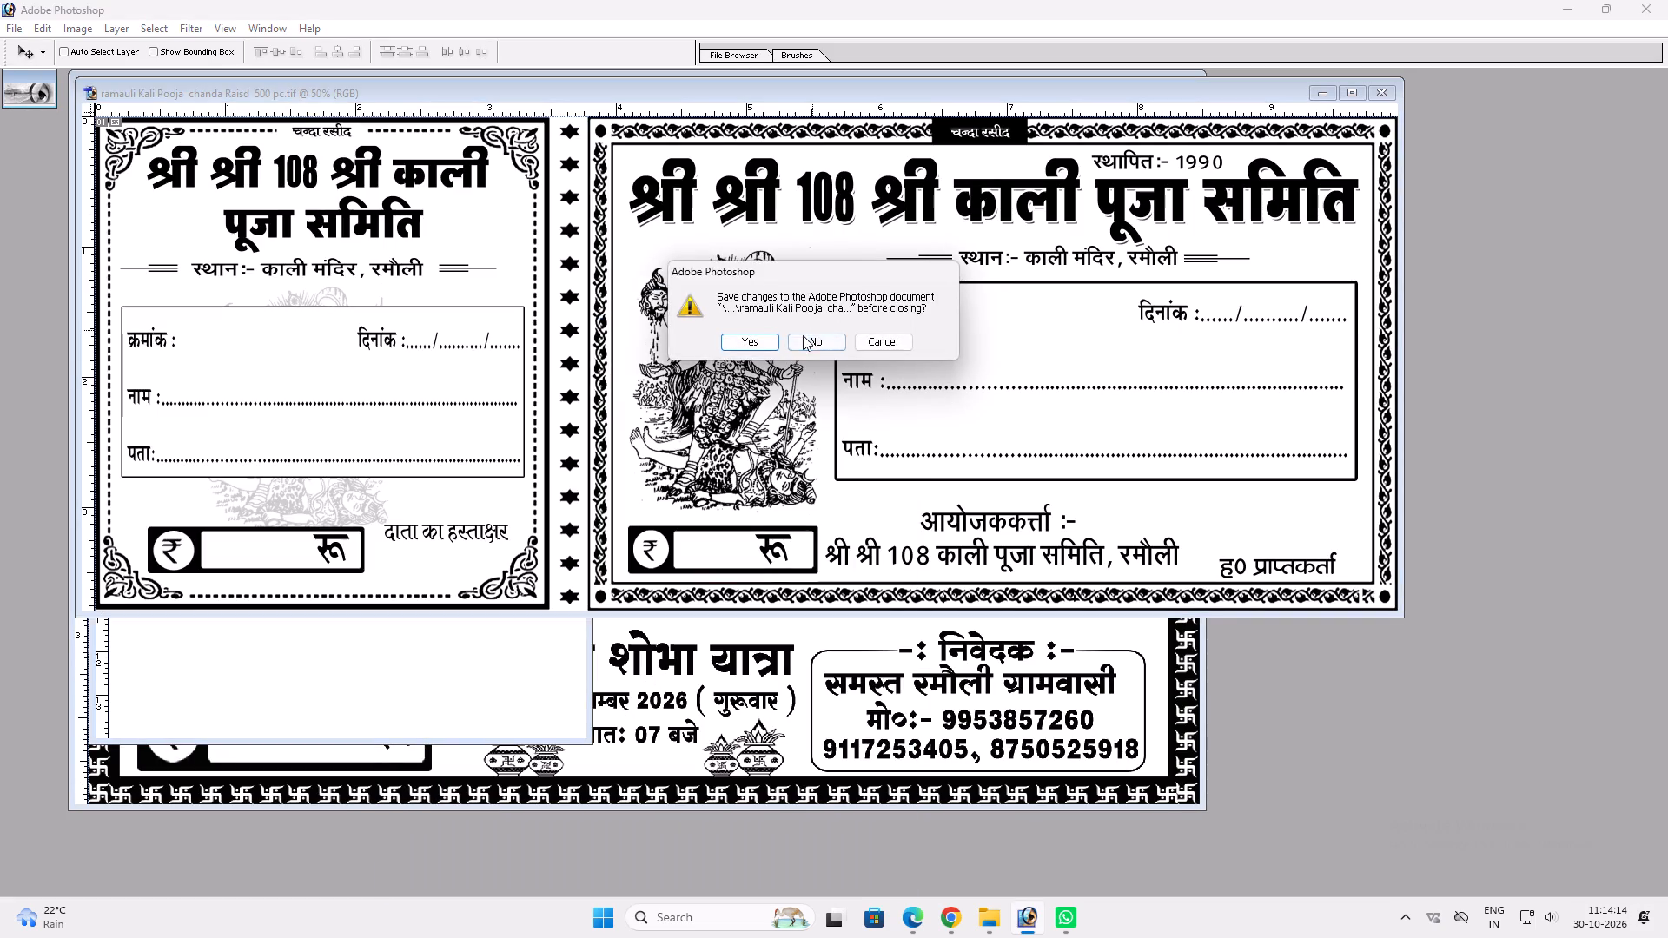
click(803, 335)
Check the image size of the Kali Pooja invitation card.
click(831, 471)
key(alt+i)
key(alt+i)
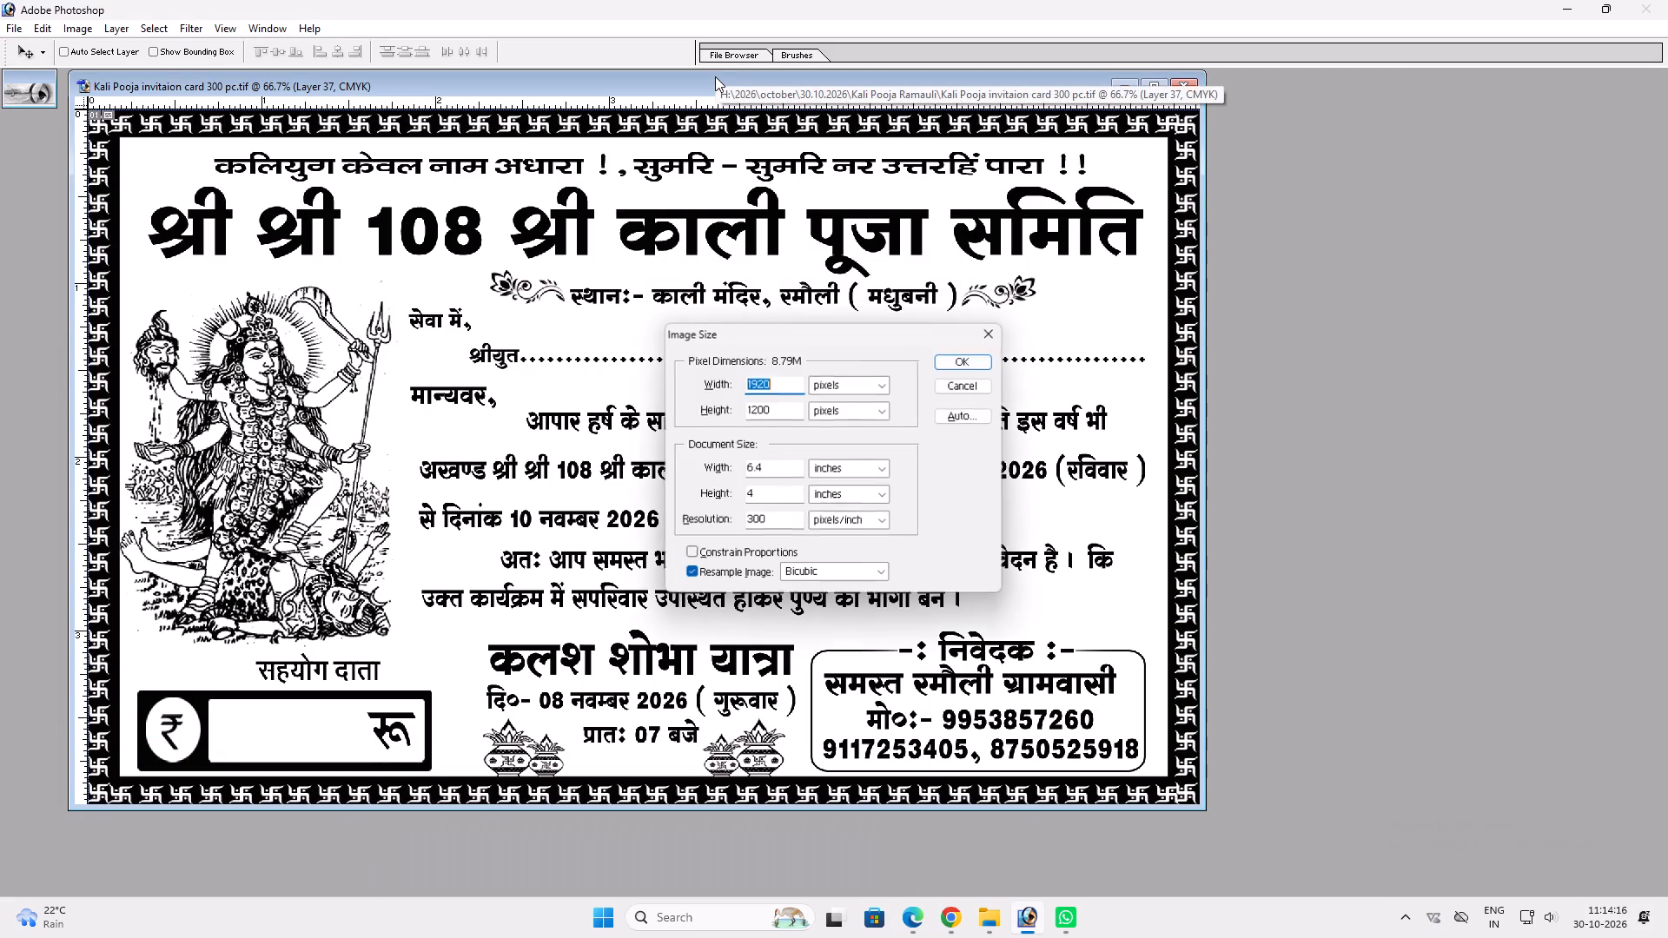
key(Tab)
key(Tab)
key(Tab)
key(Tab)
key(Tab)
key(Return)
text(vv)
Merge the invitation card's layers, copy it onto the 11 x 14 inch page and place its top edge on the guide.
drag(659, 83, 1005, 131)
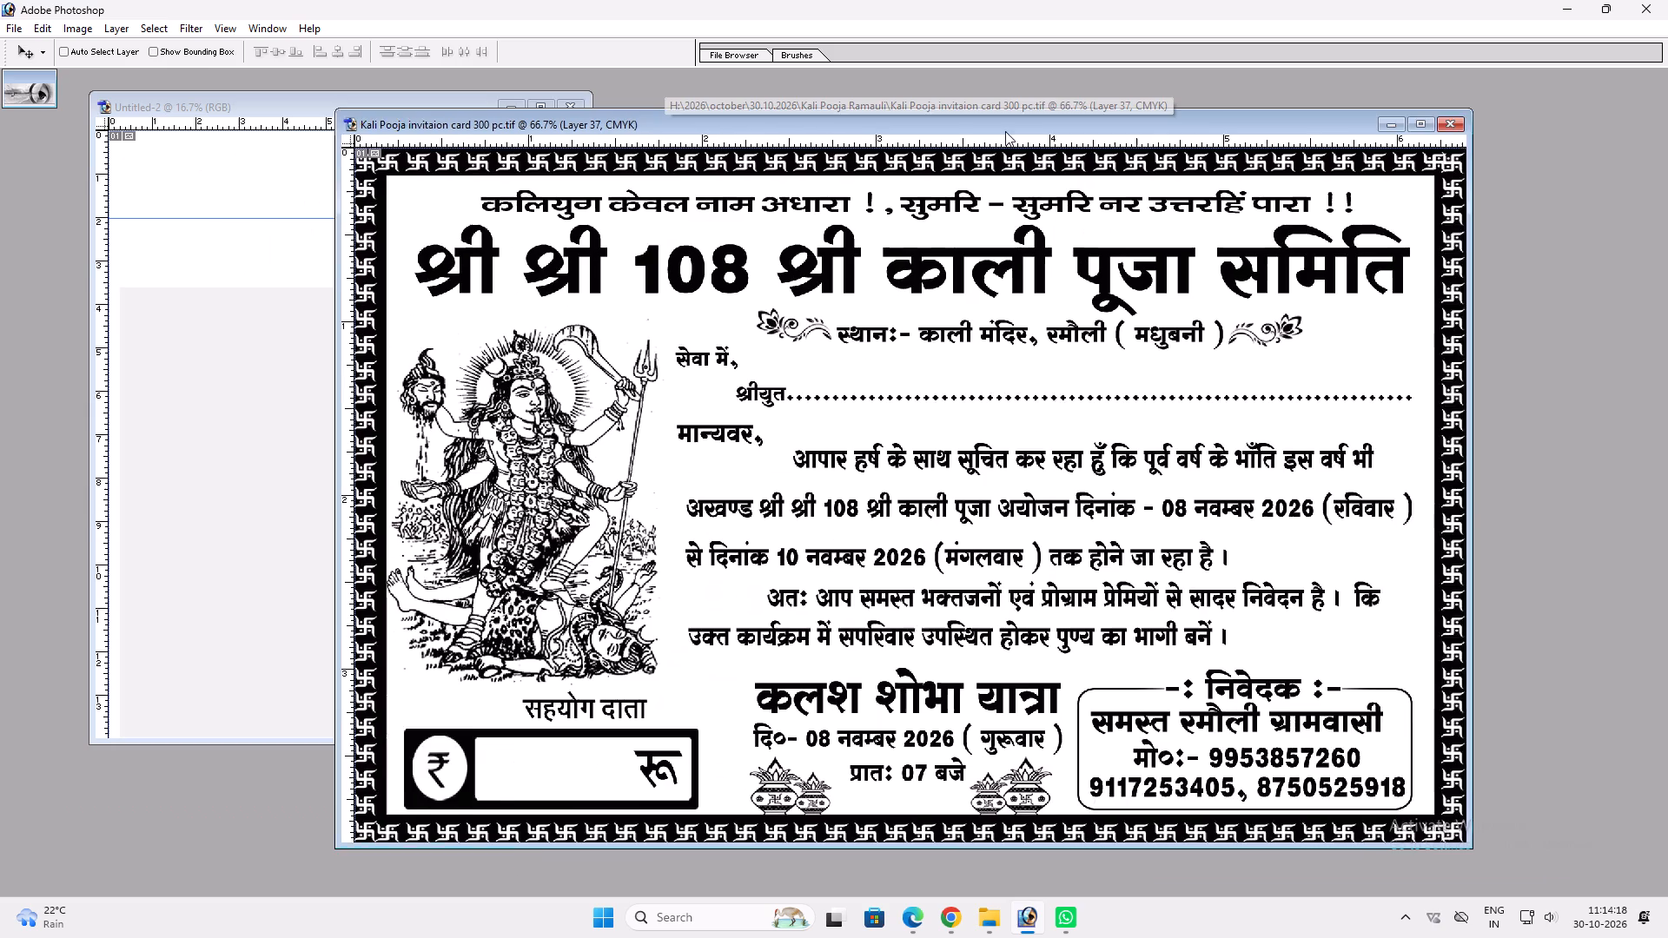
drag(1005, 131, 1221, 149)
key(ctrl+shift+e)
drag(1123, 360, 504, 344)
key(v)
key(v)
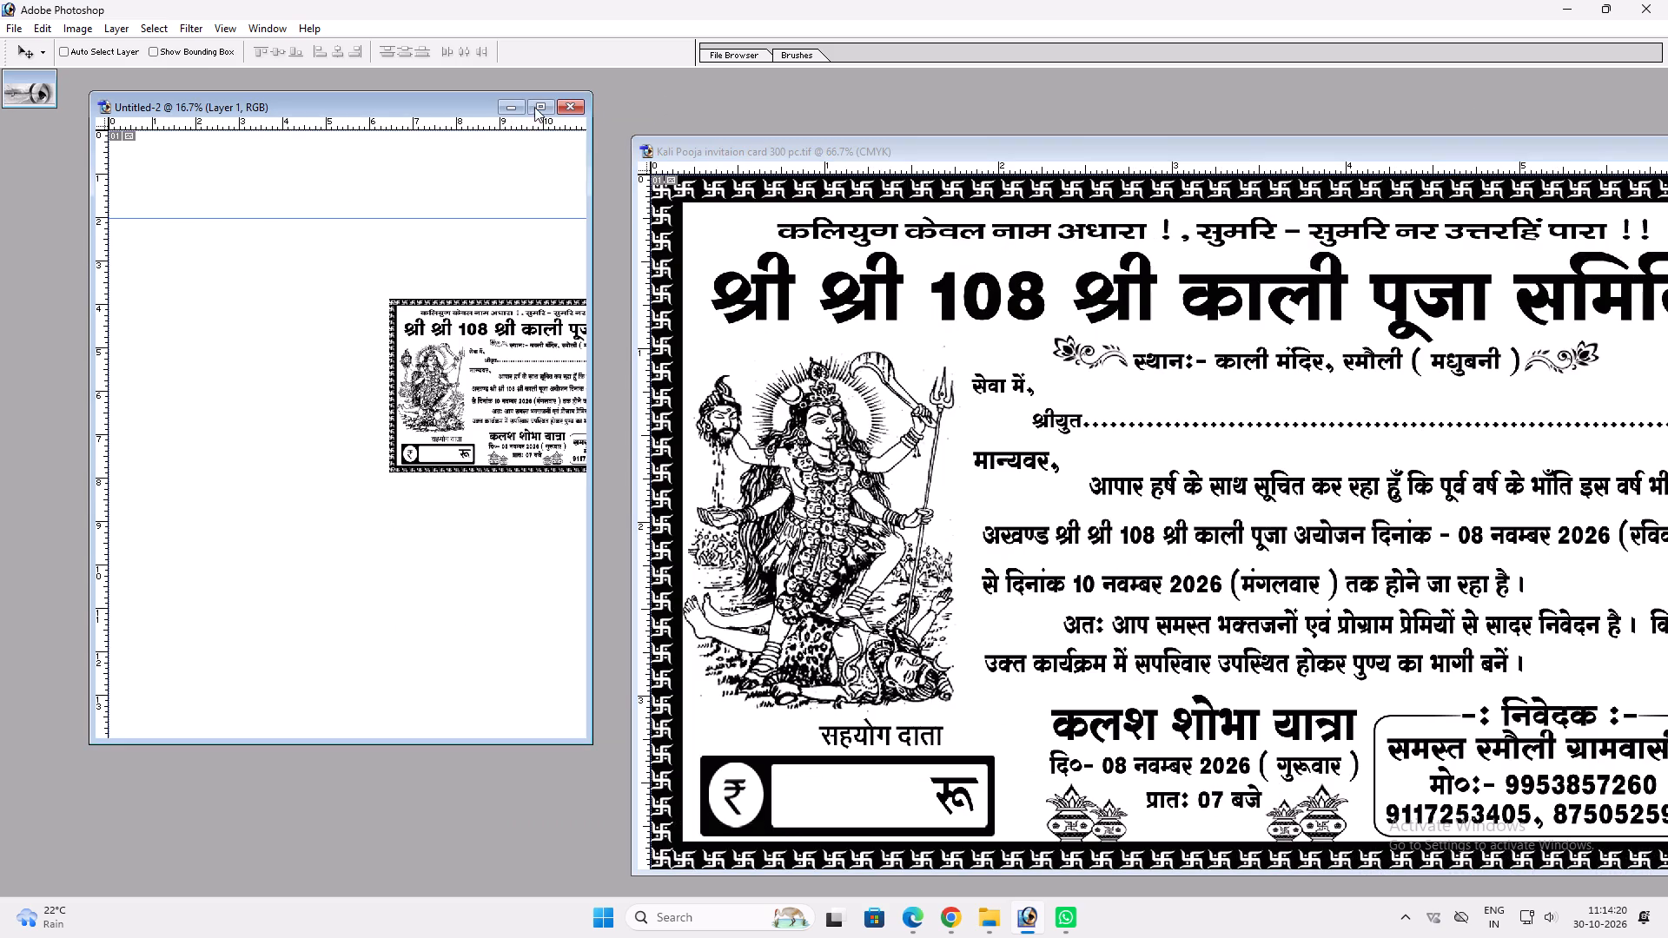
click(536, 103)
drag(1002, 400, 824, 321)
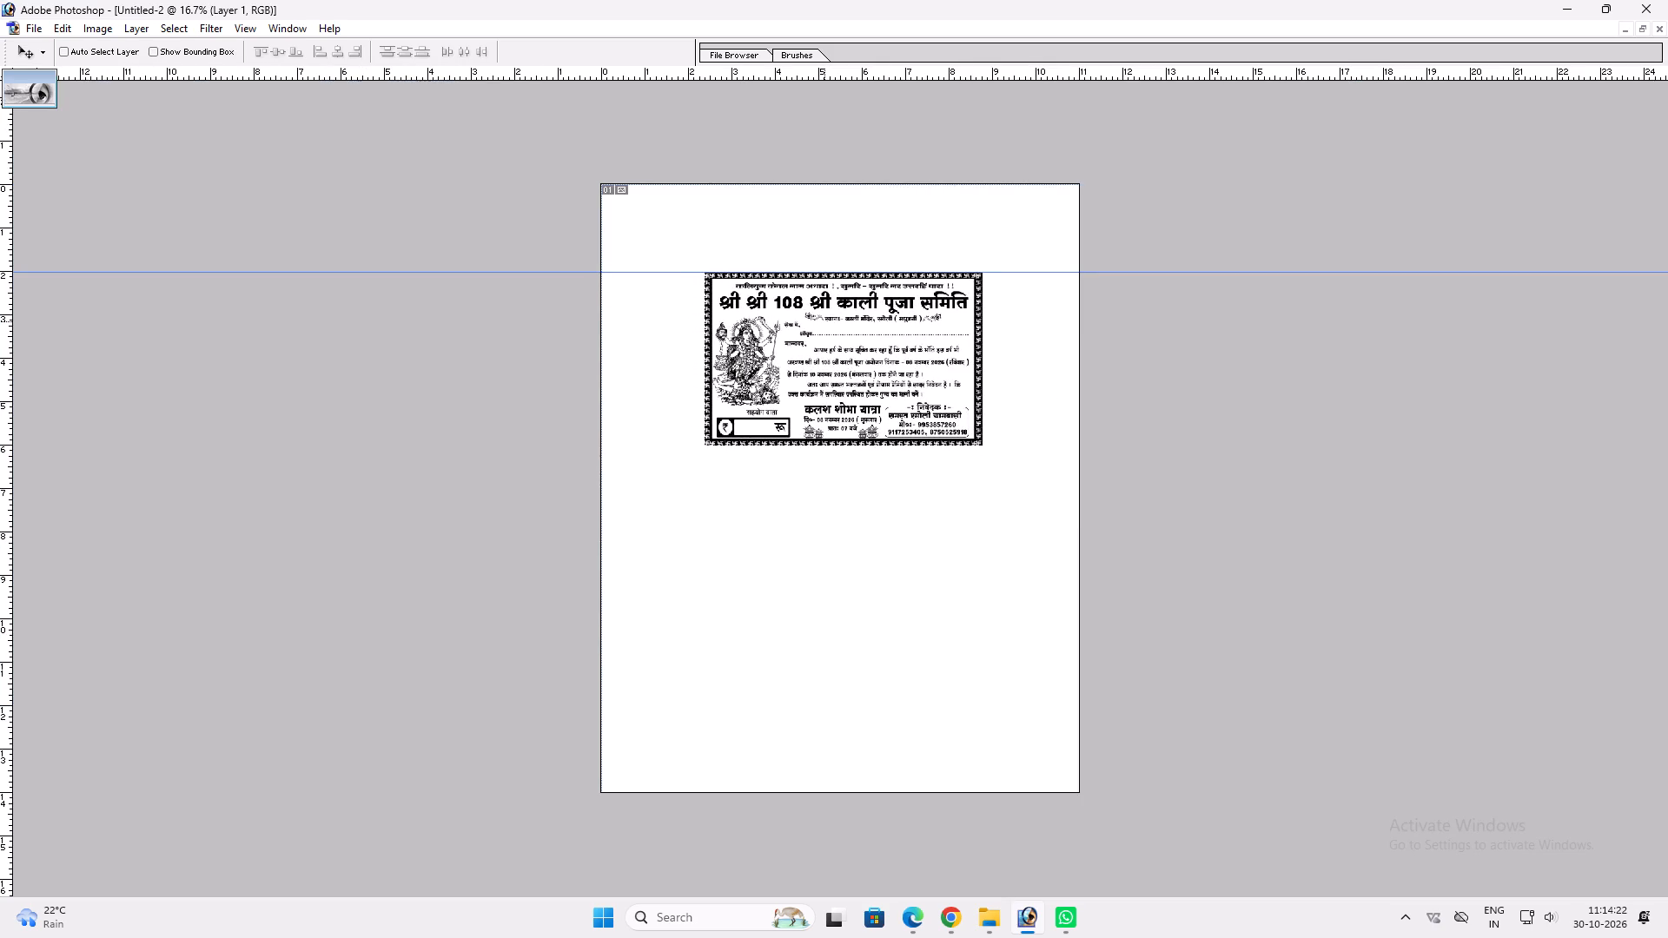
Duplicate the invitation card on the 11 x 14 inch page and place the copy directly below the original.
drag(824, 321, 829, 320)
alt+shift+drag(827, 319, 823, 504)
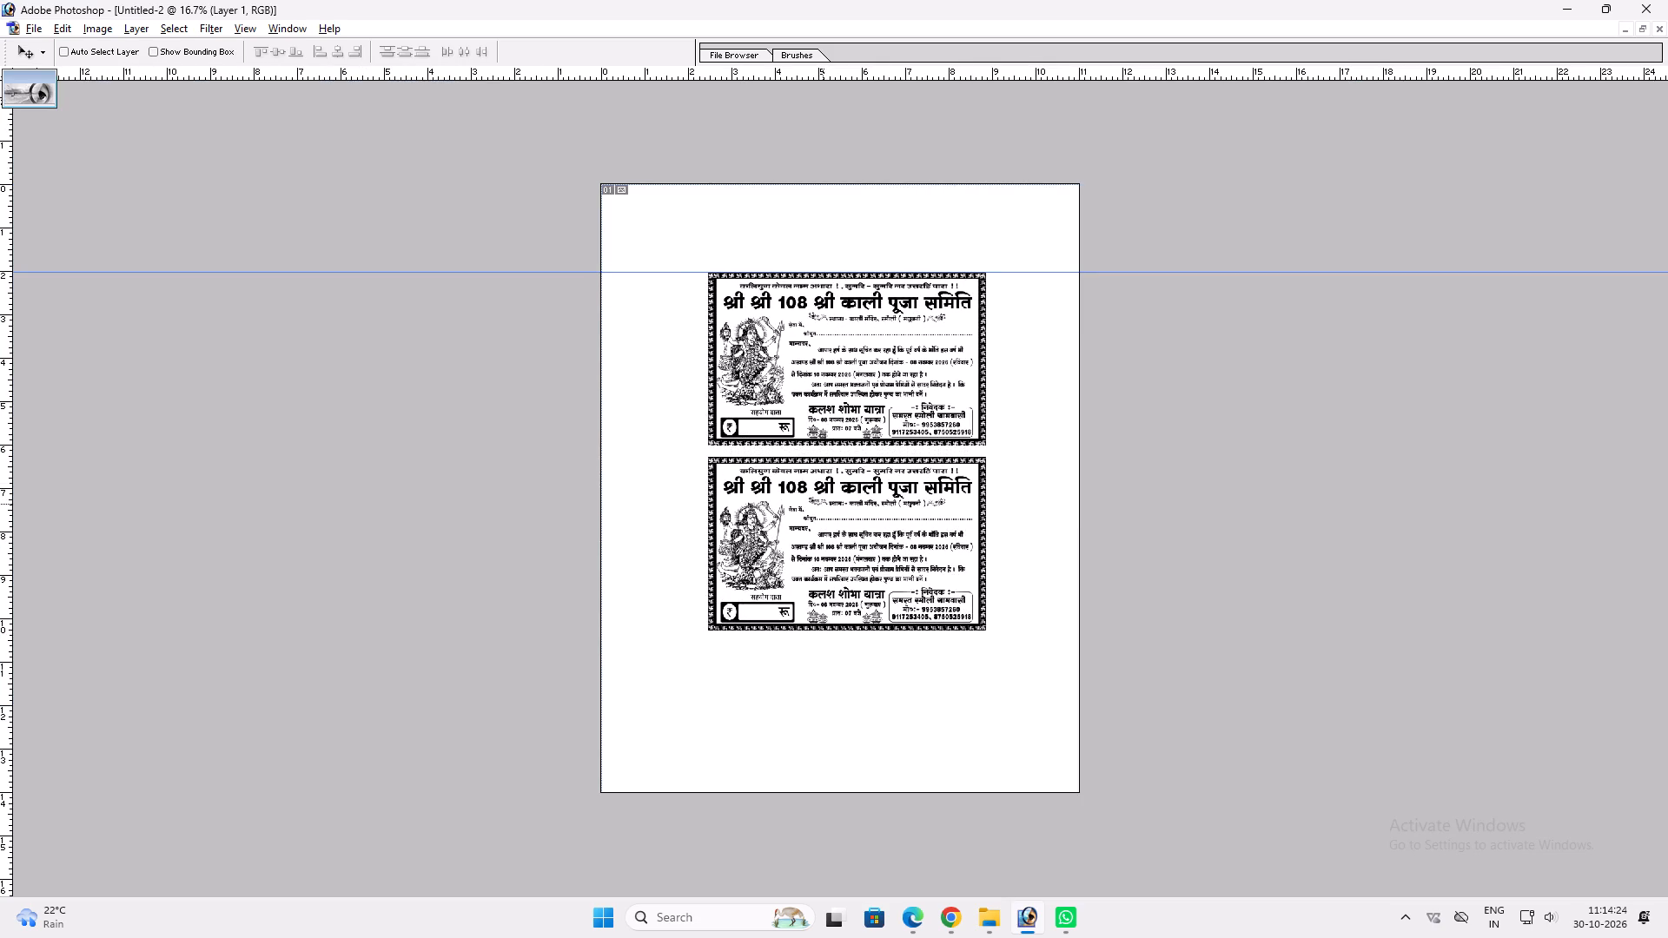
alt+shift+drag(823, 504, 824, 520)
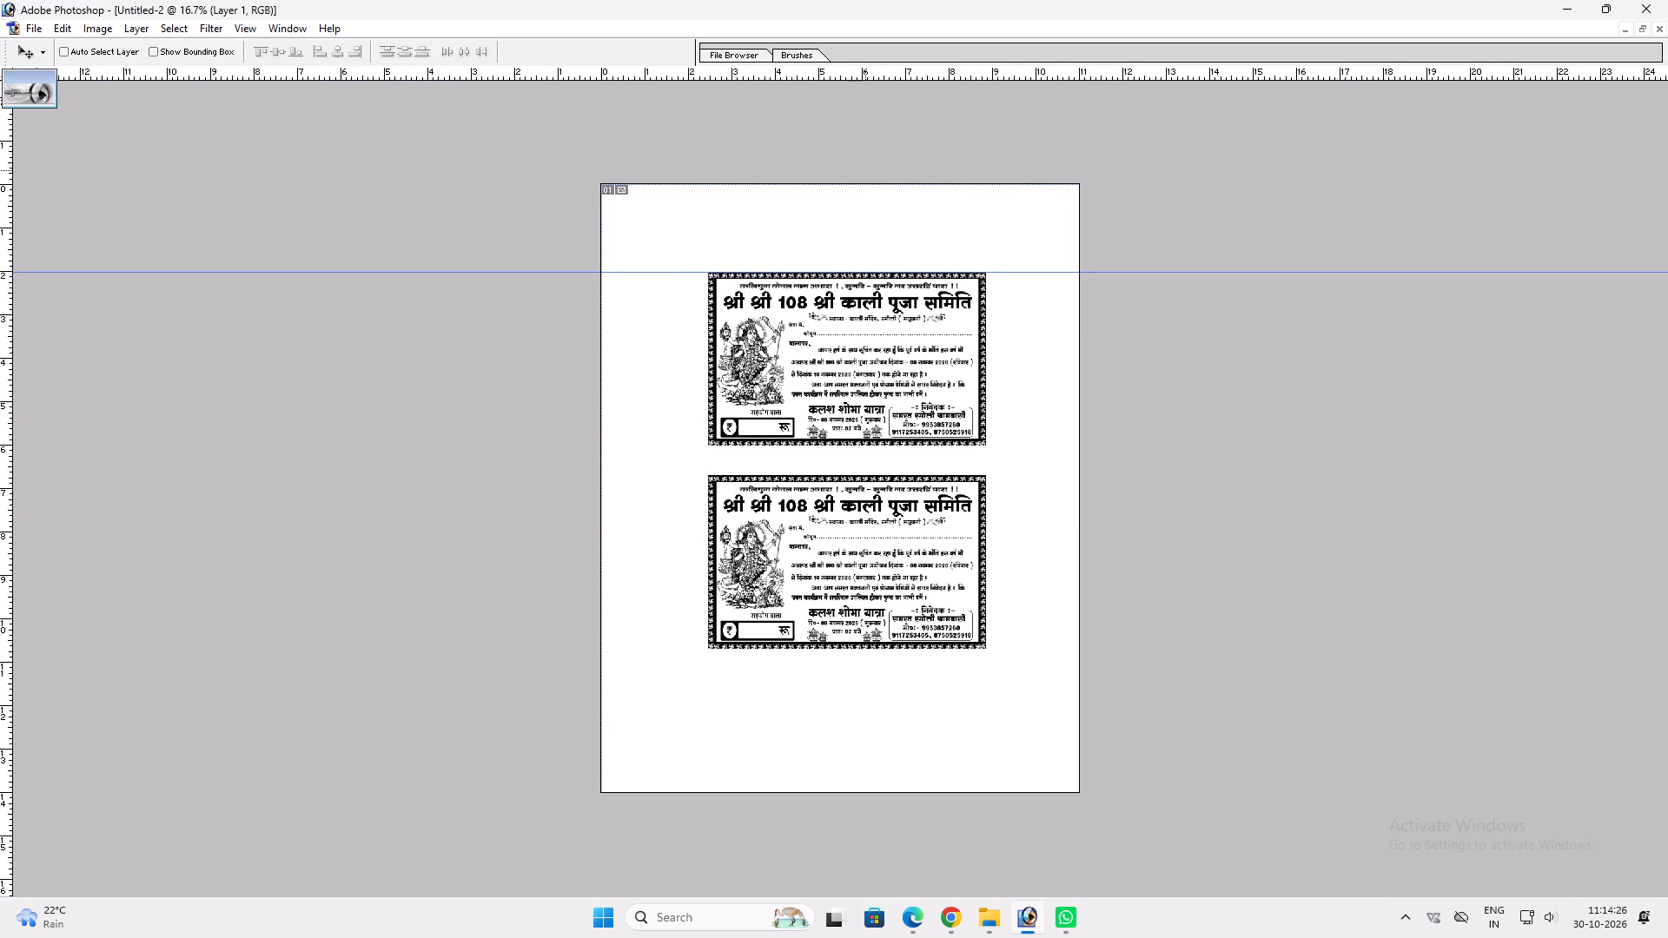
Add a horizontal guide at about 12 inches and shift the lower card slightly down towards it.
drag(837, 76, 848, 700)
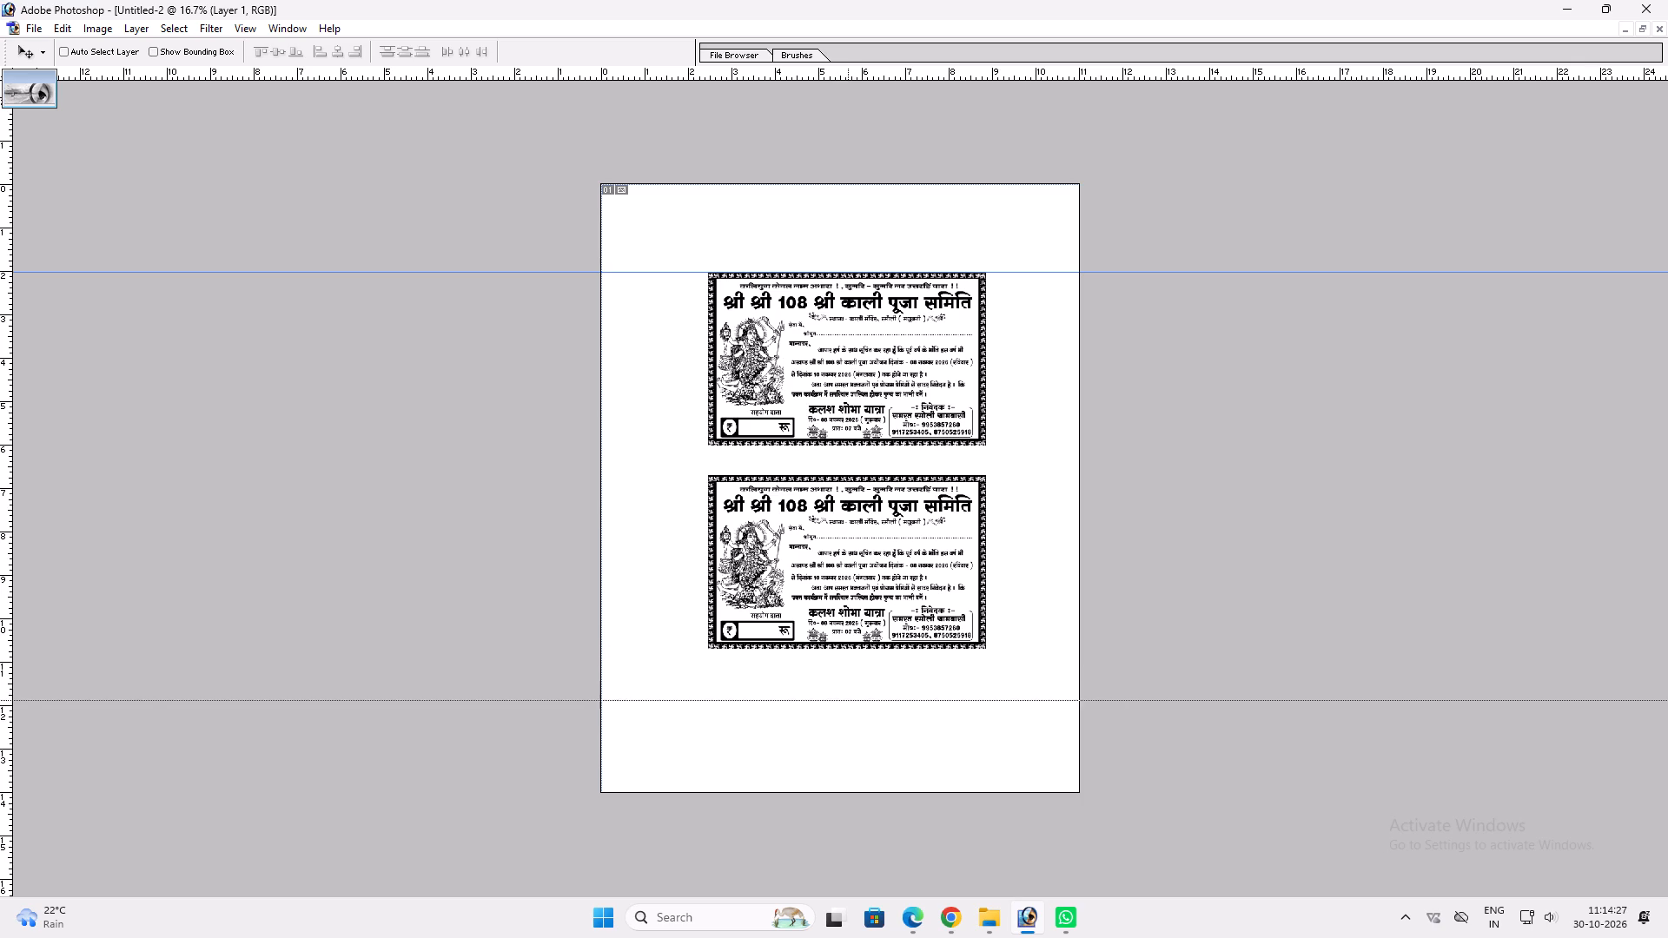
drag(848, 700, 842, 706)
ctrl+click(836, 584)
drag(836, 584, 834, 592)
Link the two card layers and align them to the horizontal center of the page, then clear the selection.
ctrl+shift+click(852, 416)
key(ctrl+a)
key(alt+l)
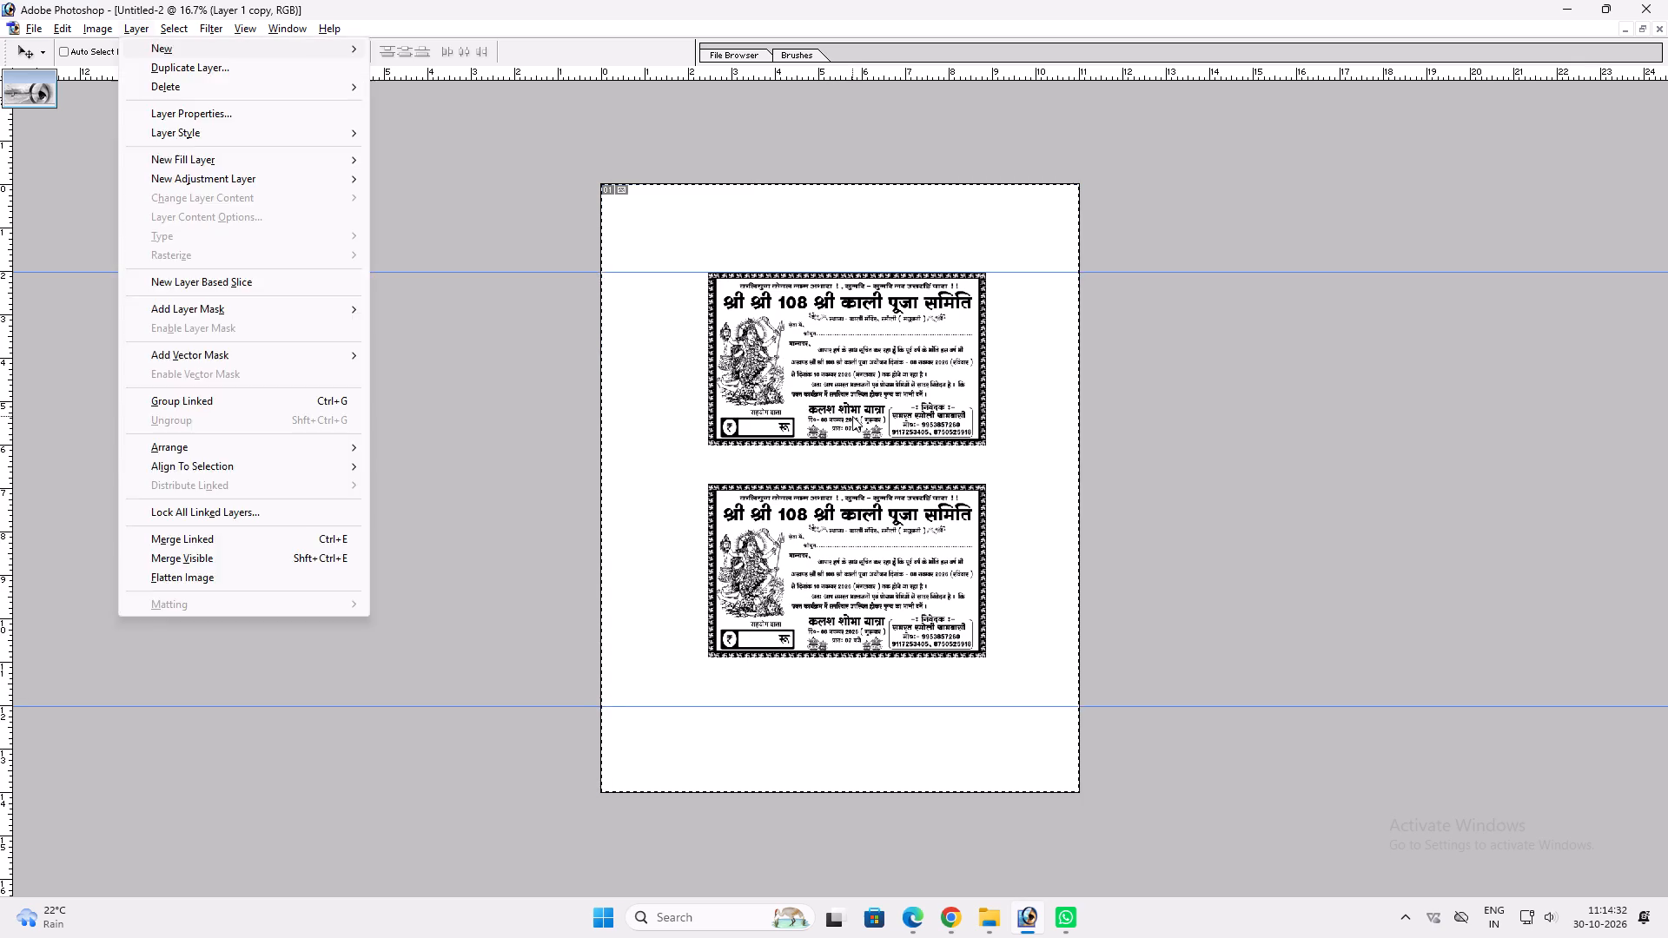
key(alt+i)
key(alt+h)
key(ctrl+d)
Check the two-card page in the print preview and close it without printing.
key(ctrl+p)
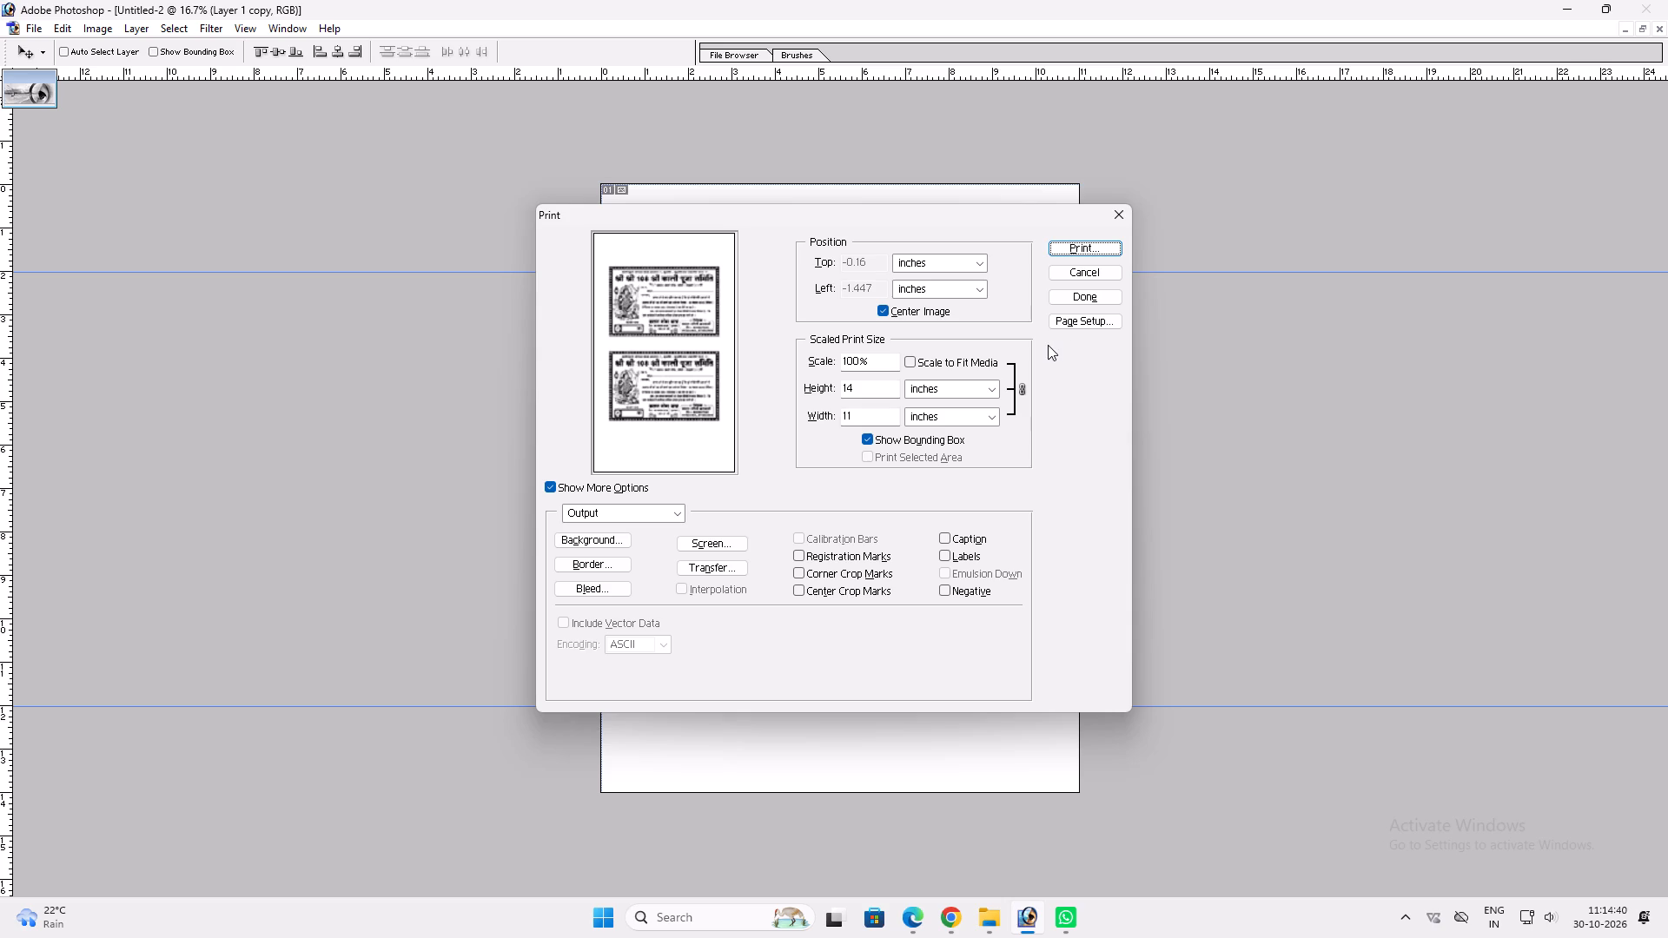
click(1106, 276)
Unlink the lower card and move it up slightly, leaving a gap of about 0.75 inch below the upper card.
key(z)
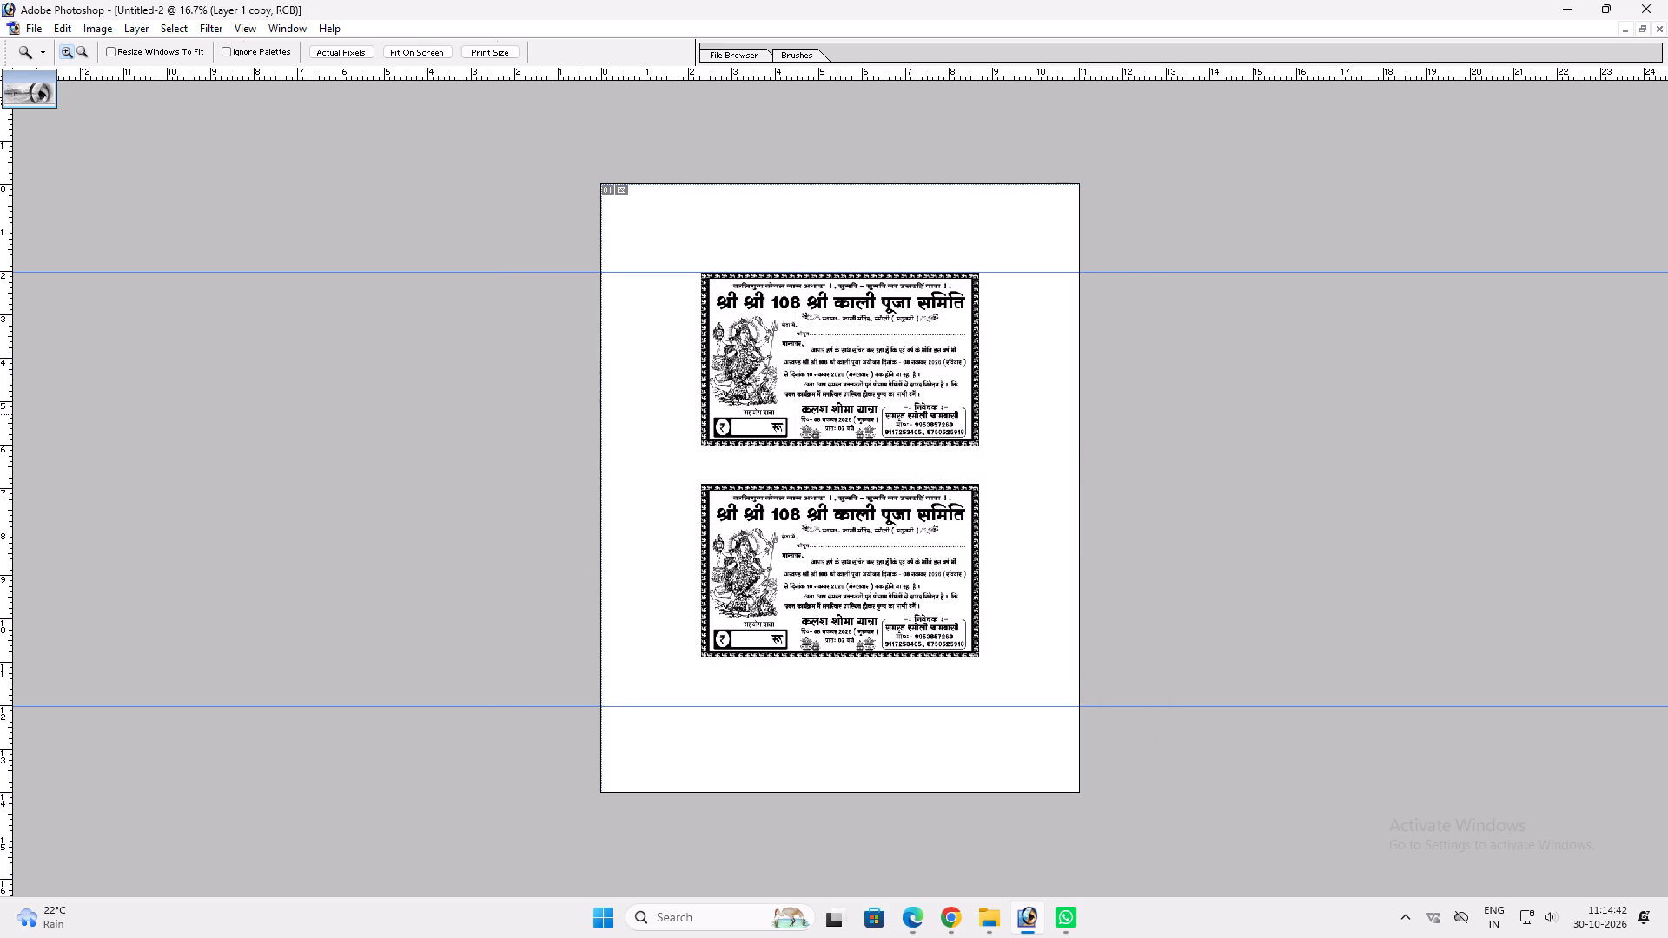
drag(581, 408, 1124, 667)
key(v)
ctrl+click(959, 484)
shift+drag(959, 484, 957, 475)
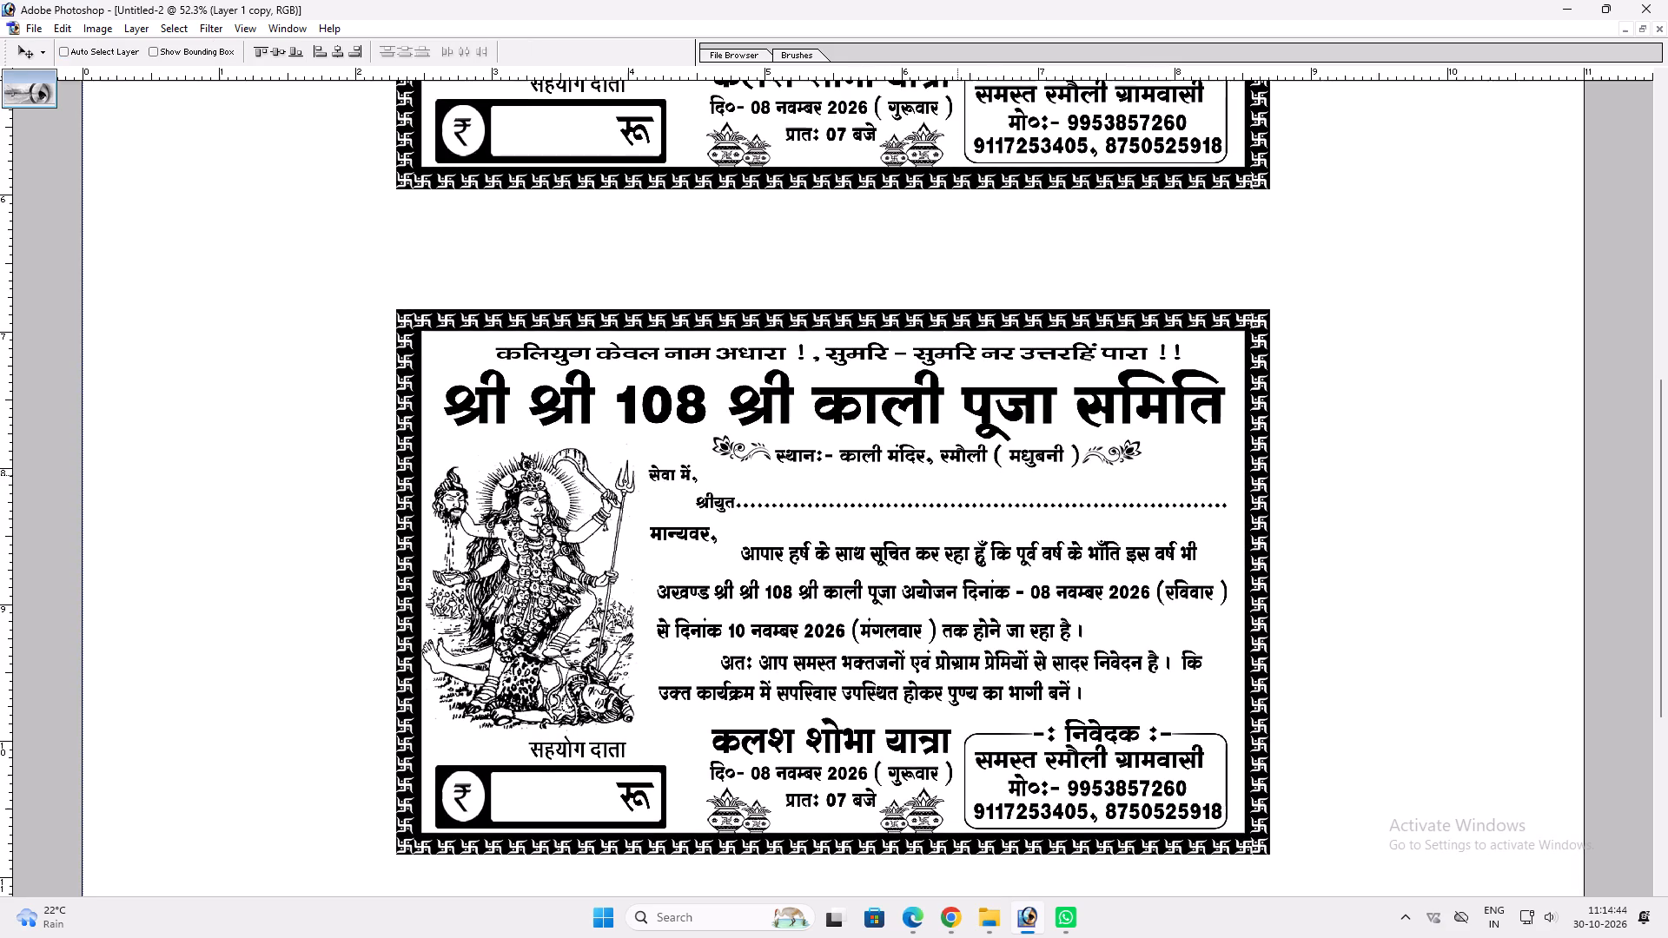
key(ctrl+z)
ctrl+shift+right_drag(944, 472, 952, 474)
ctrl+shift+drag(957, 476, 969, 479)
ctrl+shift+right_click(964, 466)
ctrl+shift+click(979, 475)
shift+drag(986, 479, 987, 472)
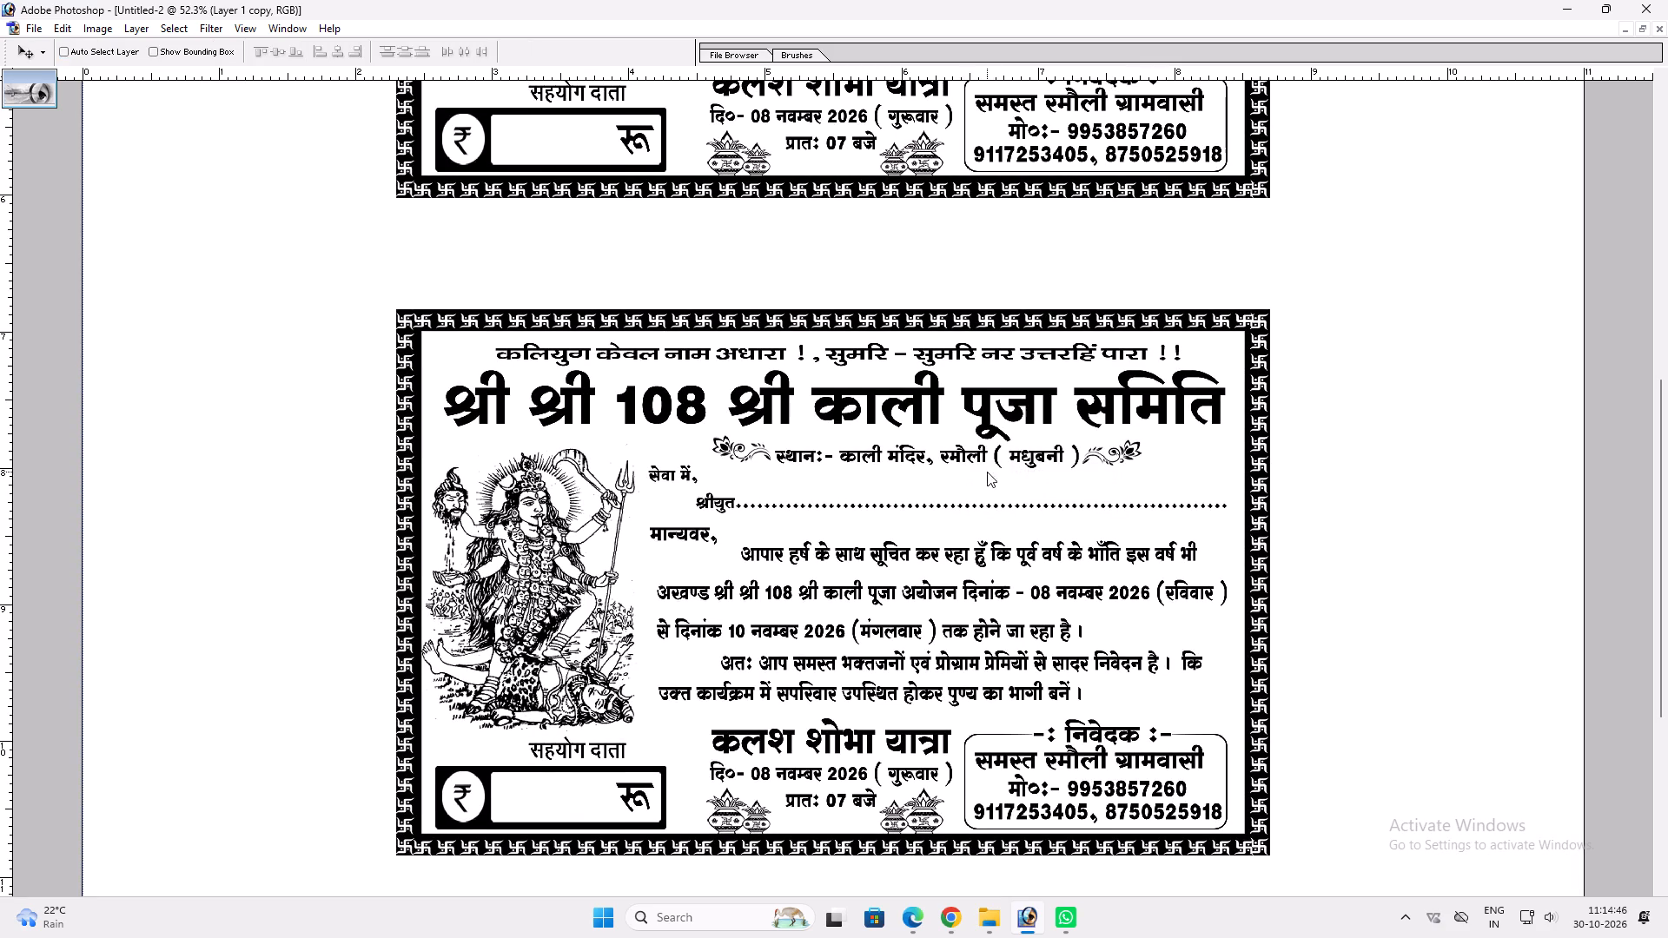
shift+drag(986, 469, 983, 457)
Fit the page on screen, relink both cards, align them to the page's horizontal center and clear the selection.
key(shift+space)
right_drag(963, 449, 972, 449)
drag(992, 453, 996, 454)
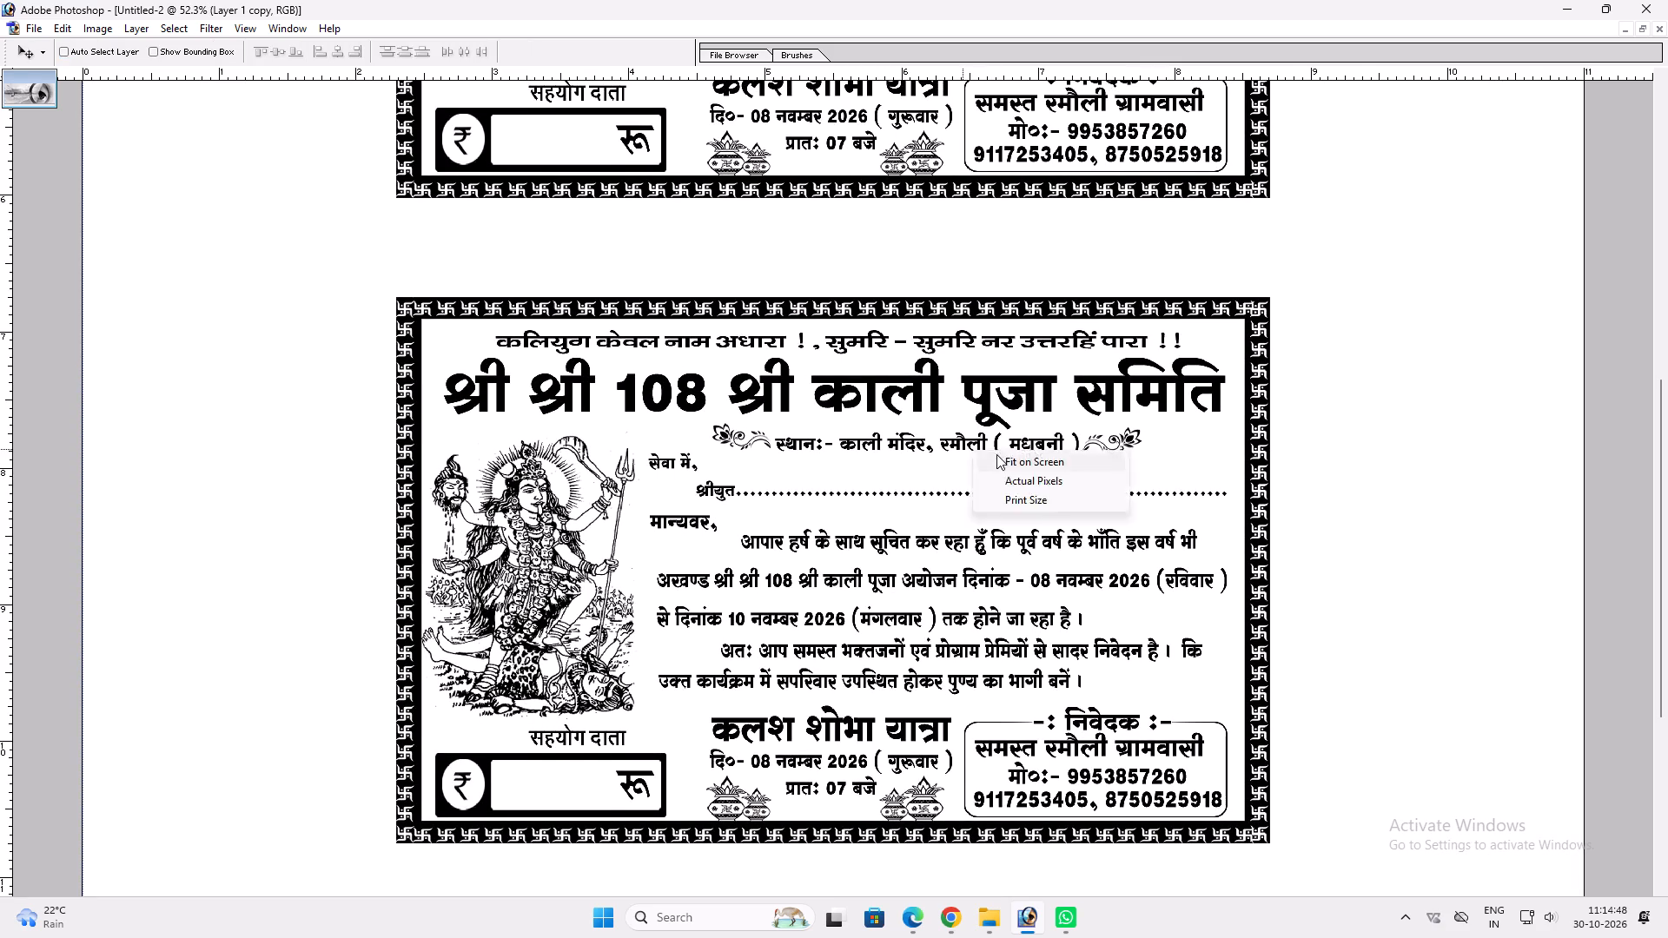
drag(996, 454, 1002, 454)
key(v)
ctrl+shift+click(976, 370)
key(ctrl+a)
key(alt+l)
key(alt+i)
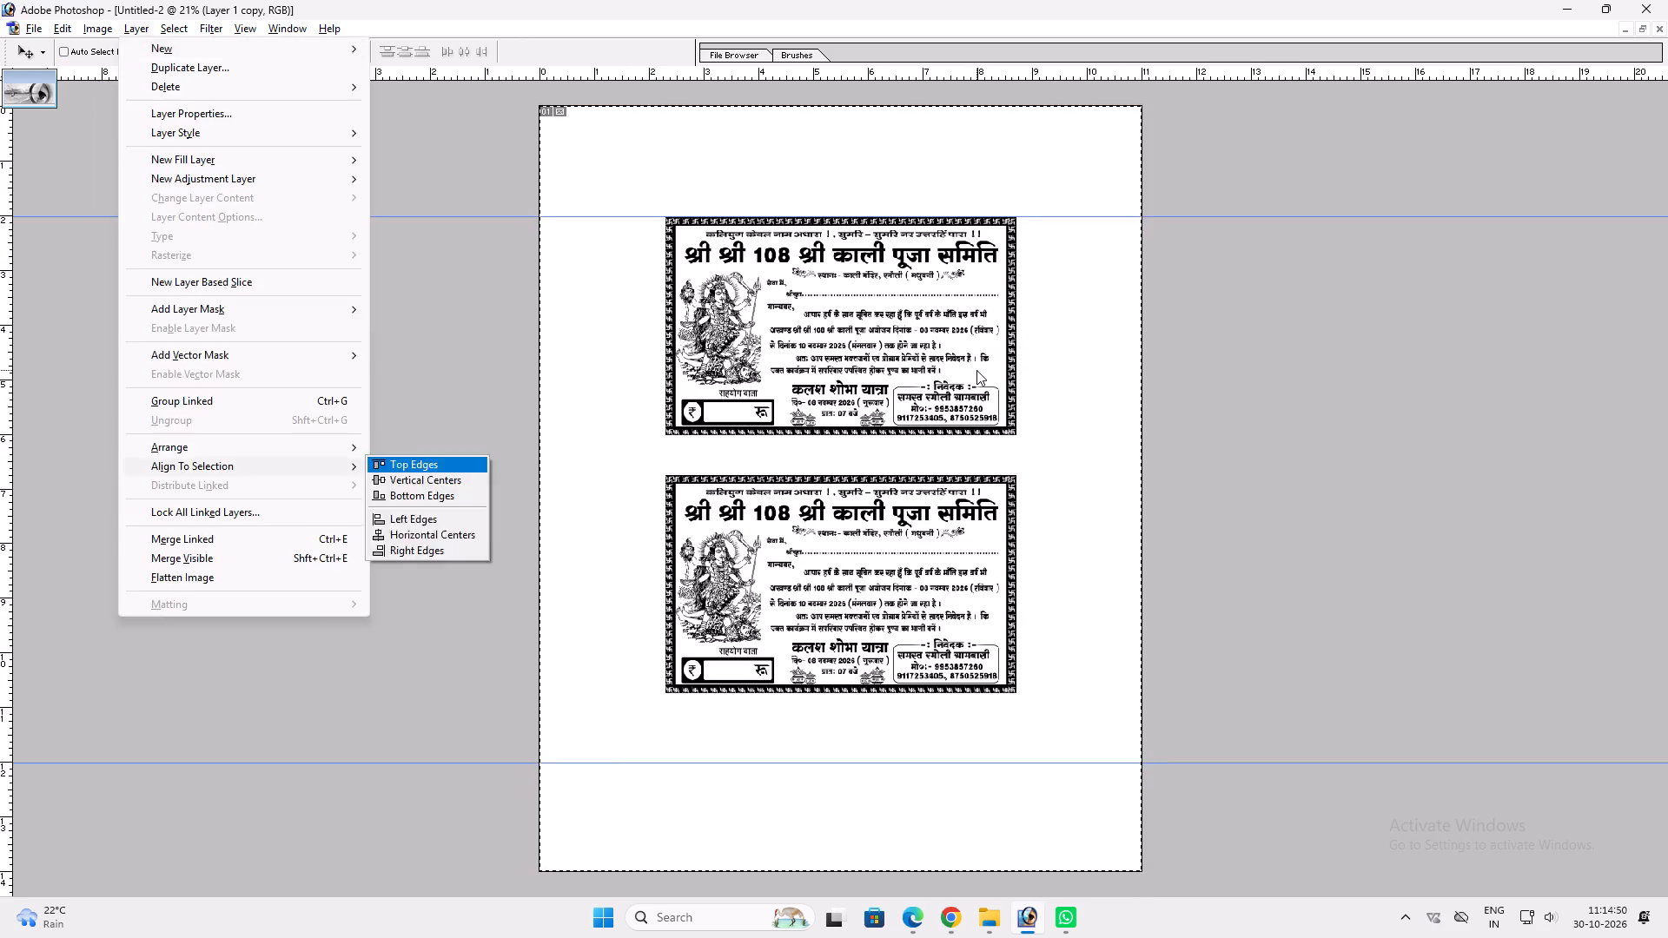
key(h)
key(ctrl+d)
Print the 11 x 14 inch page with both invitation cards at 100% scale.
key(ctrl+p)
key(Return)
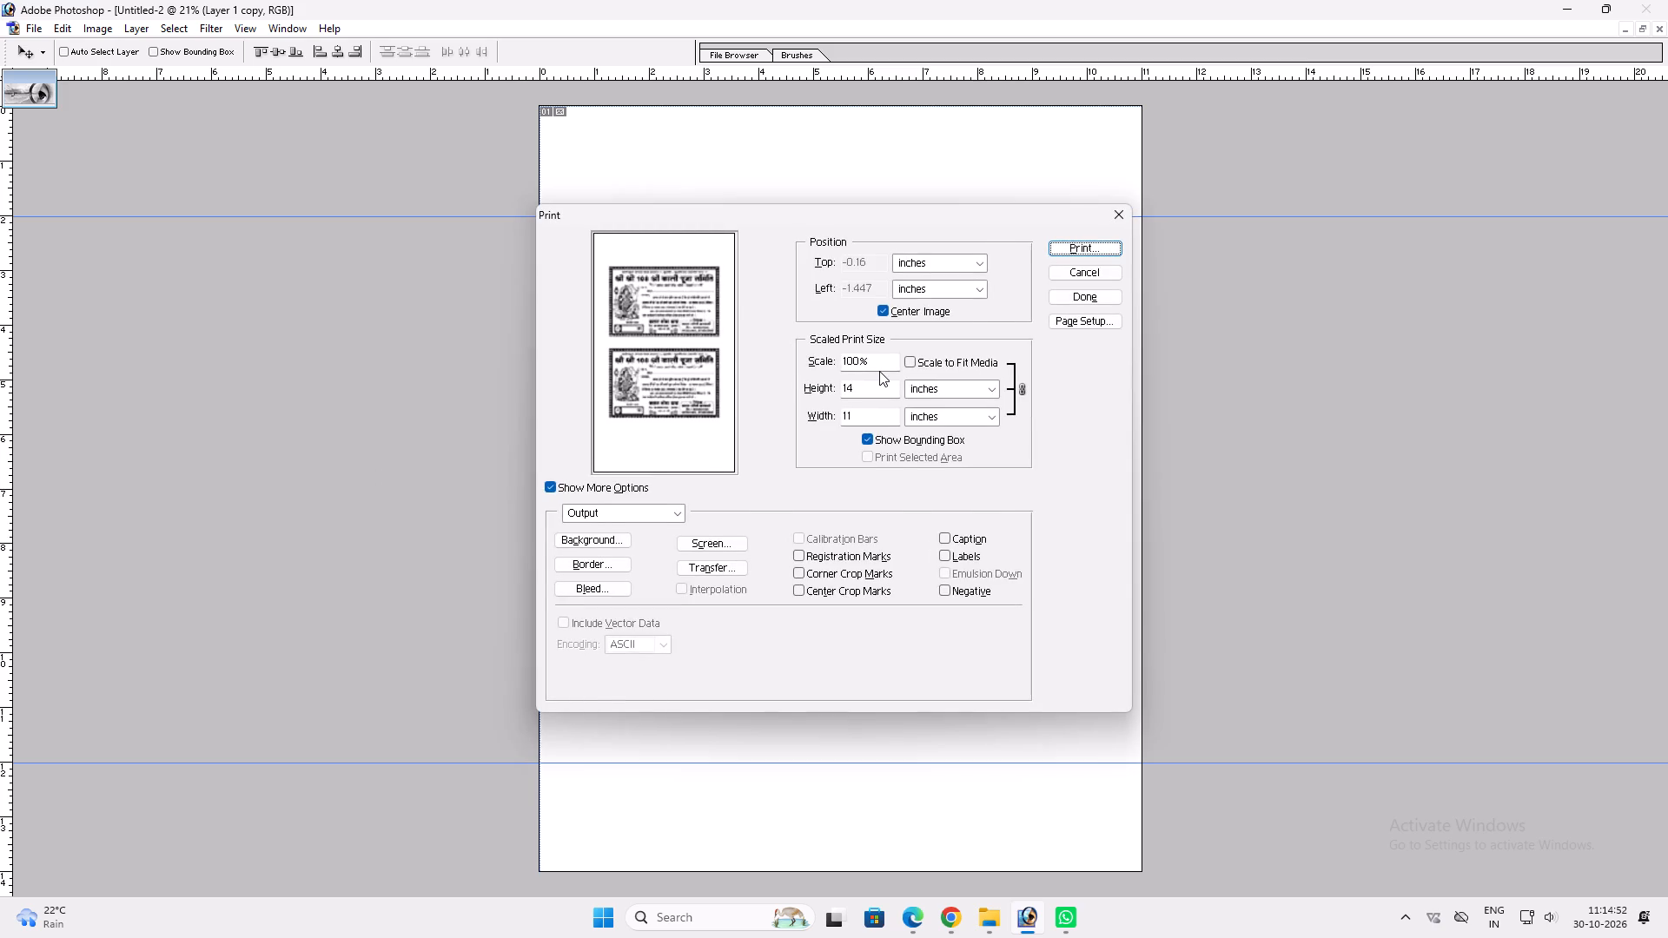
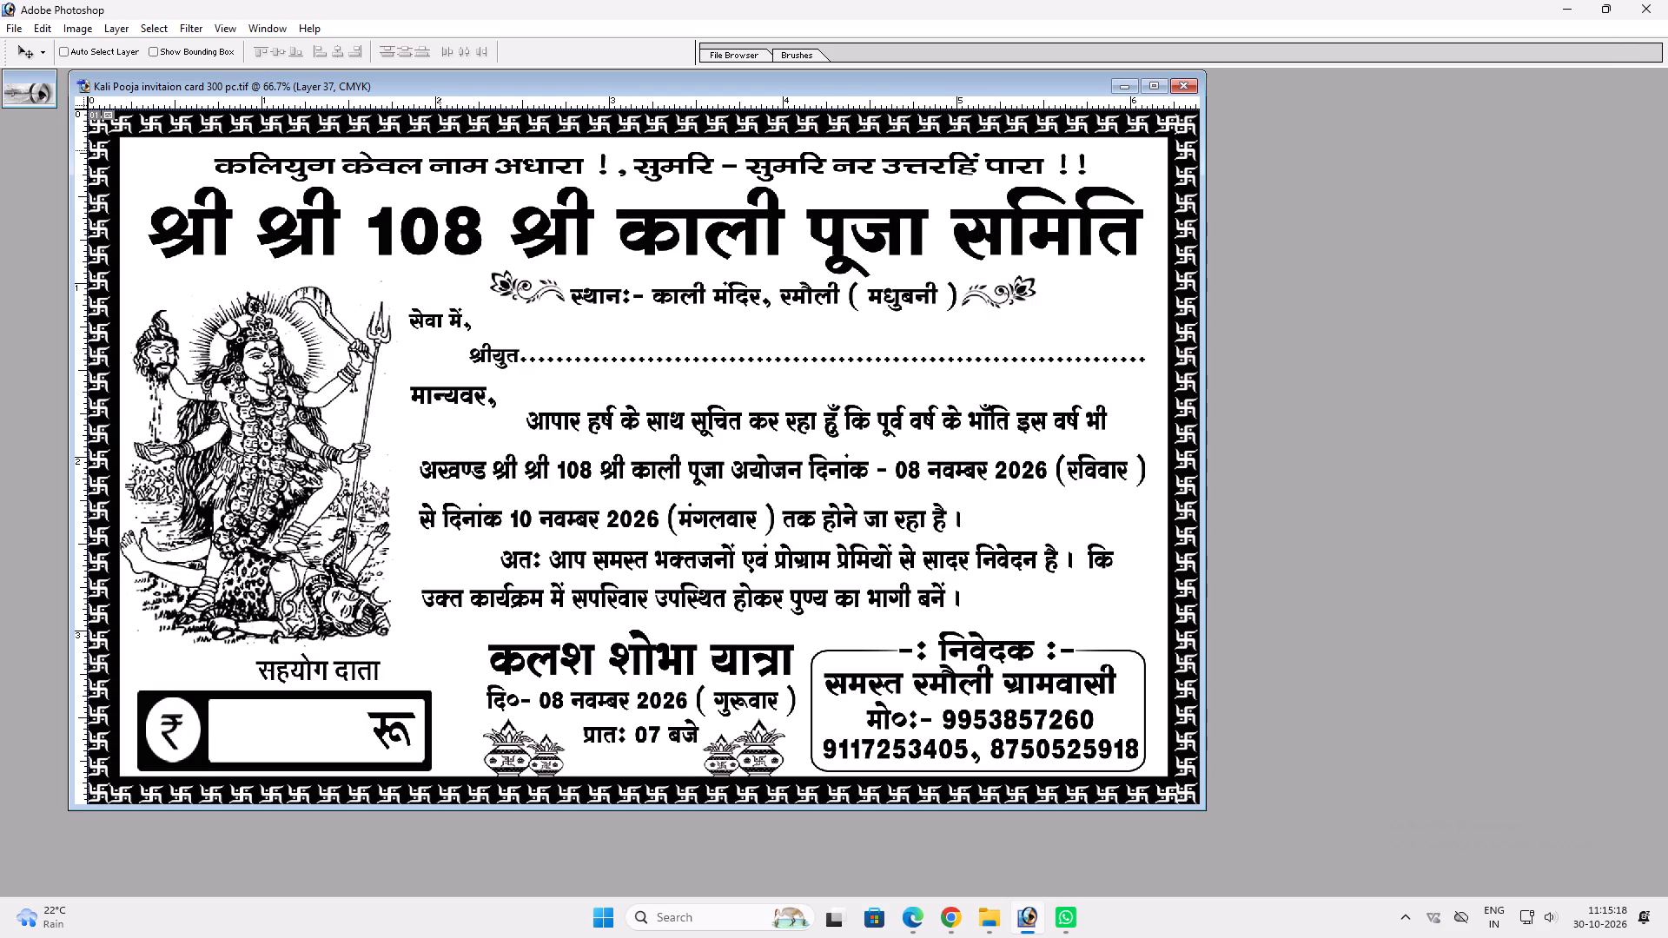
Resize the Kali Pooja invitation card image to a height of 4.8 inches, leaving its width and resolution as they are.
key(alt+i)
key(alt+i)
key(Tab)
key(Tab)
key(Tab)
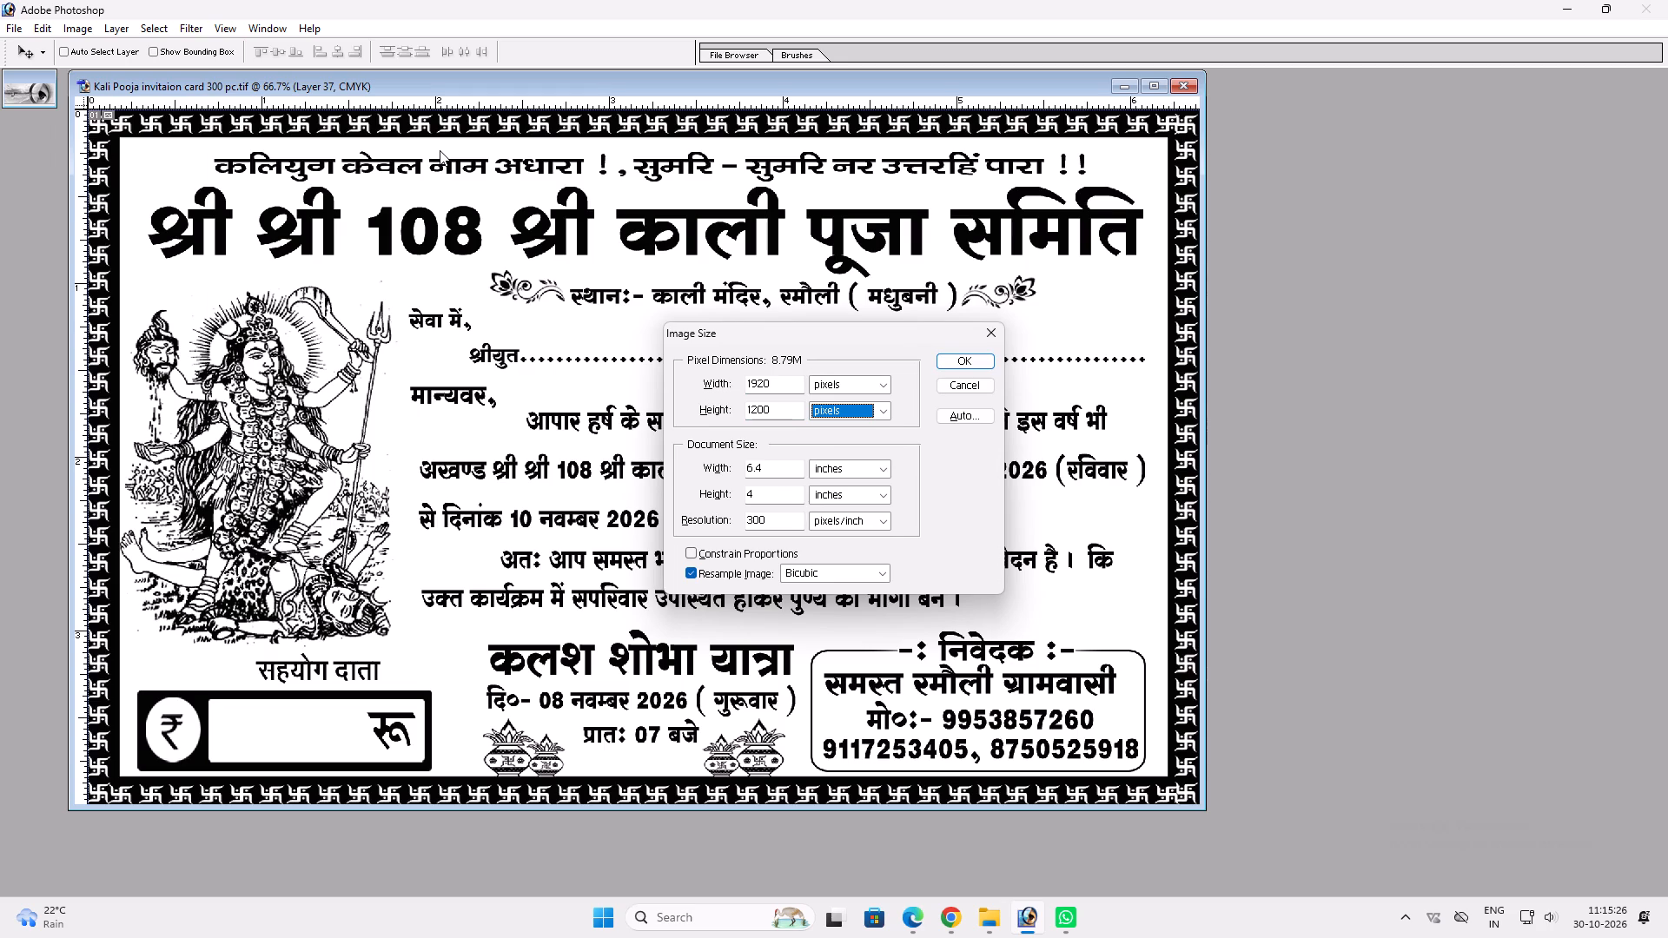
key(Tab)
key(Tab)
key(Tab)
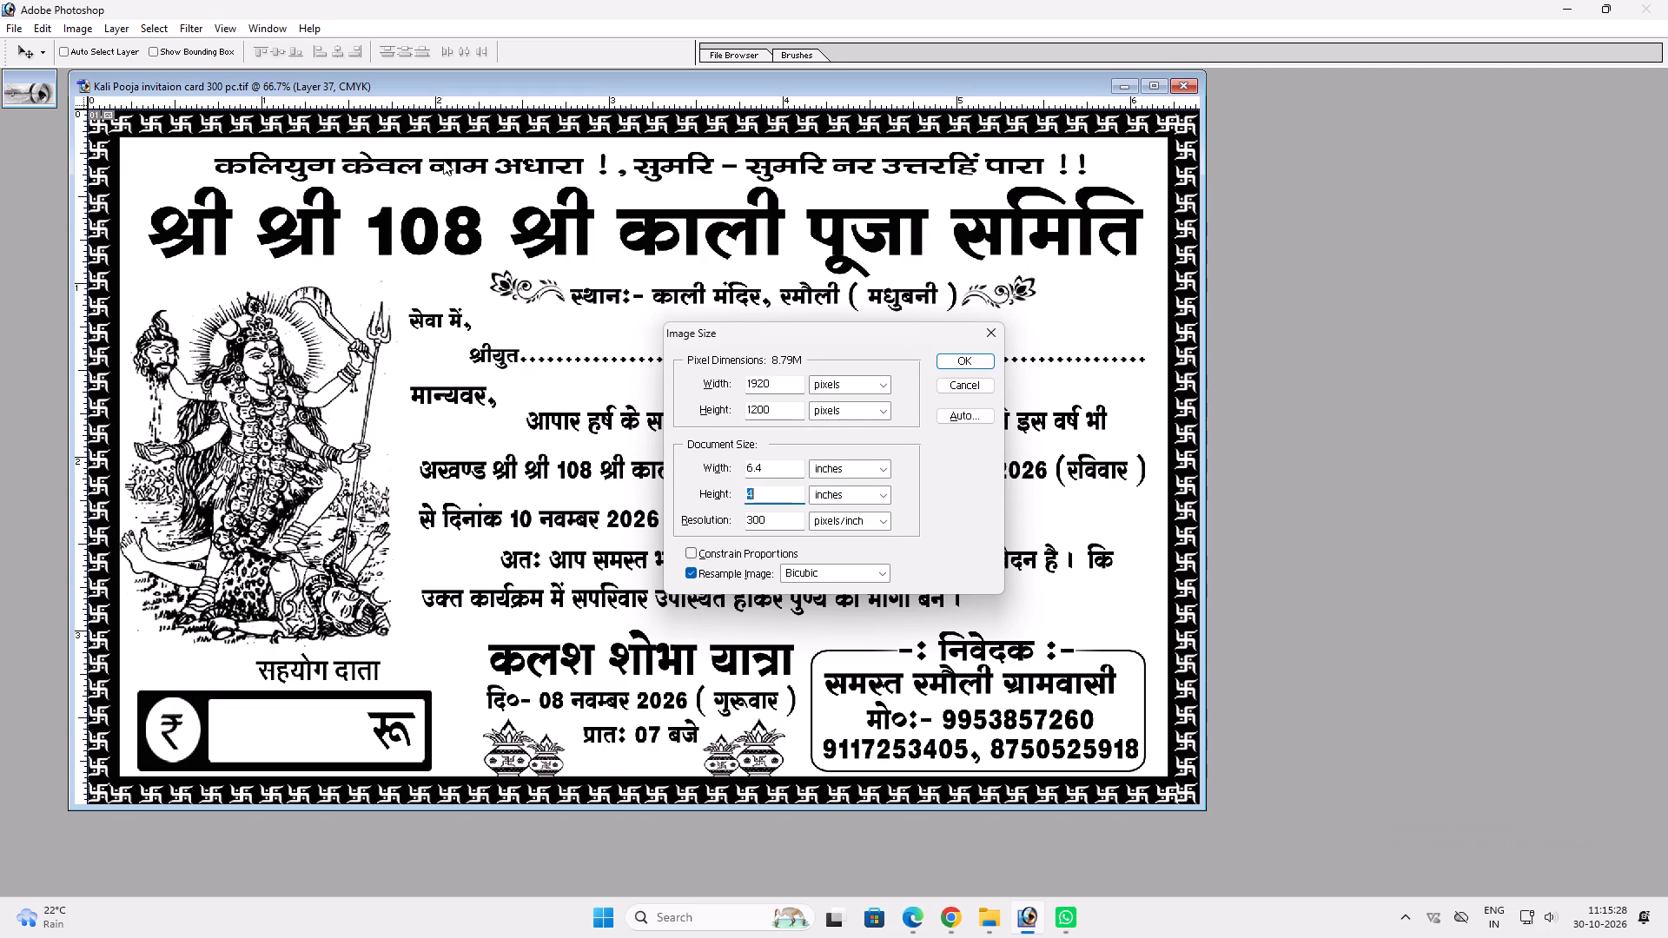
key(shift+Tab)
key(shift+Tab)
key(Tab)
key(Tab)
text(4.5)
key(Tab)
key(shift+Tab)
key(shift+Tab)
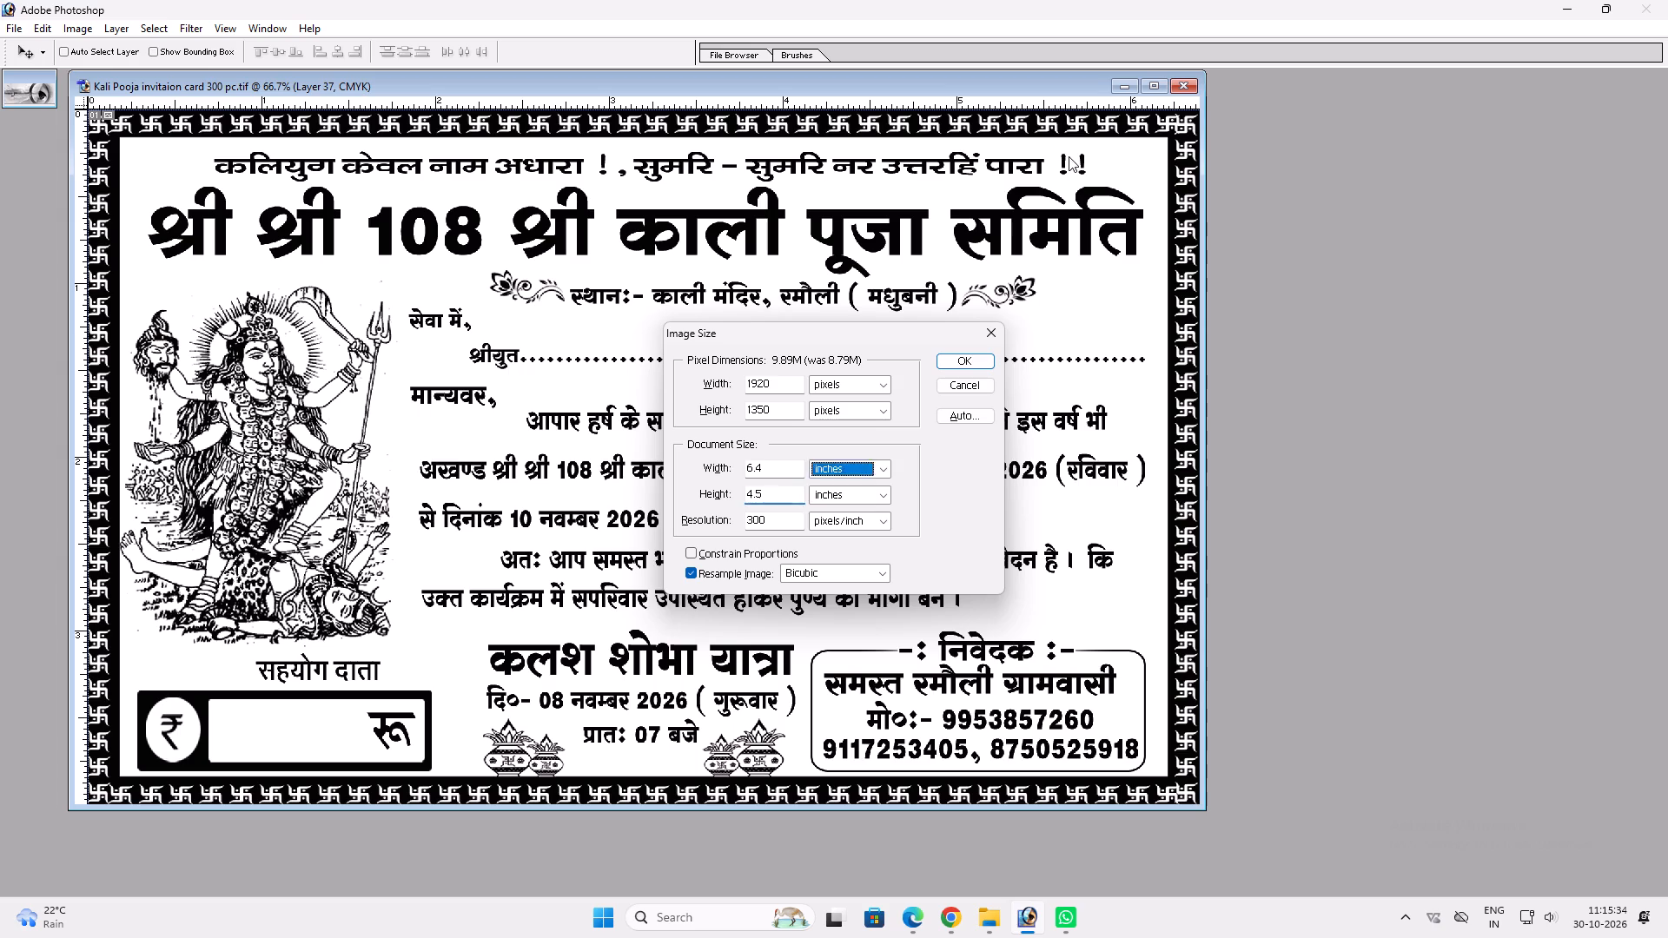
key(shift+Tab)
key(Tab)
key(Tab)
text(4.8)
key(Tab)
key(Tab)
key(Return)
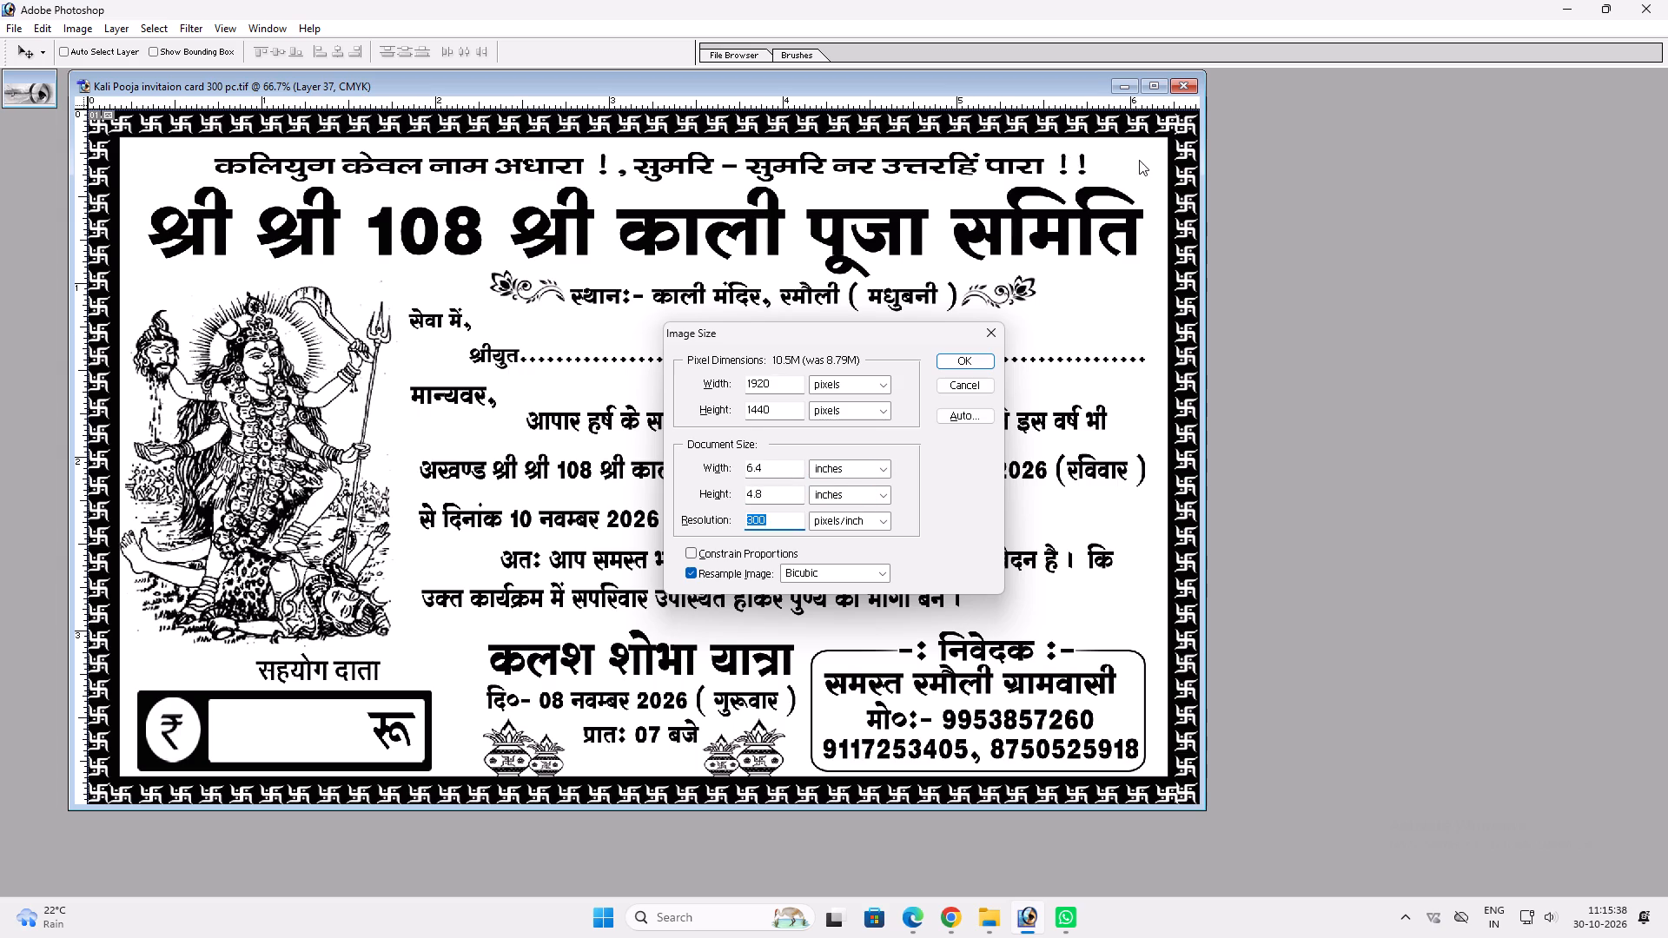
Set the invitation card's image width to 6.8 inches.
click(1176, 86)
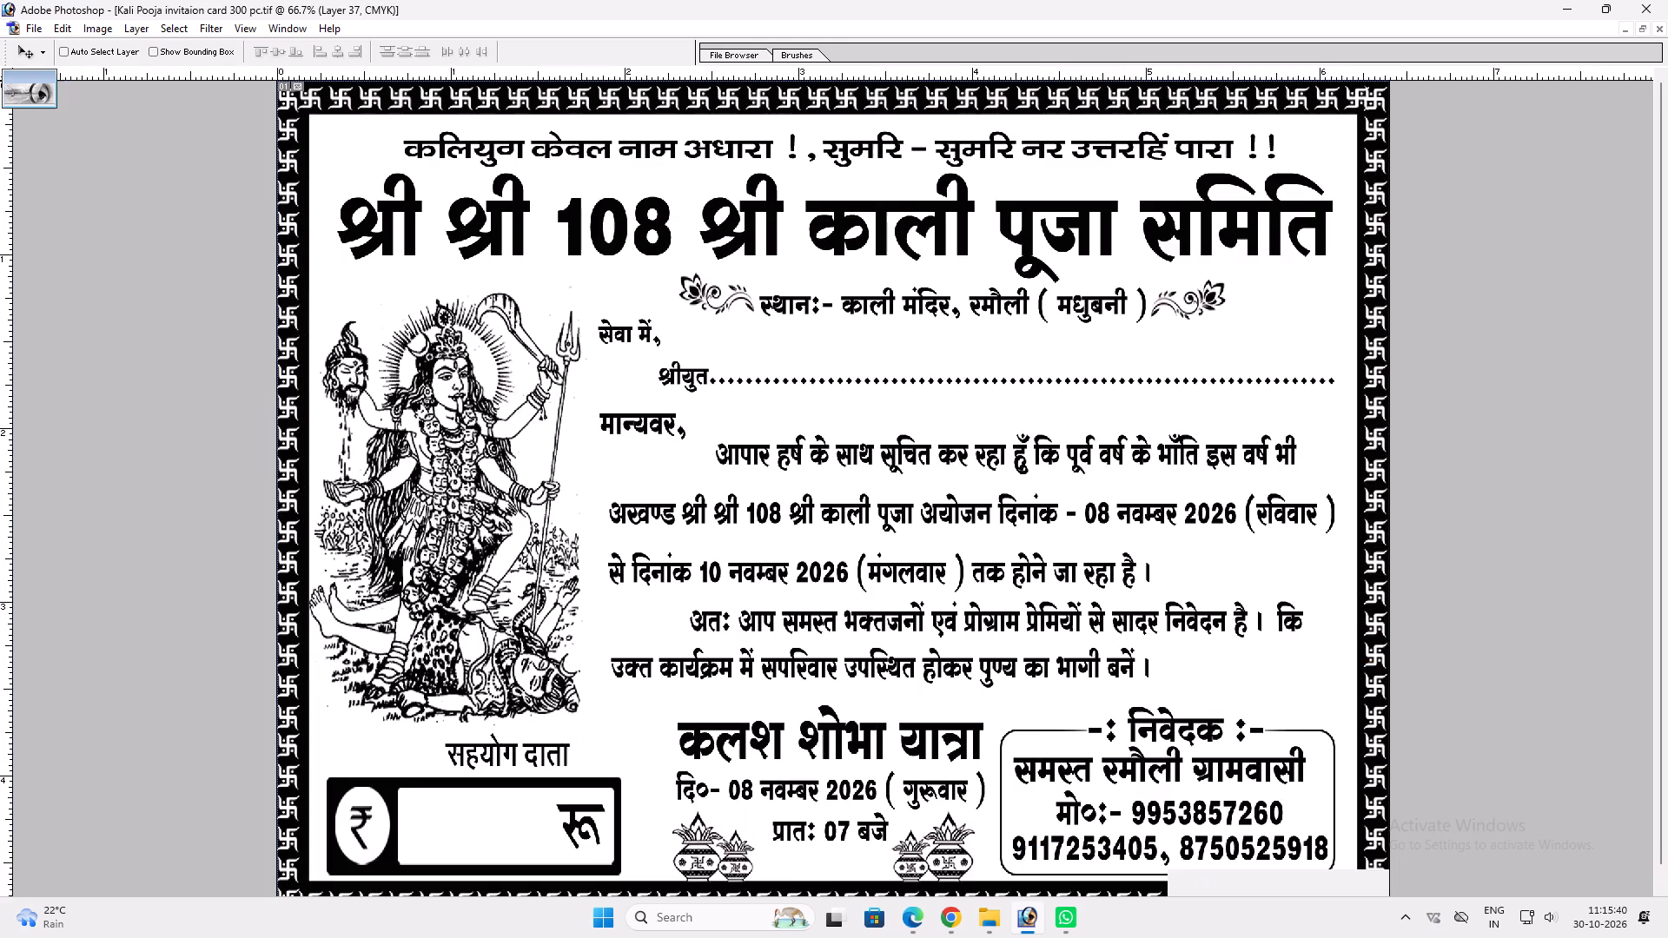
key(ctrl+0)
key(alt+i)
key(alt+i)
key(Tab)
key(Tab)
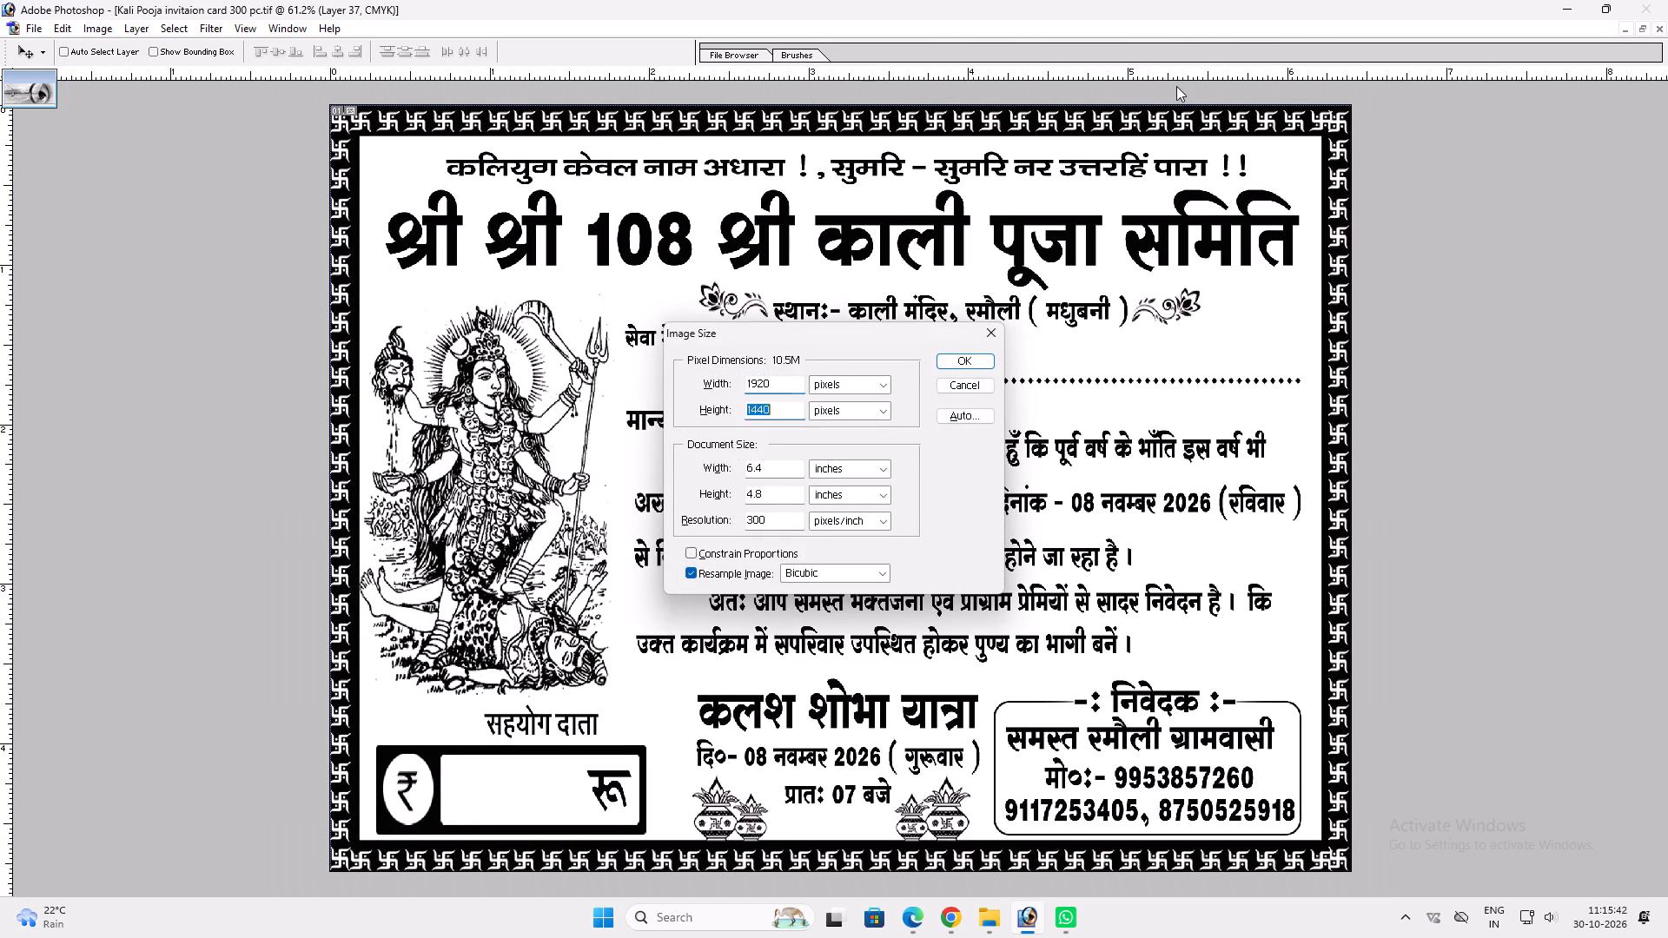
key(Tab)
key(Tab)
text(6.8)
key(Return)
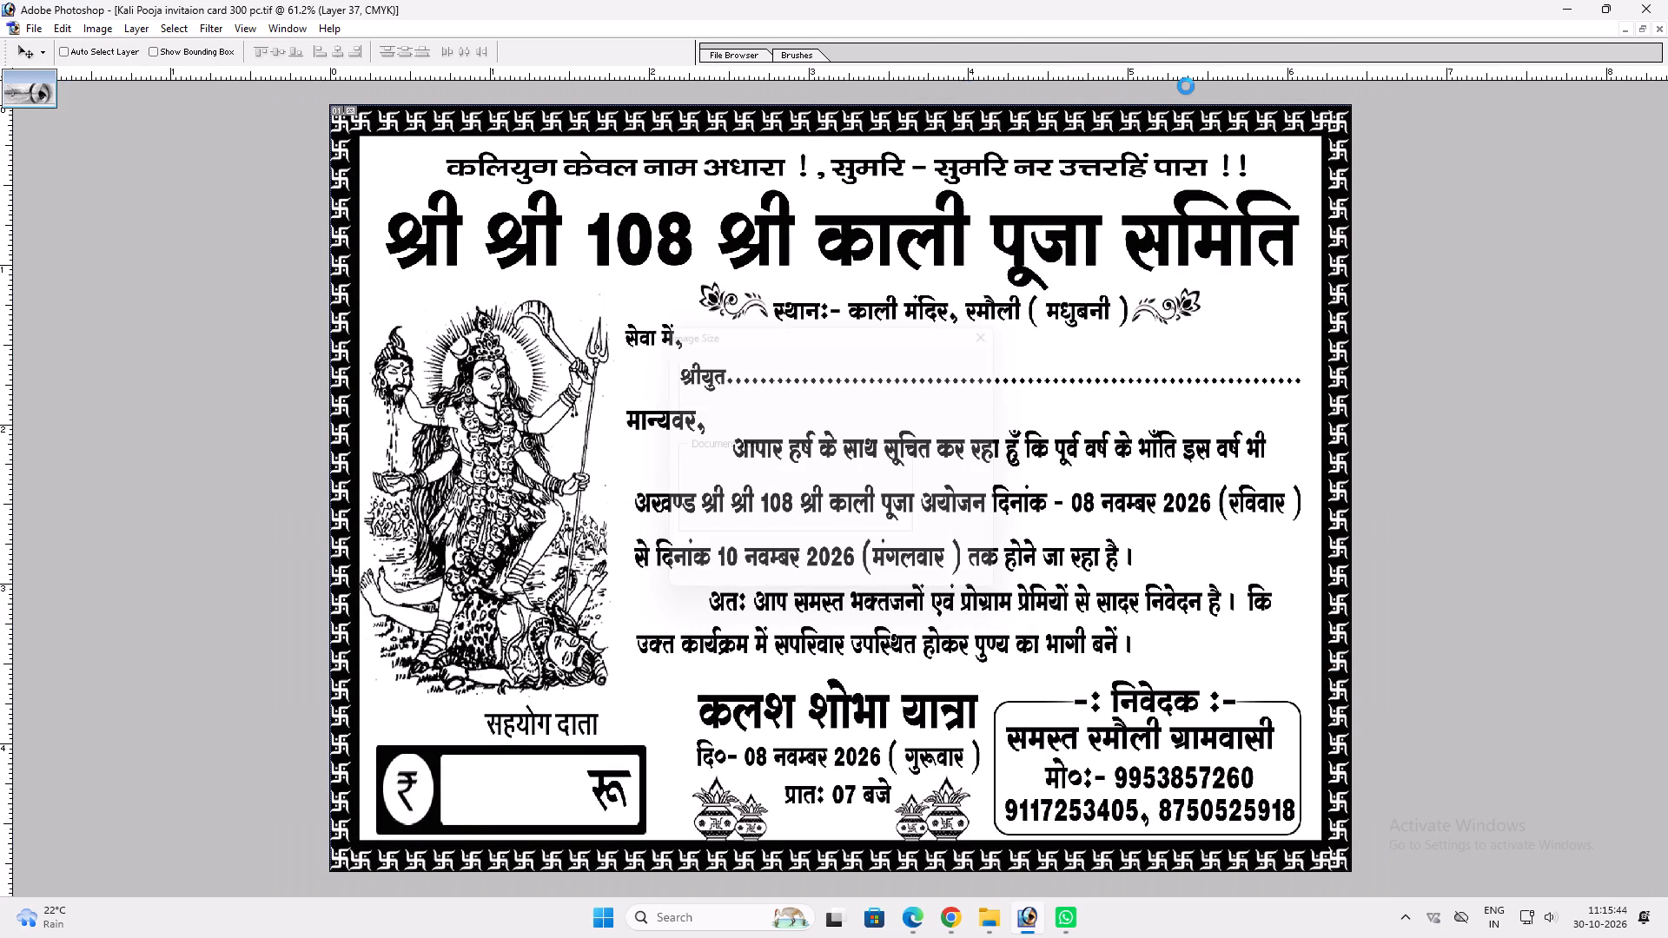
Insert a line break in the कलश शोभा यात्रा date text so "( गुरूवार )" starts a second line.
key(space)
key(space)
key(space)
right_click(917, 294)
drag(940, 302, 954, 304)
text(vv)
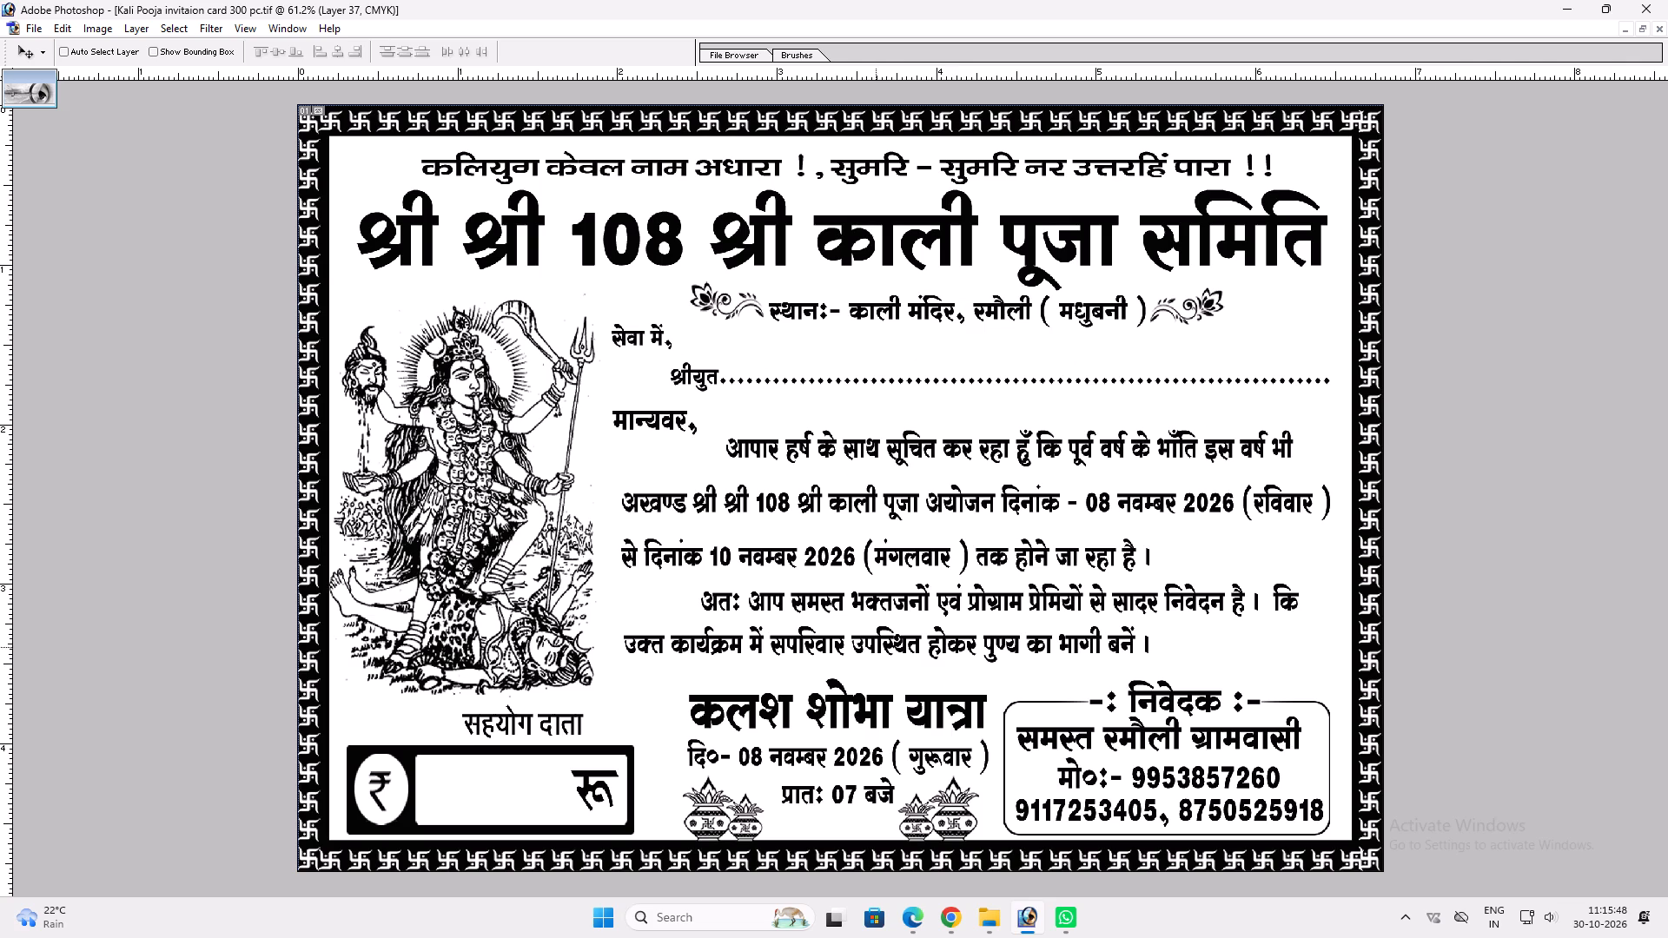
ctrl+click(890, 791)
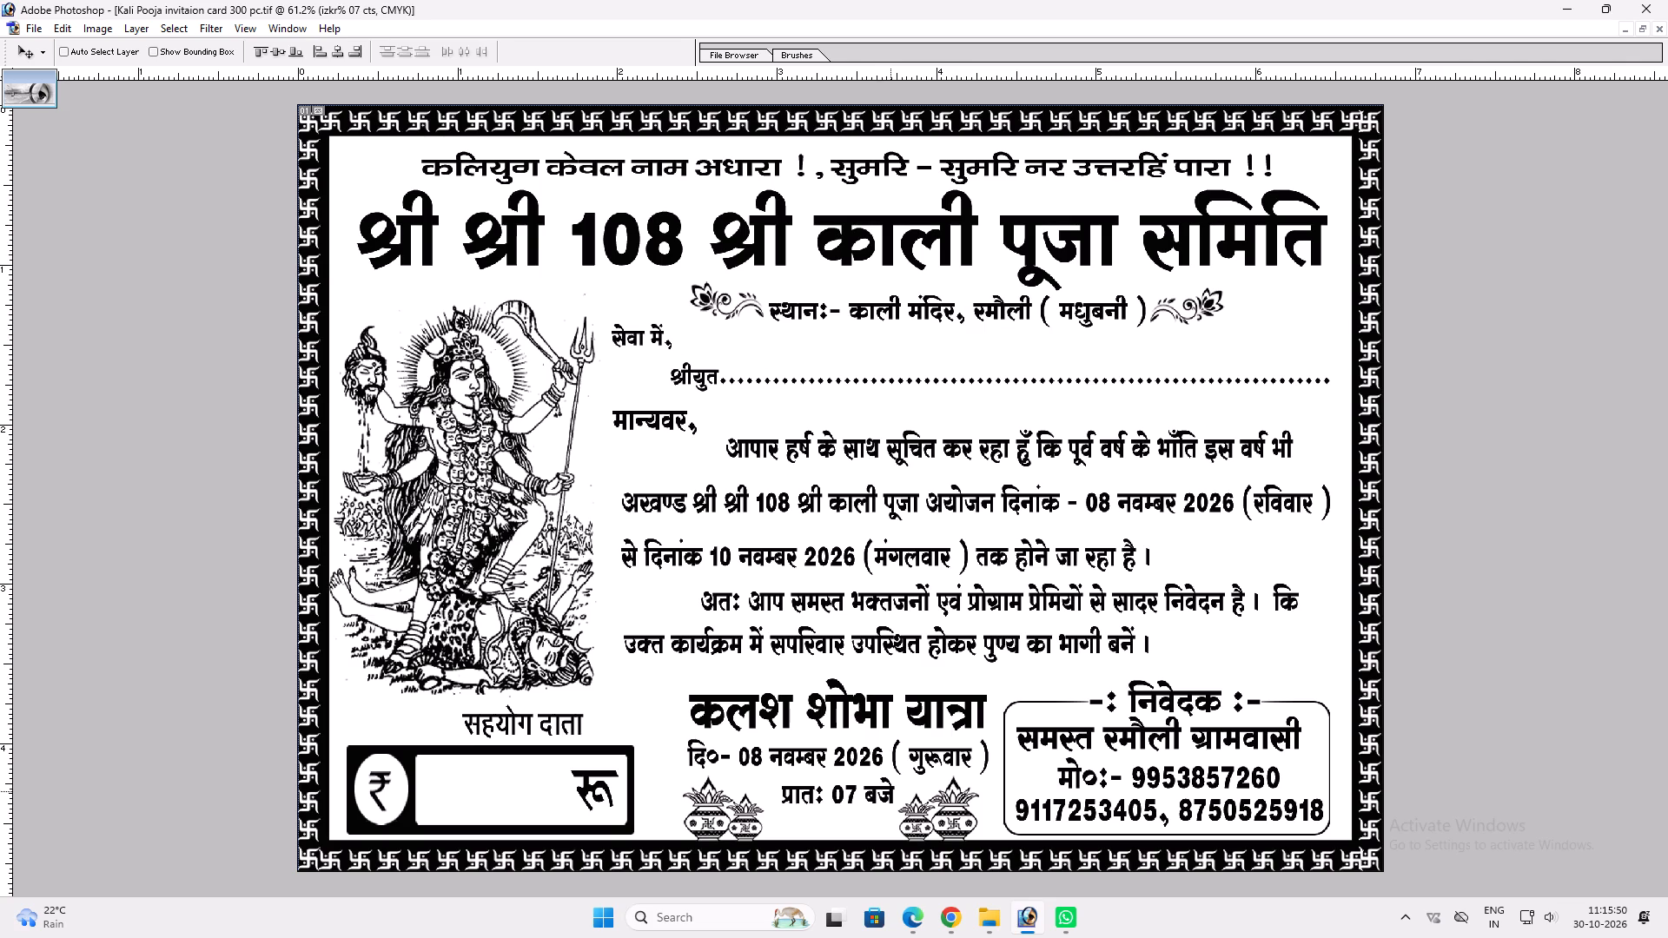
key(t)
click(889, 761)
key(Return)
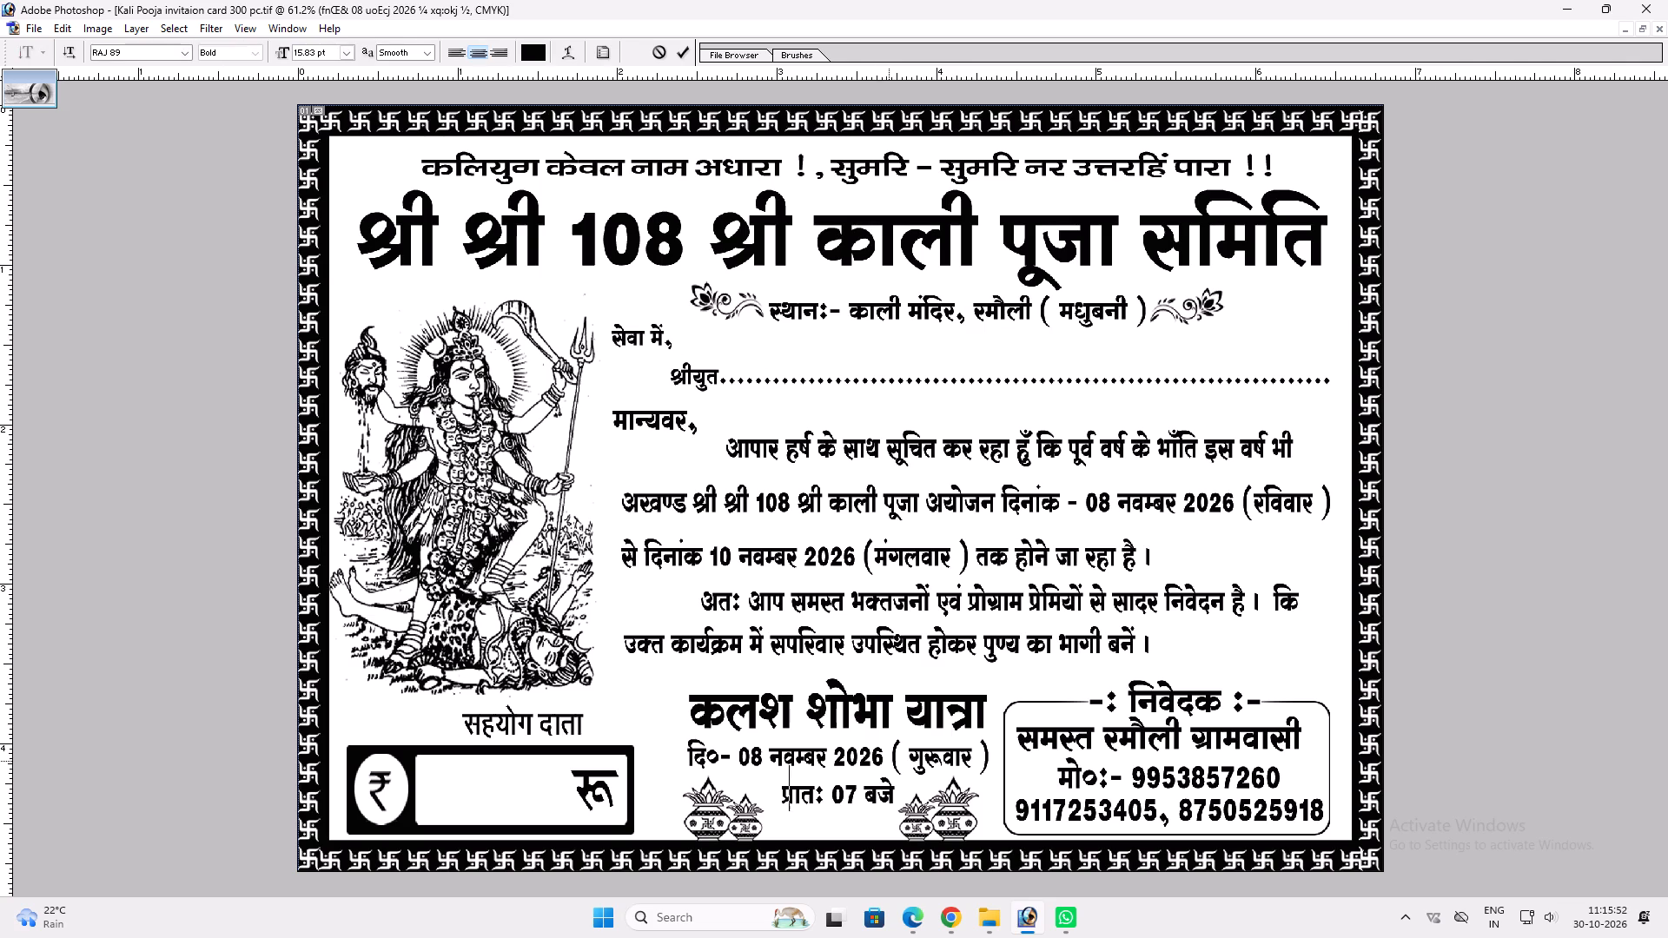
key(Return)
key(v)
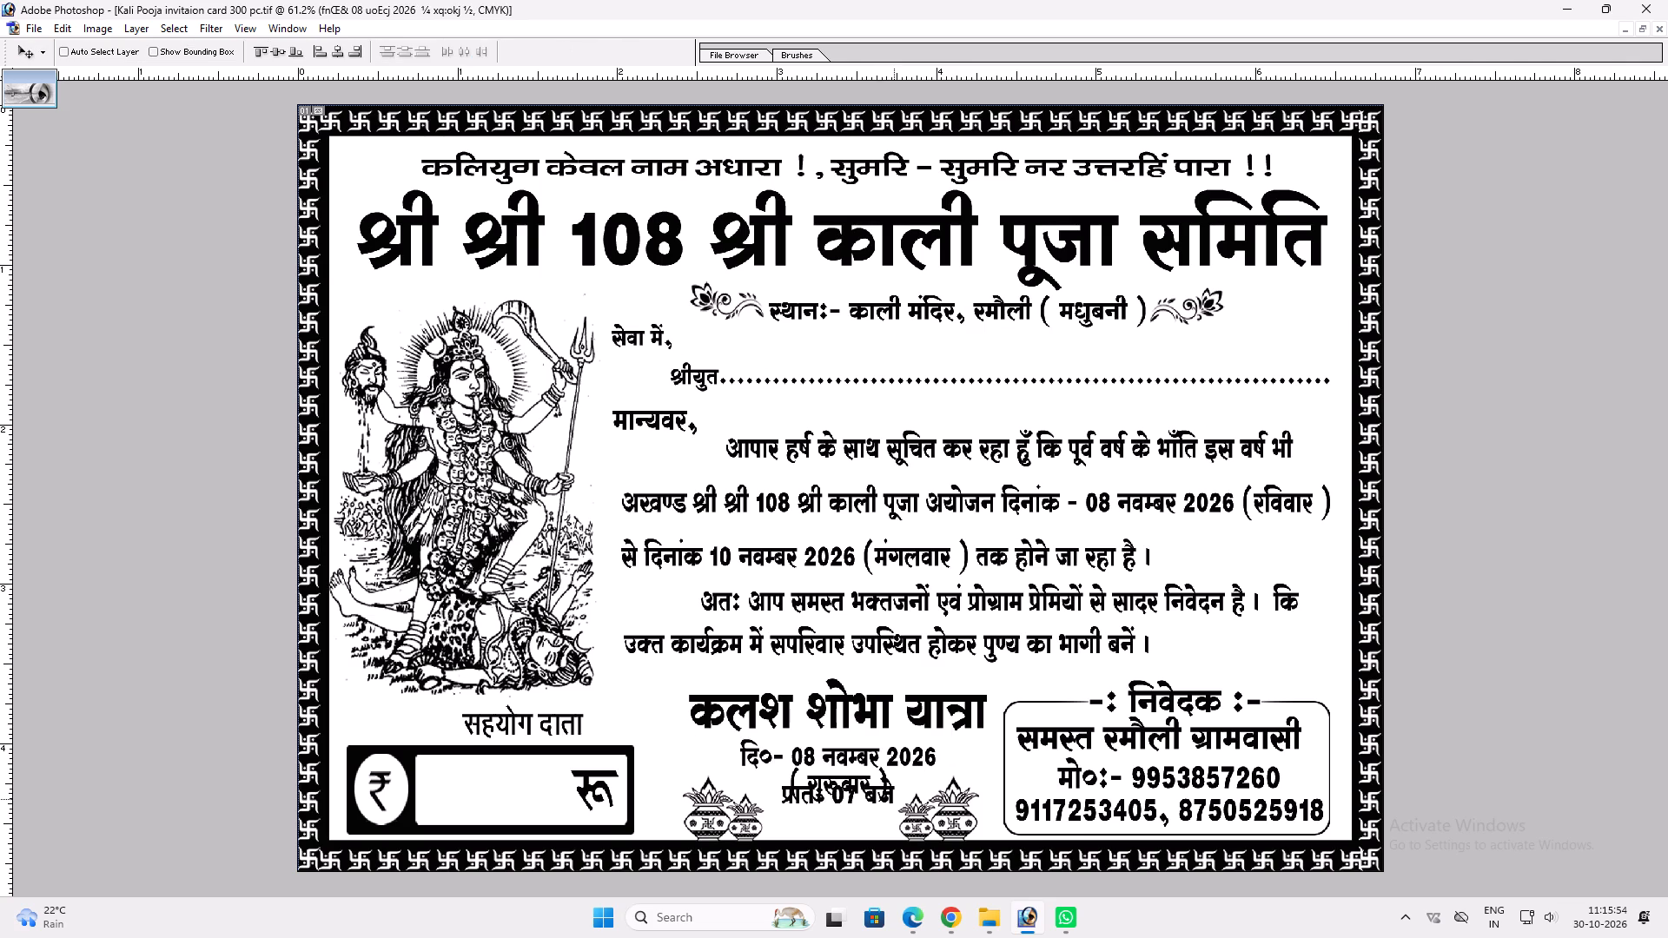
Move the "प्रातः 07 बजे" text down so it sits clear of the "( गुरूवार )" line.
right_click(891, 796)
click(910, 806)
ctrl+shift+right_click(890, 796)
ctrl+shift+click(906, 802)
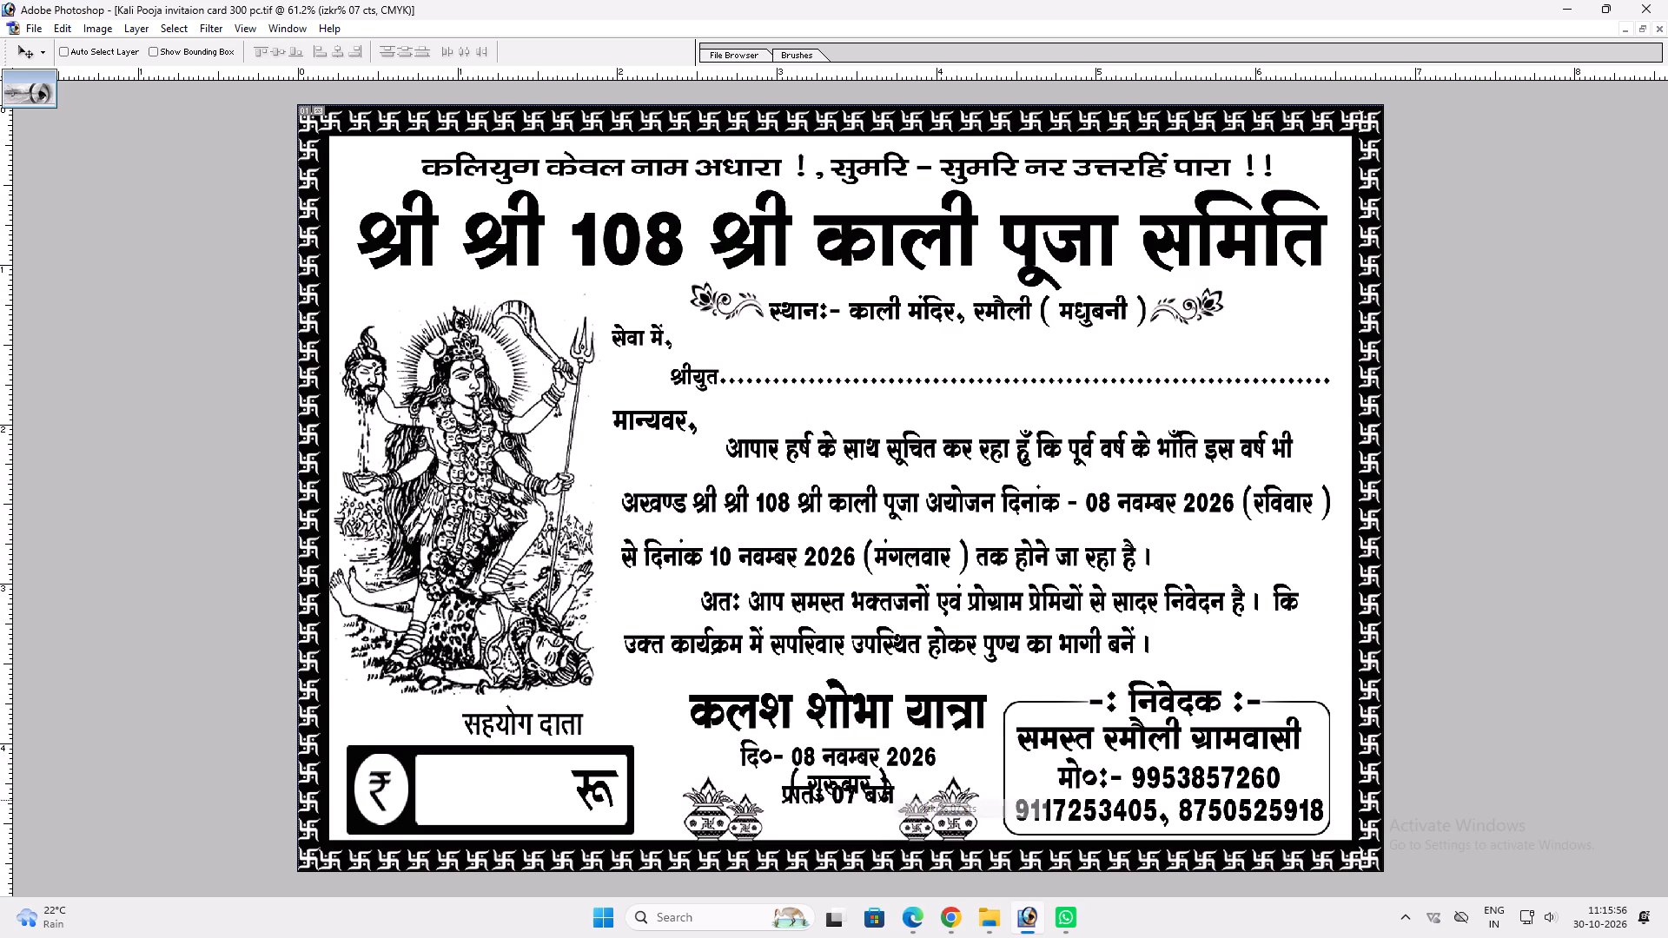
shift+drag(892, 797, 890, 825)
Slightly increase the line spacing between the 08 नवम्बर 2026 date and the "( गुरूवार )" line.
ctrl+double_click(891, 765)
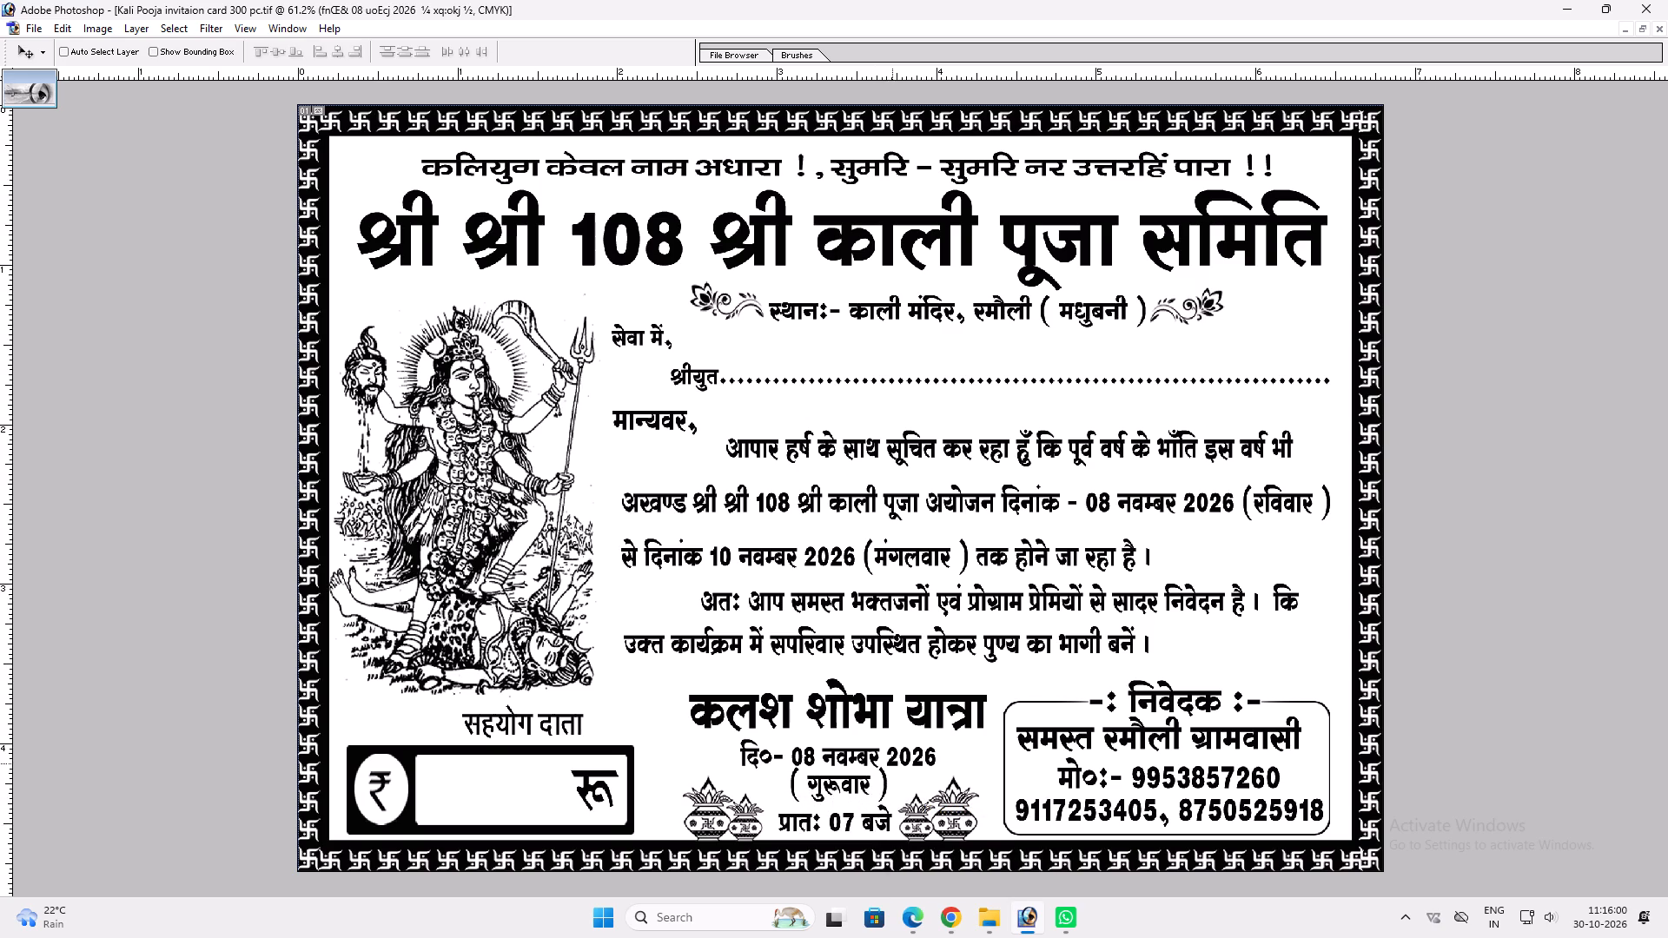
key(t)
click(871, 776)
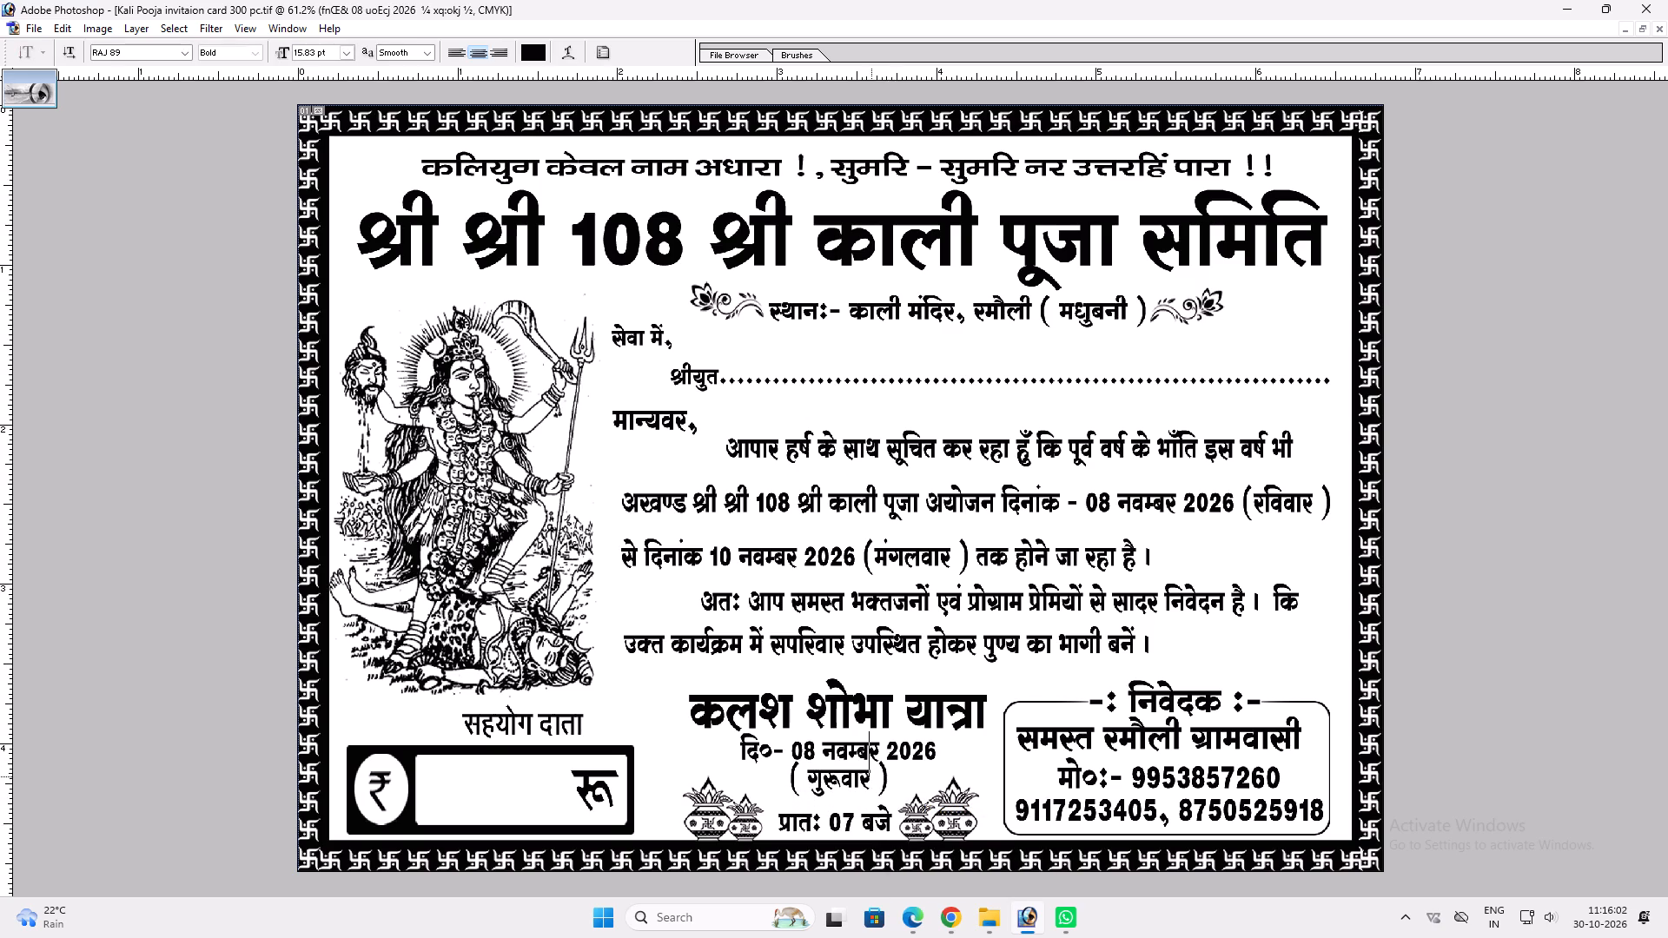
key(ctrl+a)
key(alt+Down)
key(ctrl+z)
key(ctrl+period)
key(ctrl+Return)
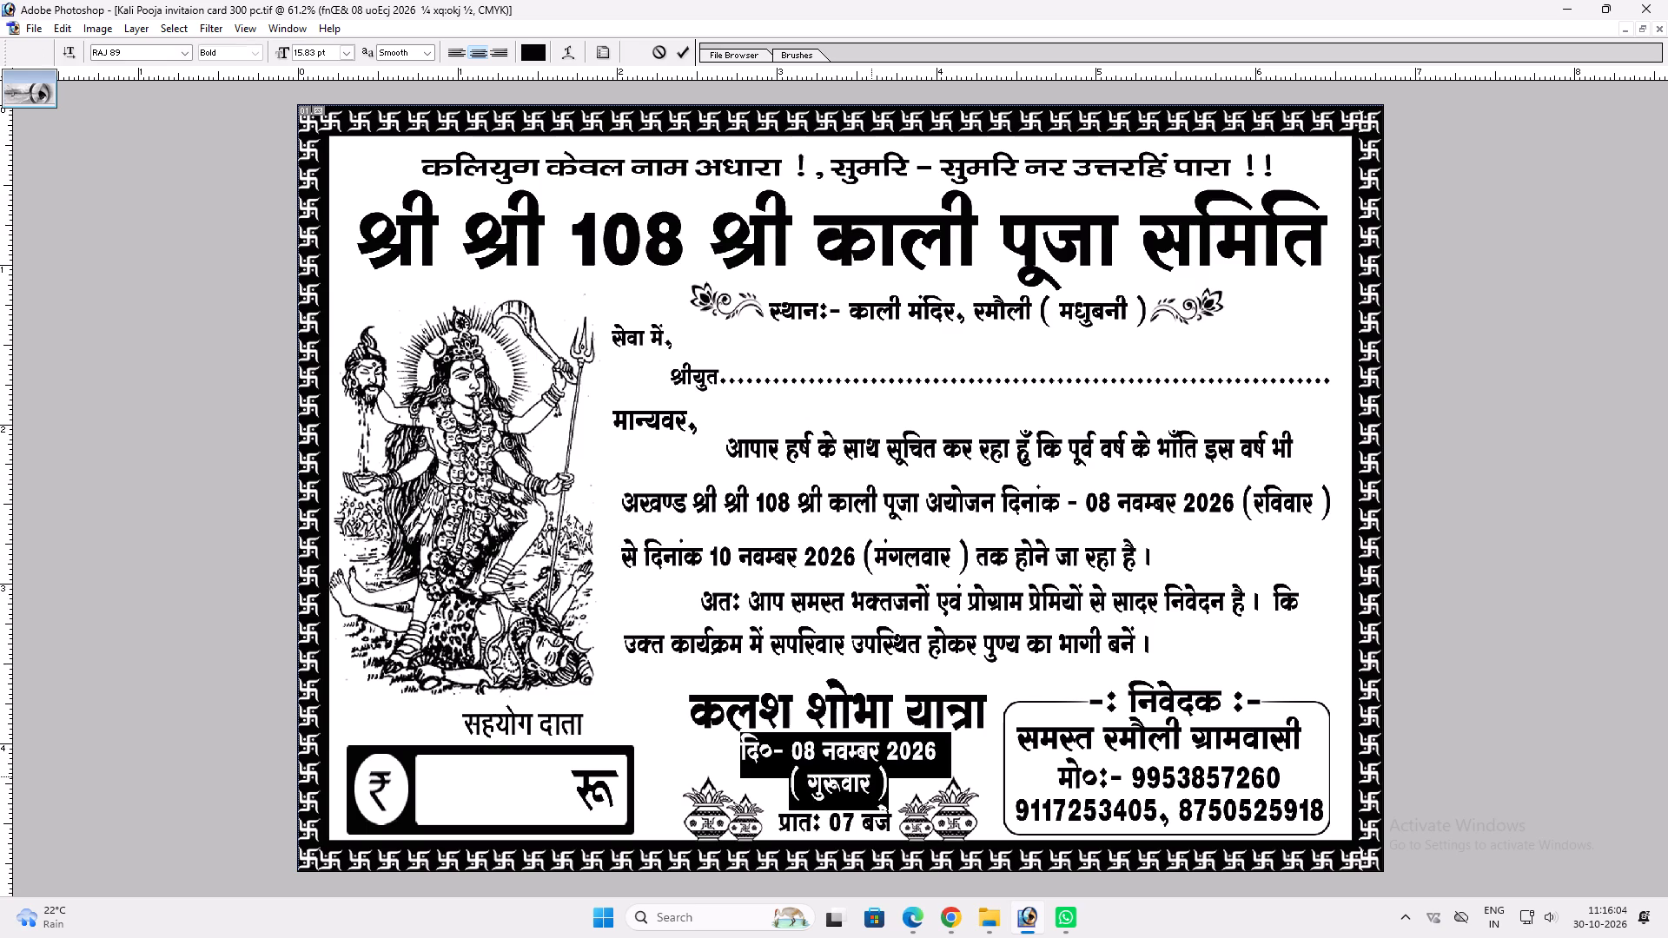
key(ctrl+z)
click(860, 781)
key(ctrl+a)
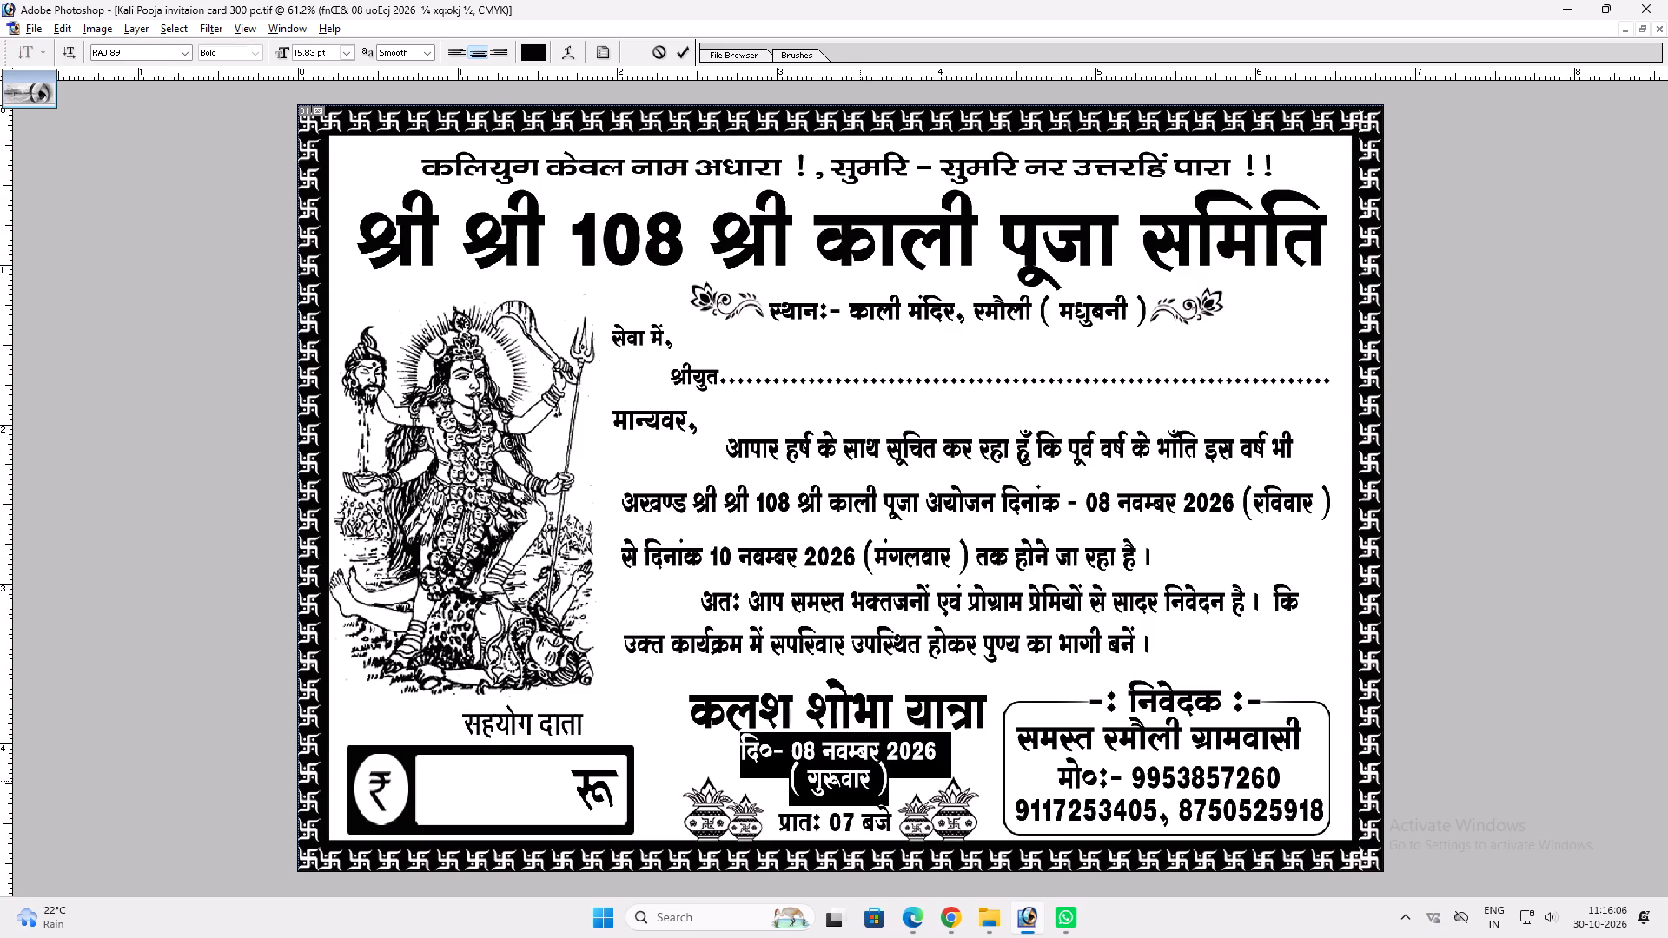
key(alt+Down)
key(alt+Down)
key(ctrl+z)
key(ctrl+Return)
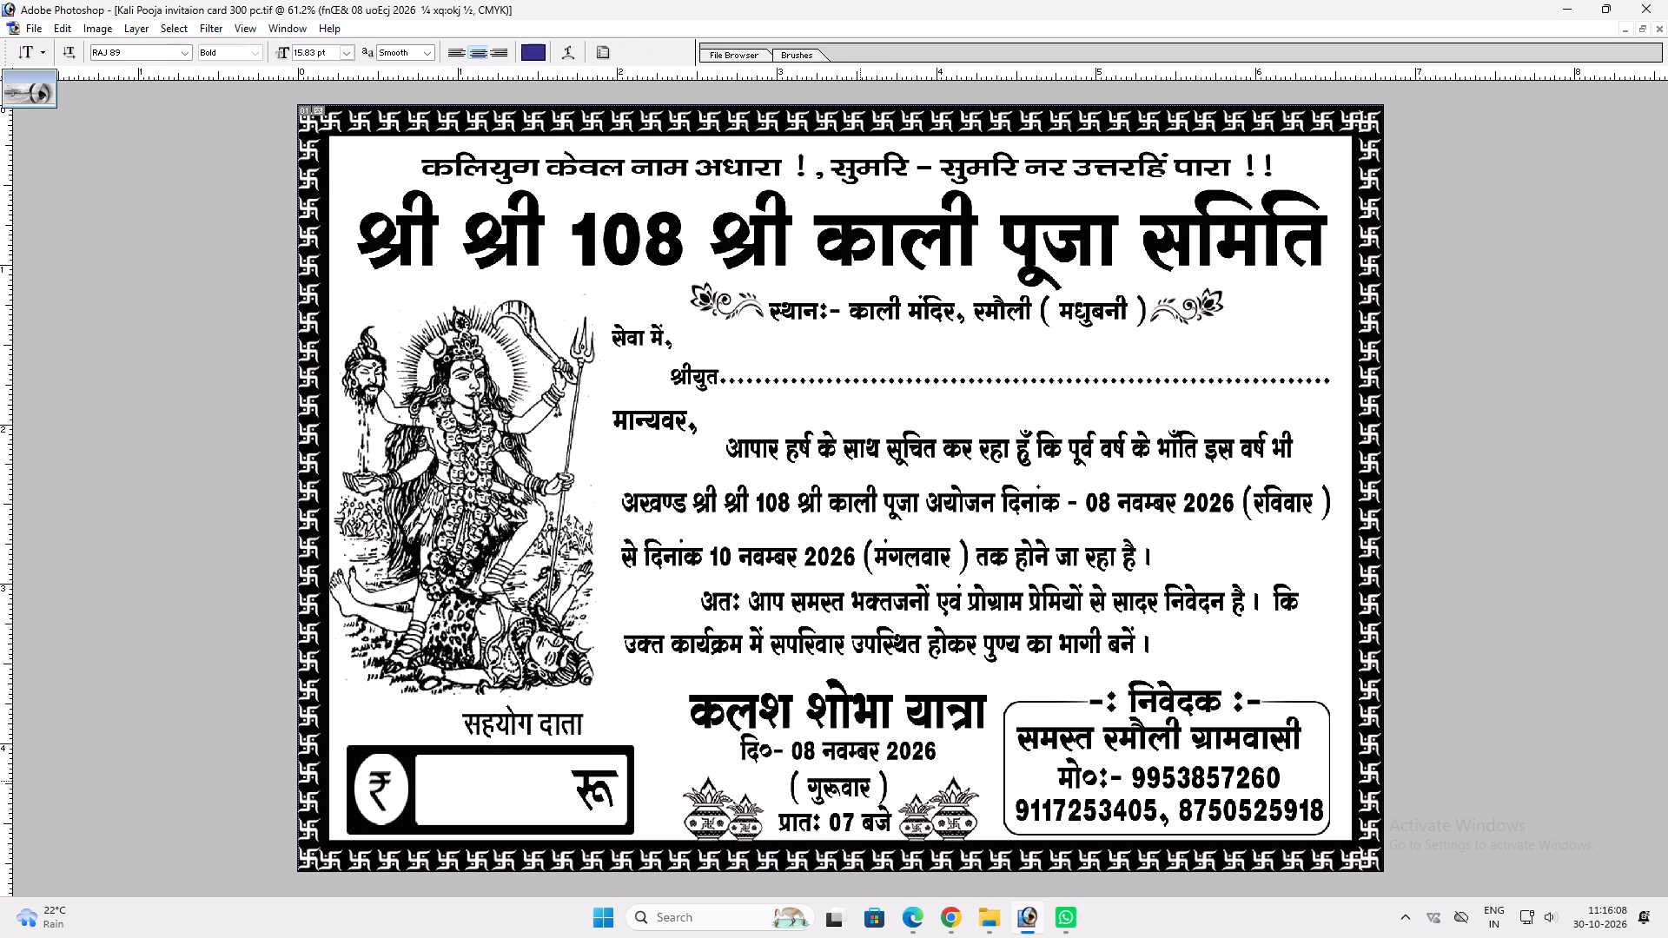
Scale the two-line date text's height to 97.2% and save the card file.
key(ctrl+t)
shift+click(857, 799)
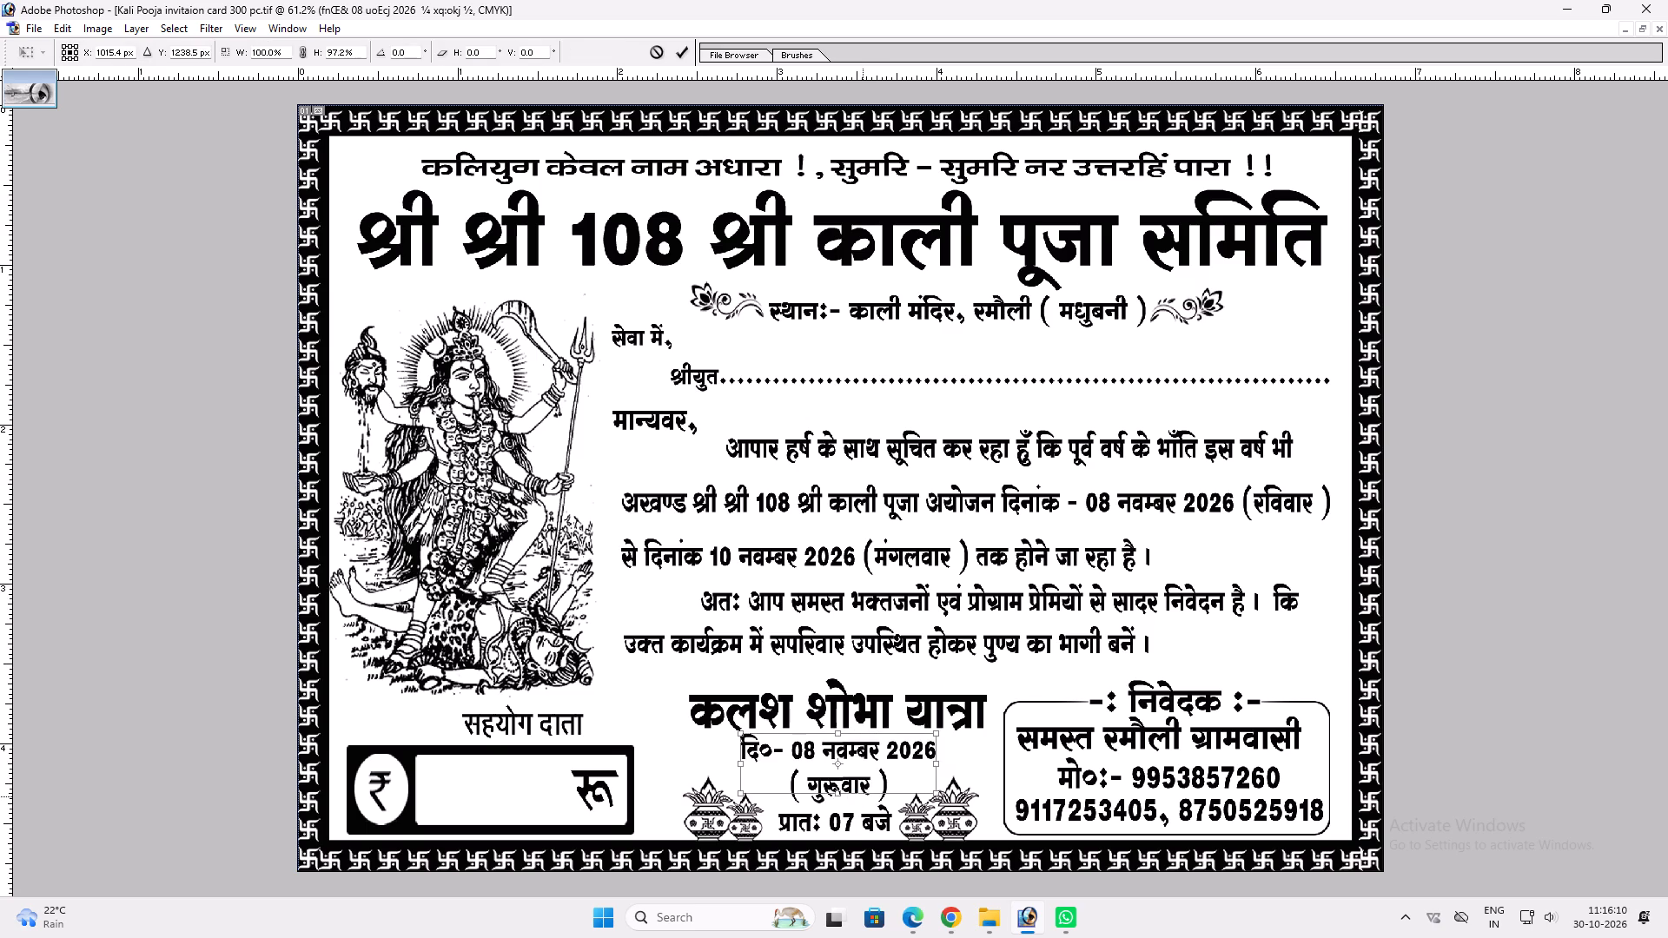
key(Return)
key(ctrl+s)
text(vvv)
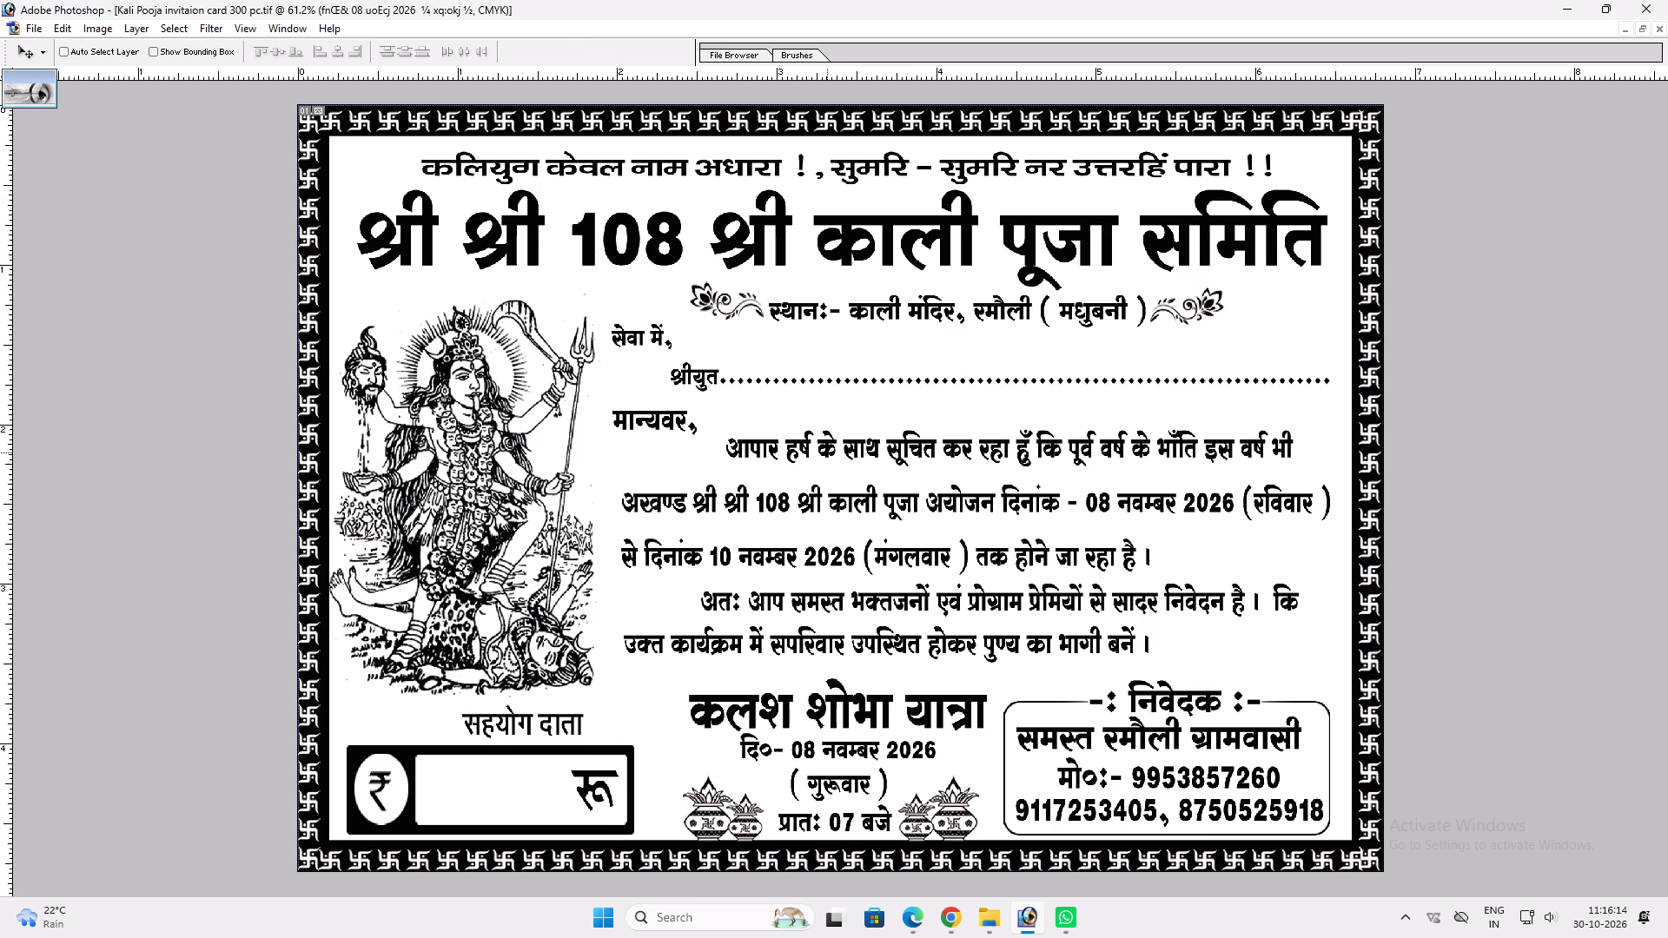
scroll(830, 458, up, 1)
key(ctrl+s)
key(ctrl+s)
key(ctrl+s)
key(ctrl+s)
key(ctrl+s)
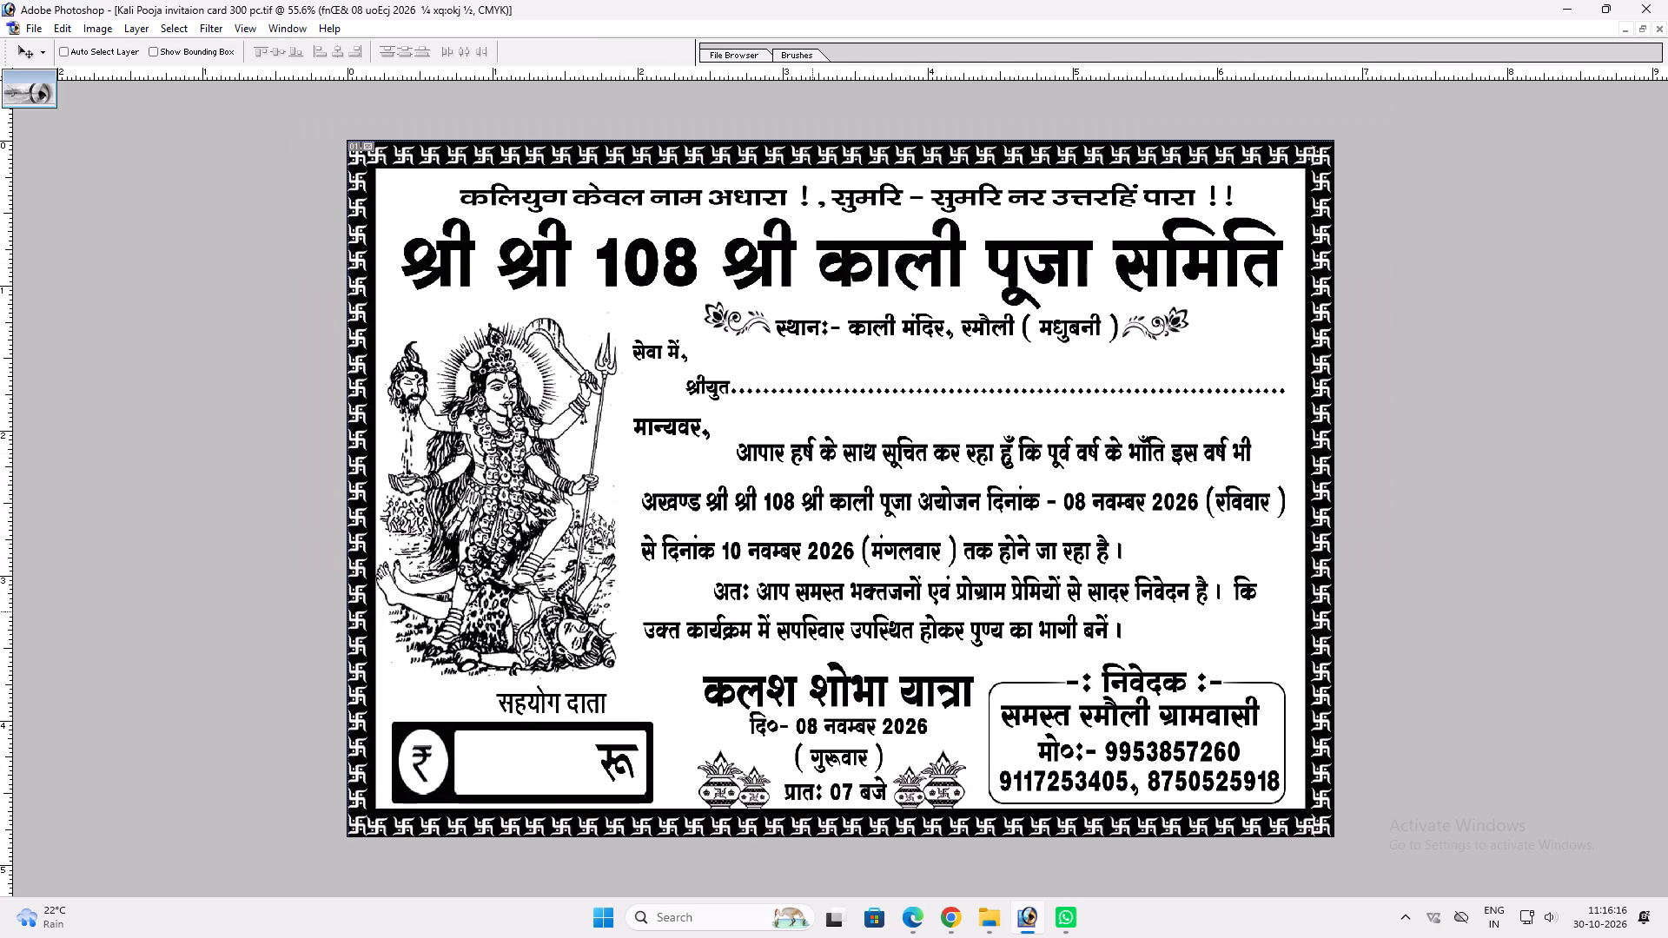
Set the invitation card's image width to 6.2 inches, keeping the height at 4.8 inches.
text(fff)
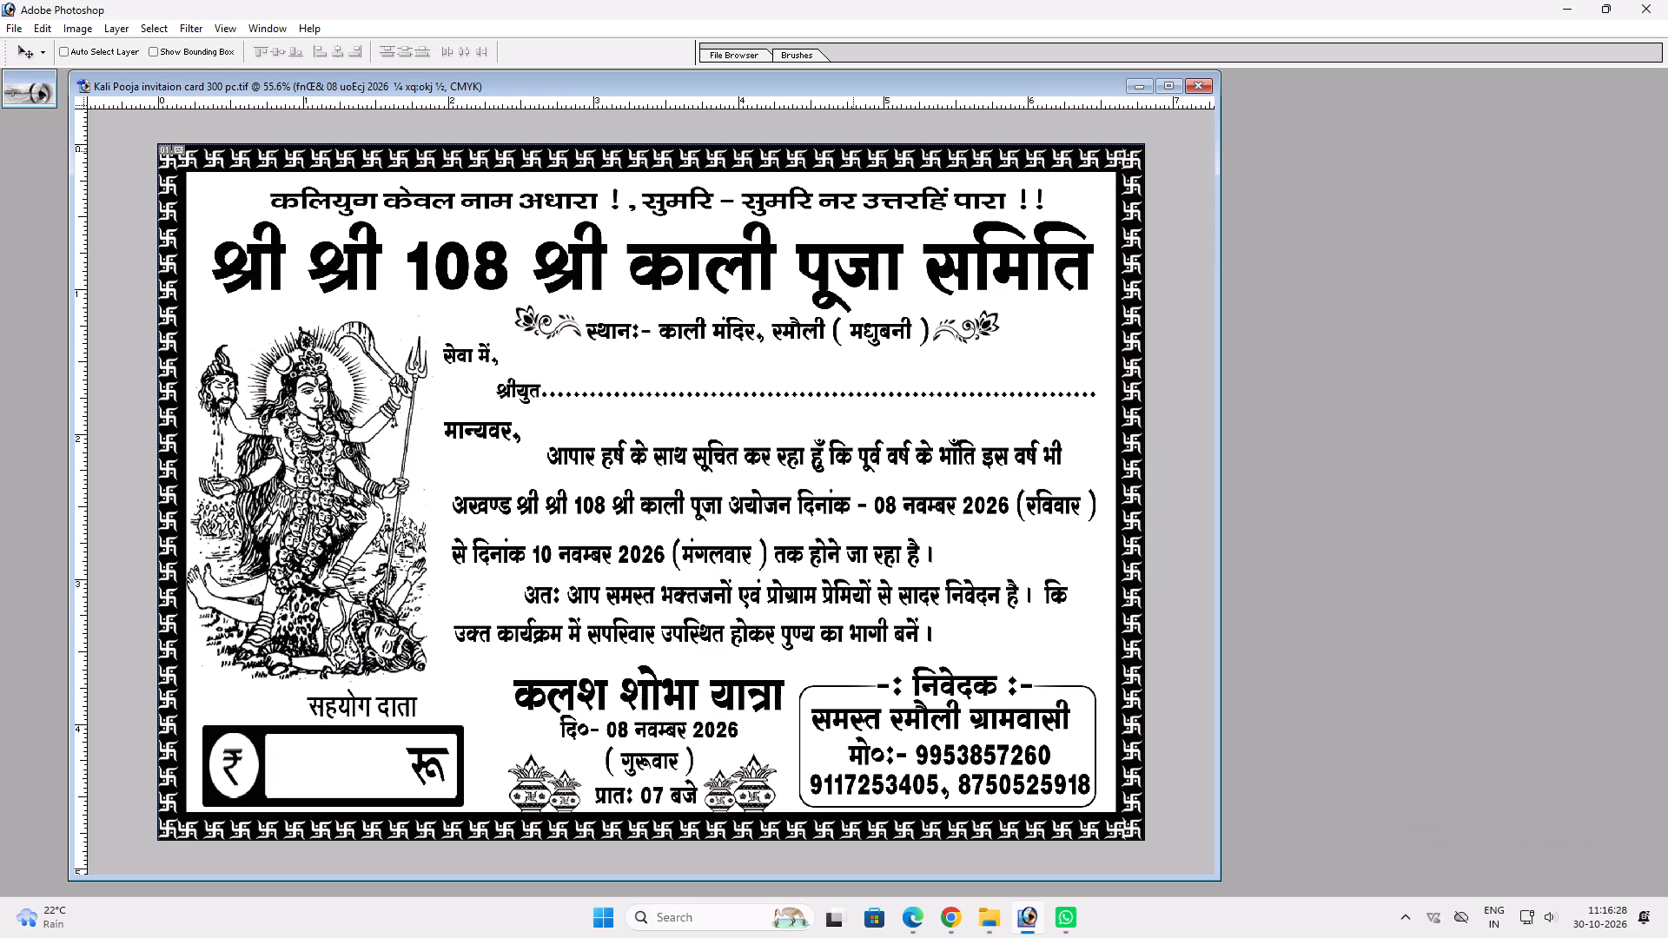
key(alt+i)
key(alt+i)
key(Tab)
key(Tab)
key(Tab)
key(Tab)
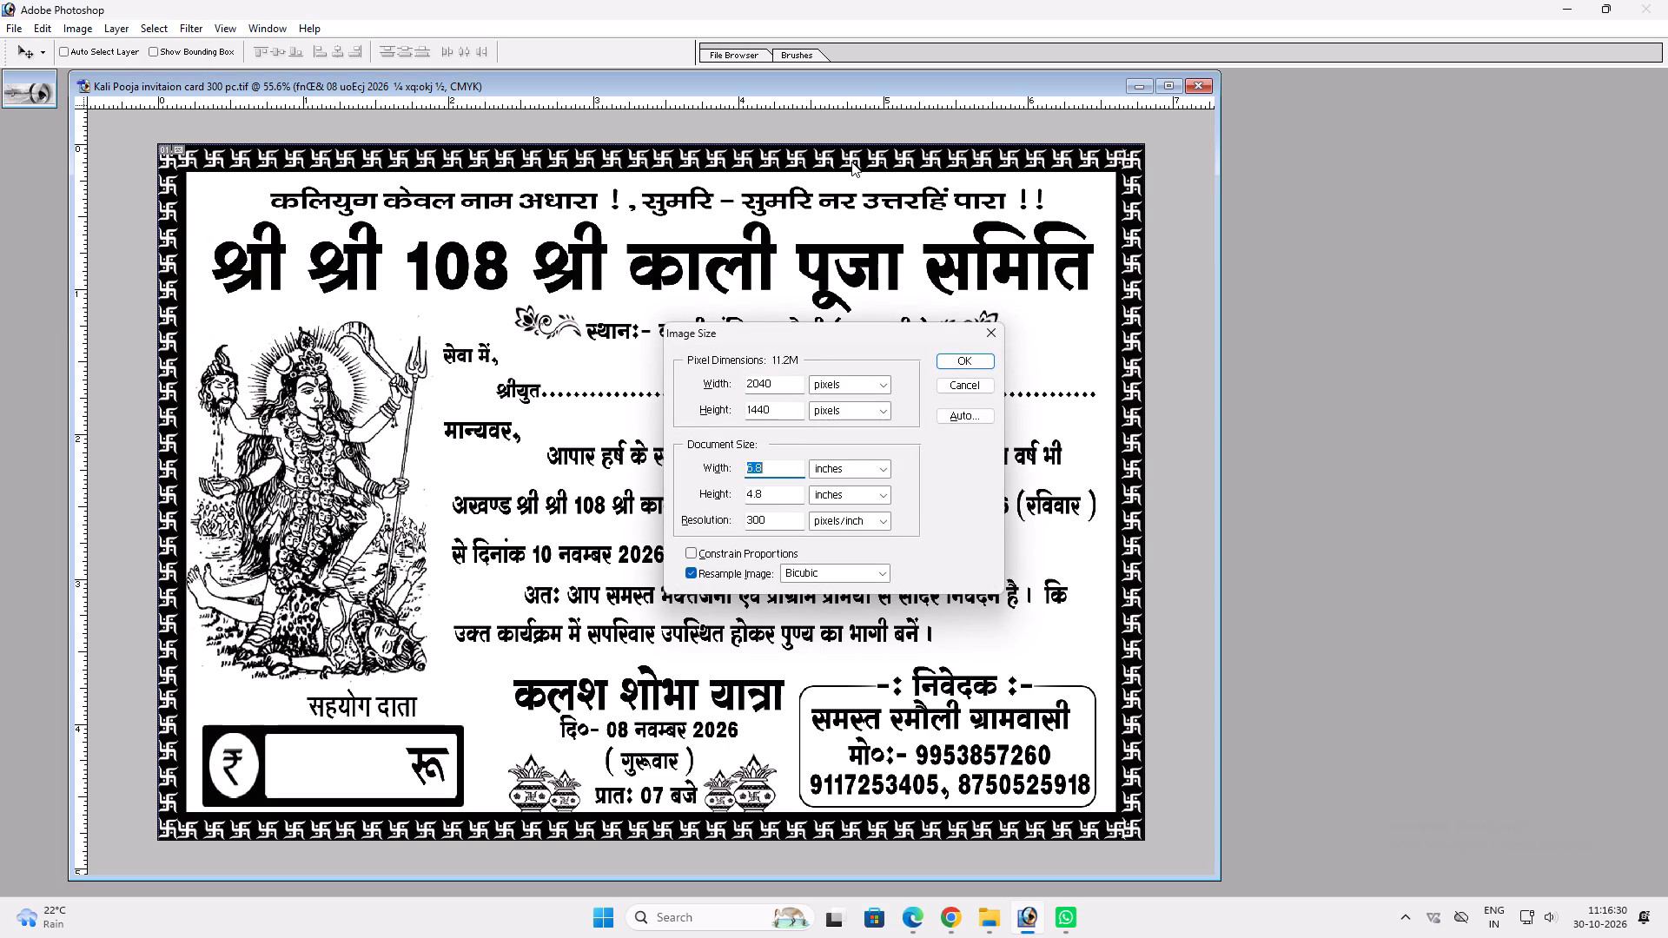
text(6.2)
key(Return)
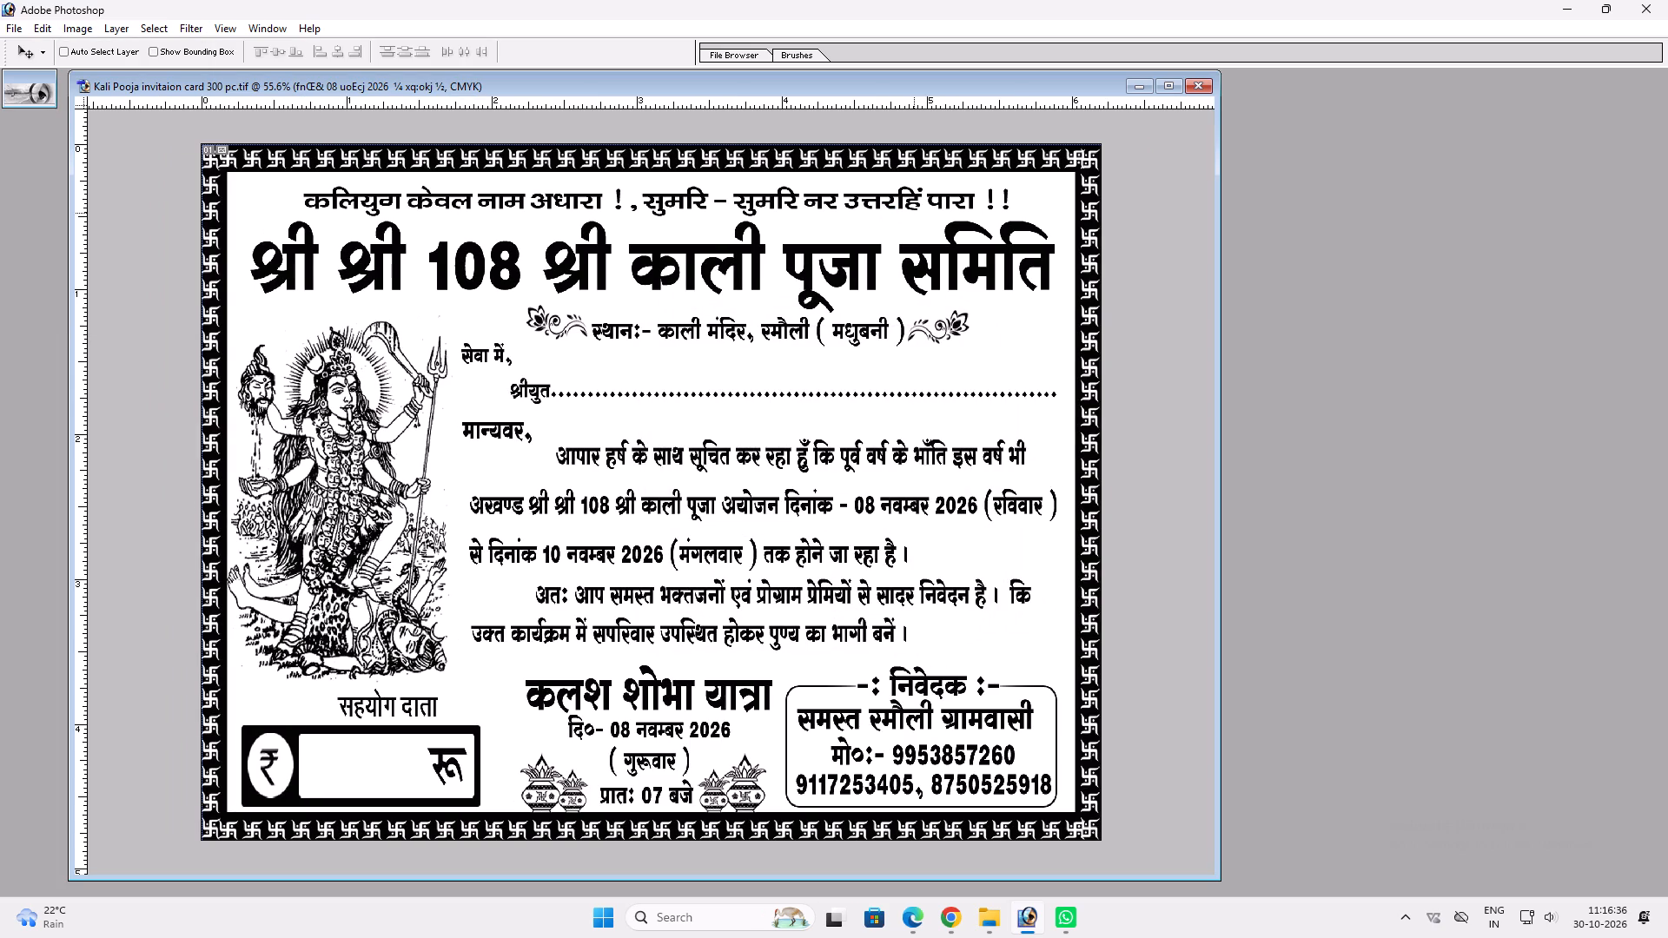
Compare the card before and after the width change by repeatedly undoing and redoing it.
key(ctrl+z)
key(ctrl+z)
key(ctrl+z)
key(ctrl+z)
key(ctrl+z)
key(ctrl+z)
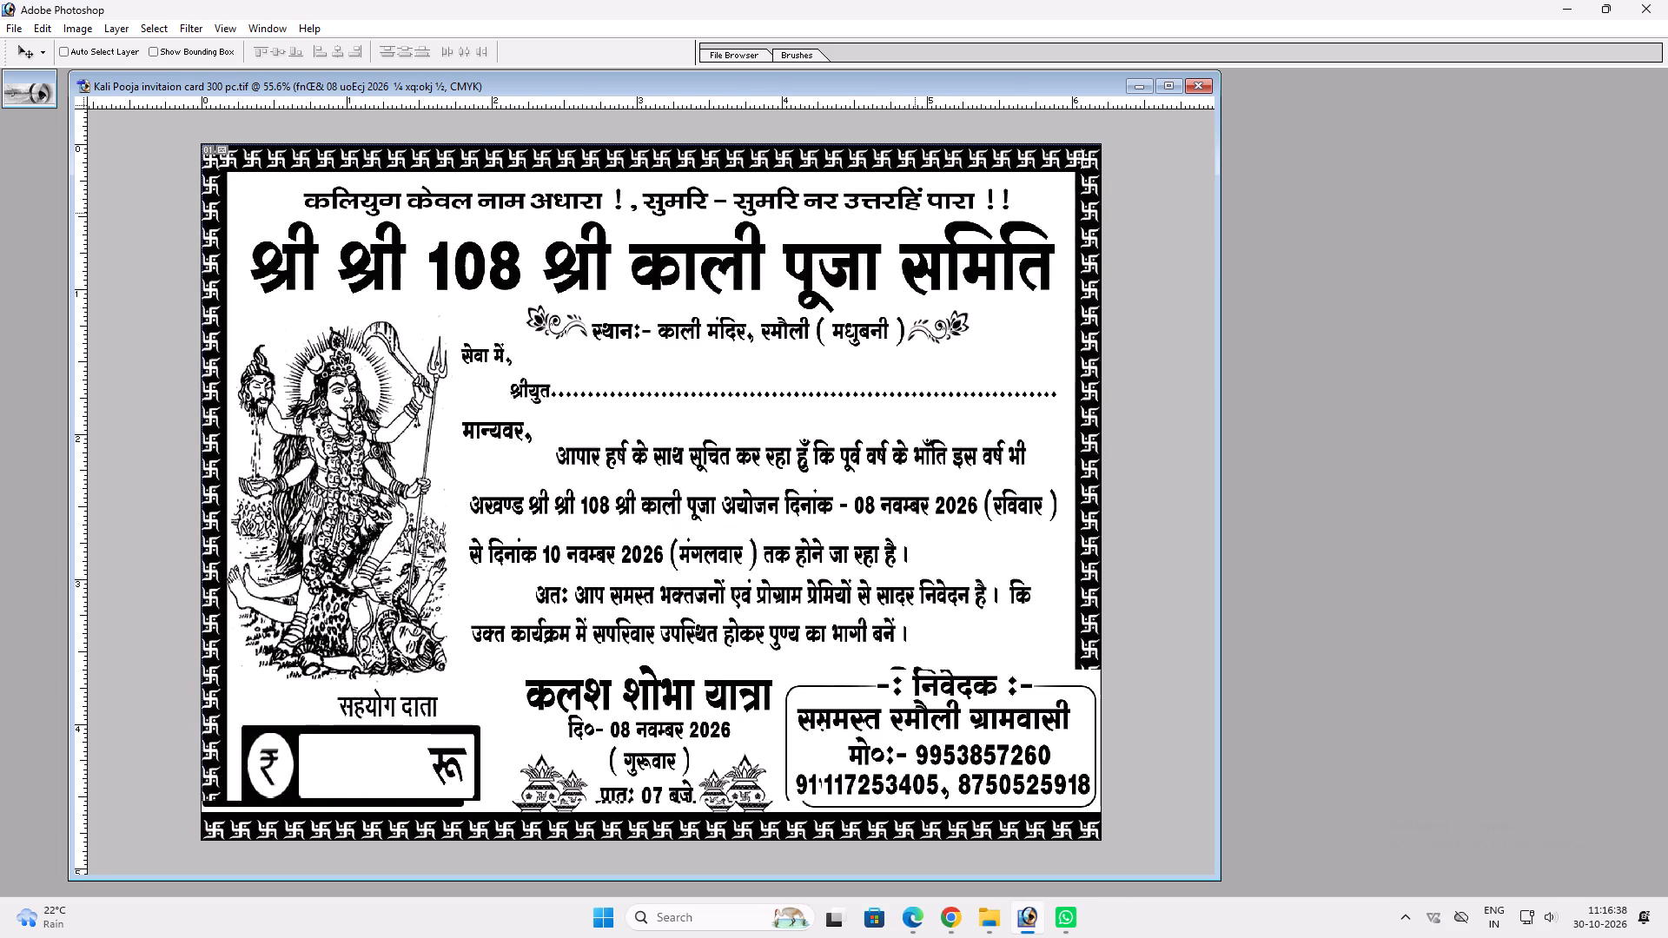
key(ctrl+z)
key(ctrl+z)
key(ctrl+z)
key(ctrl+z)
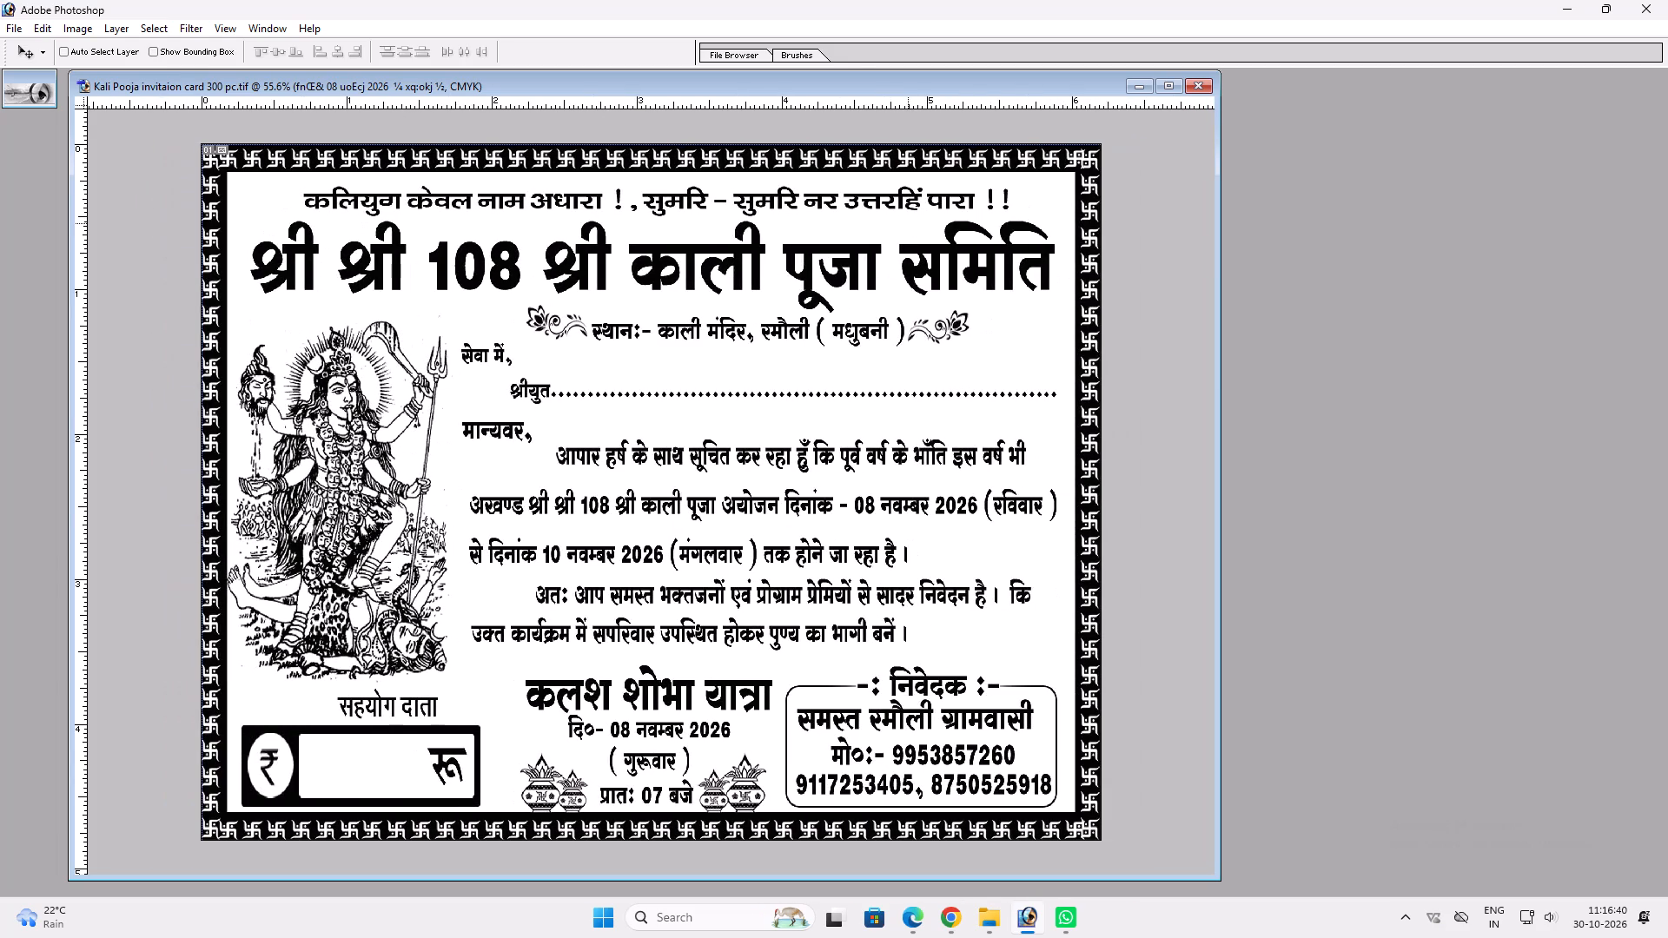
Save the resized invitation card, undoing a slight trial shift of the श्री श्री 108 headline.
key(ctrl+s)
right_click(869, 248)
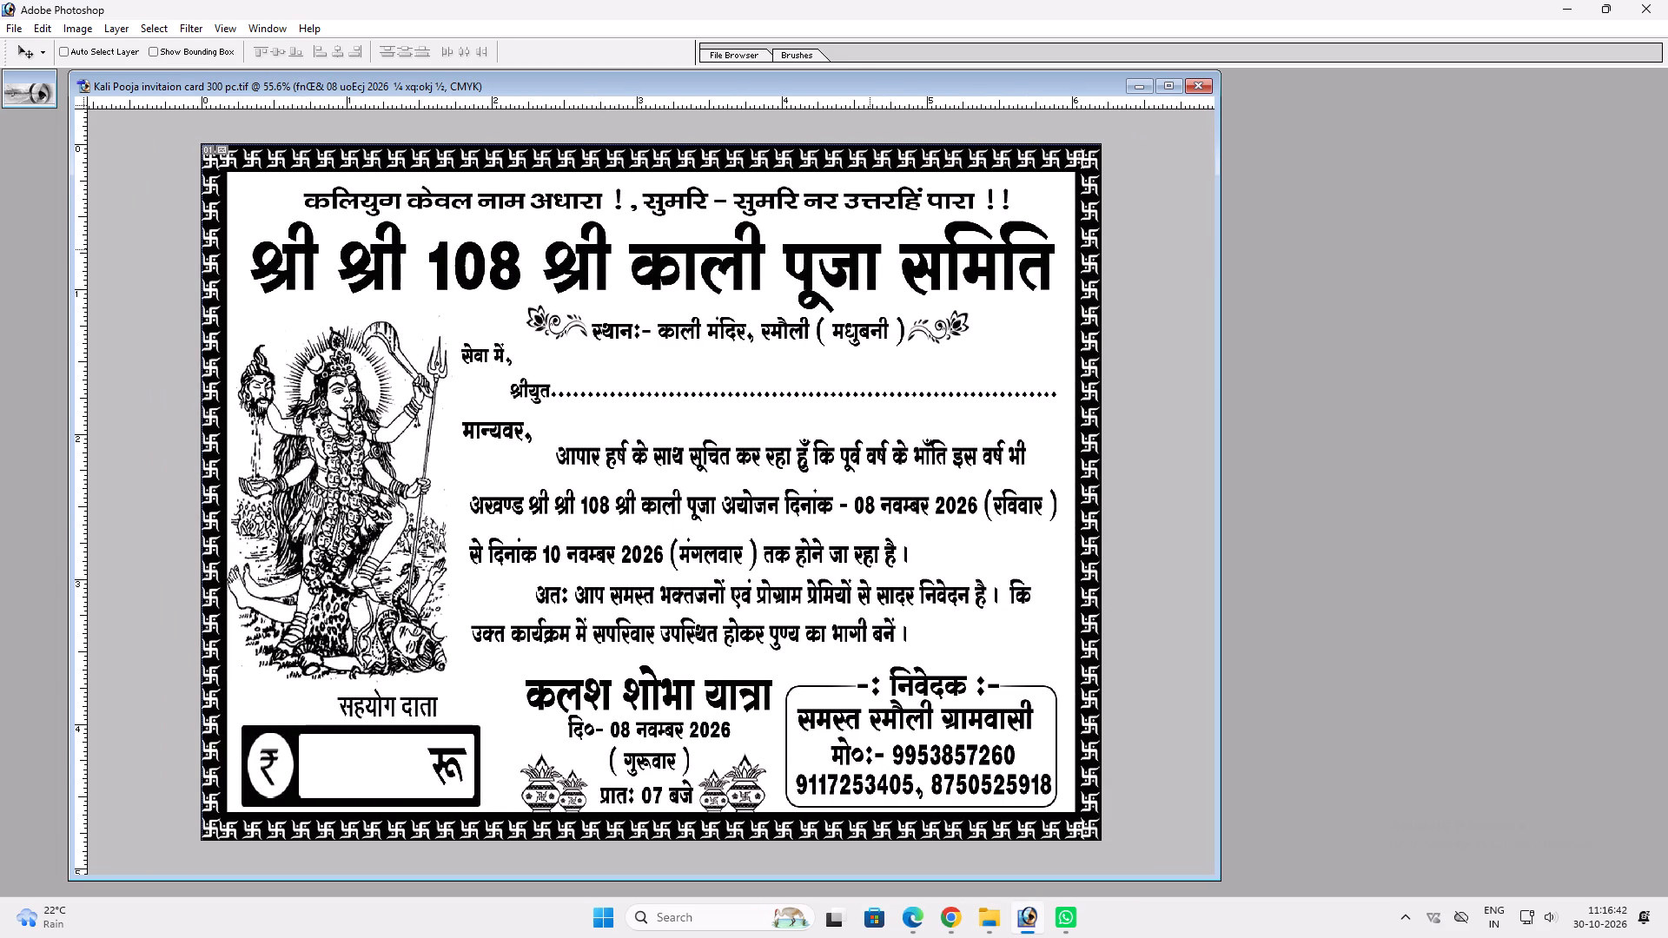
click(887, 258)
drag(881, 257, 890, 258)
key(ctrl+z)
key(ctrl+s)
key(ctrl+s)
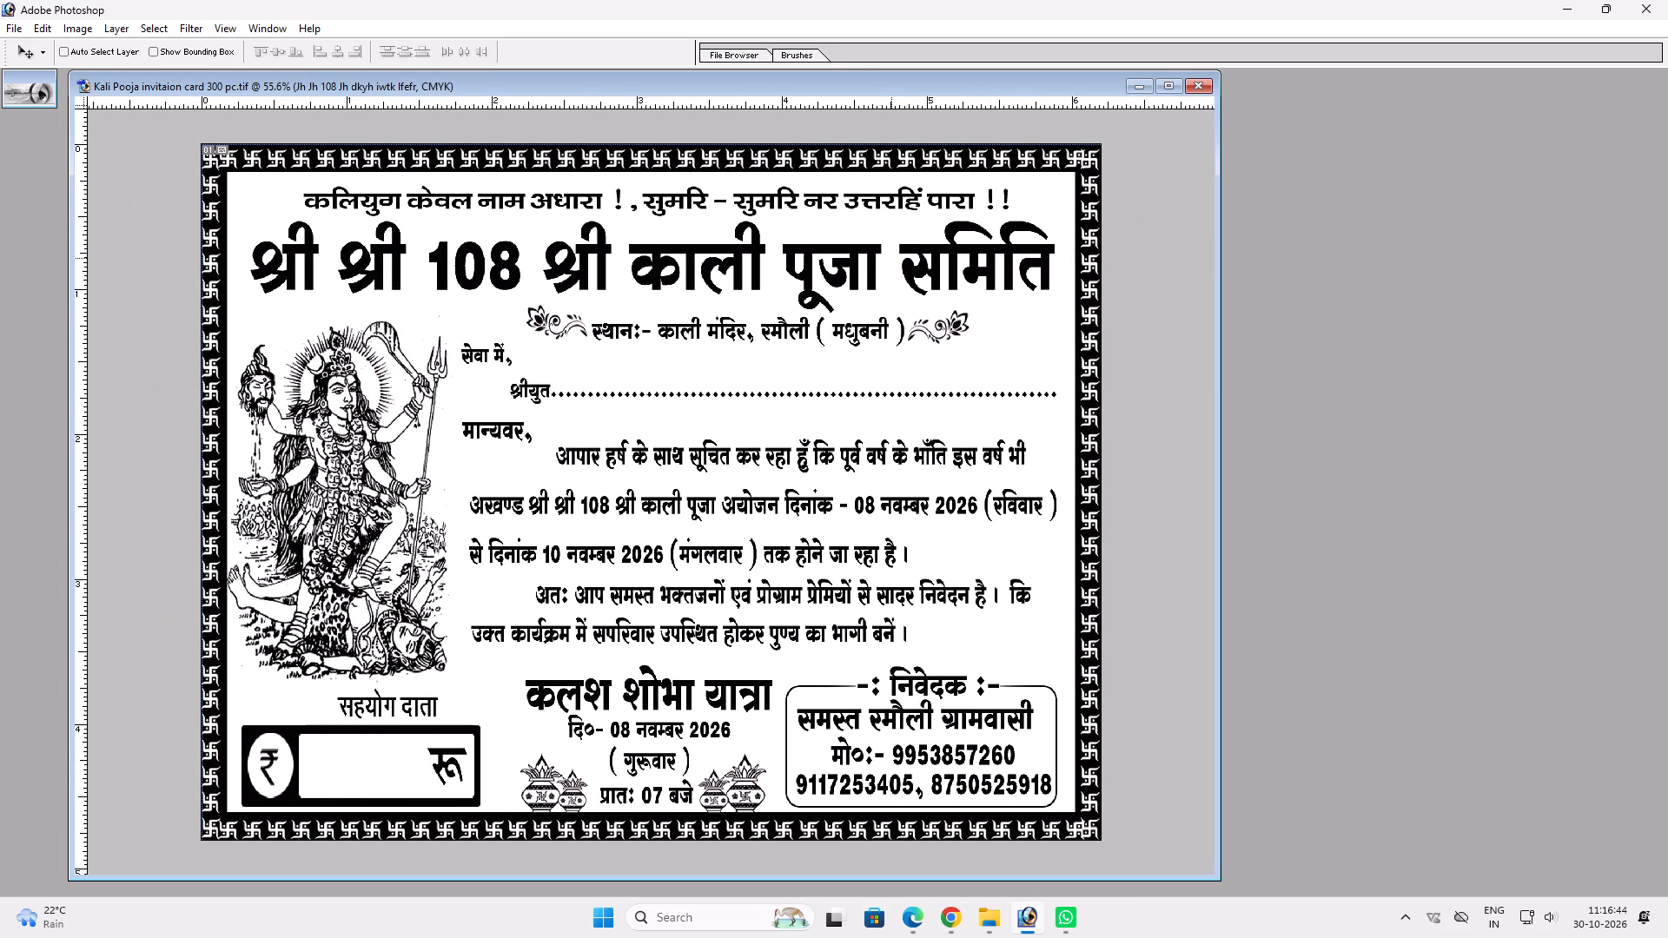
Create a new blank white 11 x 14 inch document from the Legal preset.
click(1157, 87)
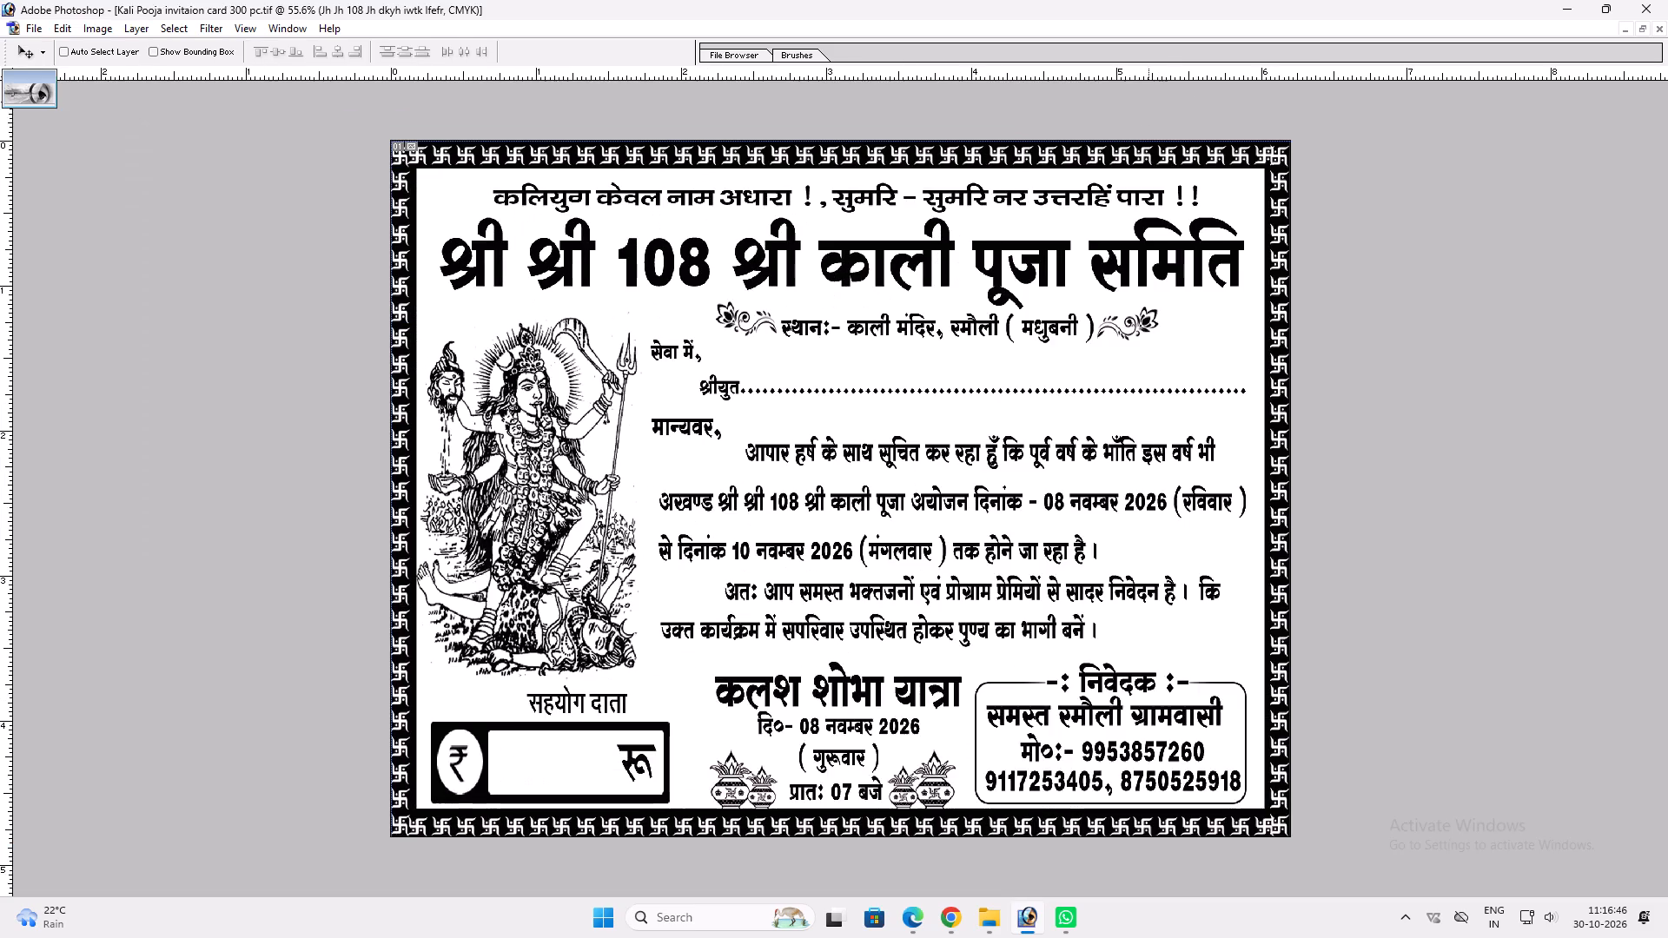
key(f)
key(f)
key(f)
key(ctrl+n)
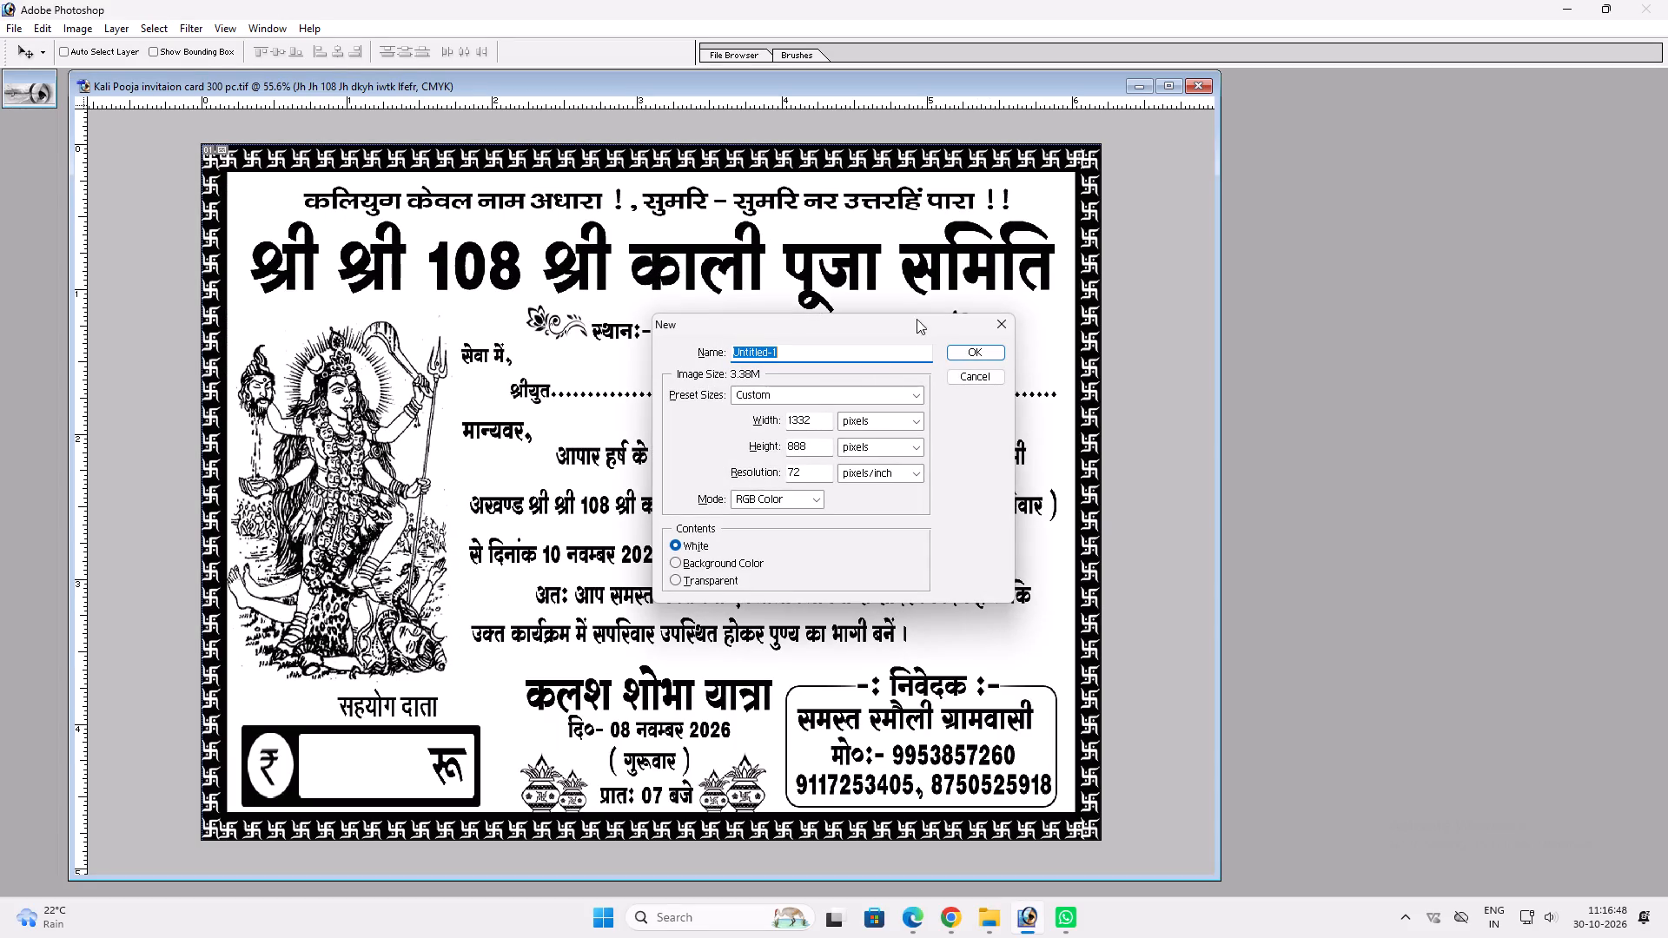
click(809, 396)
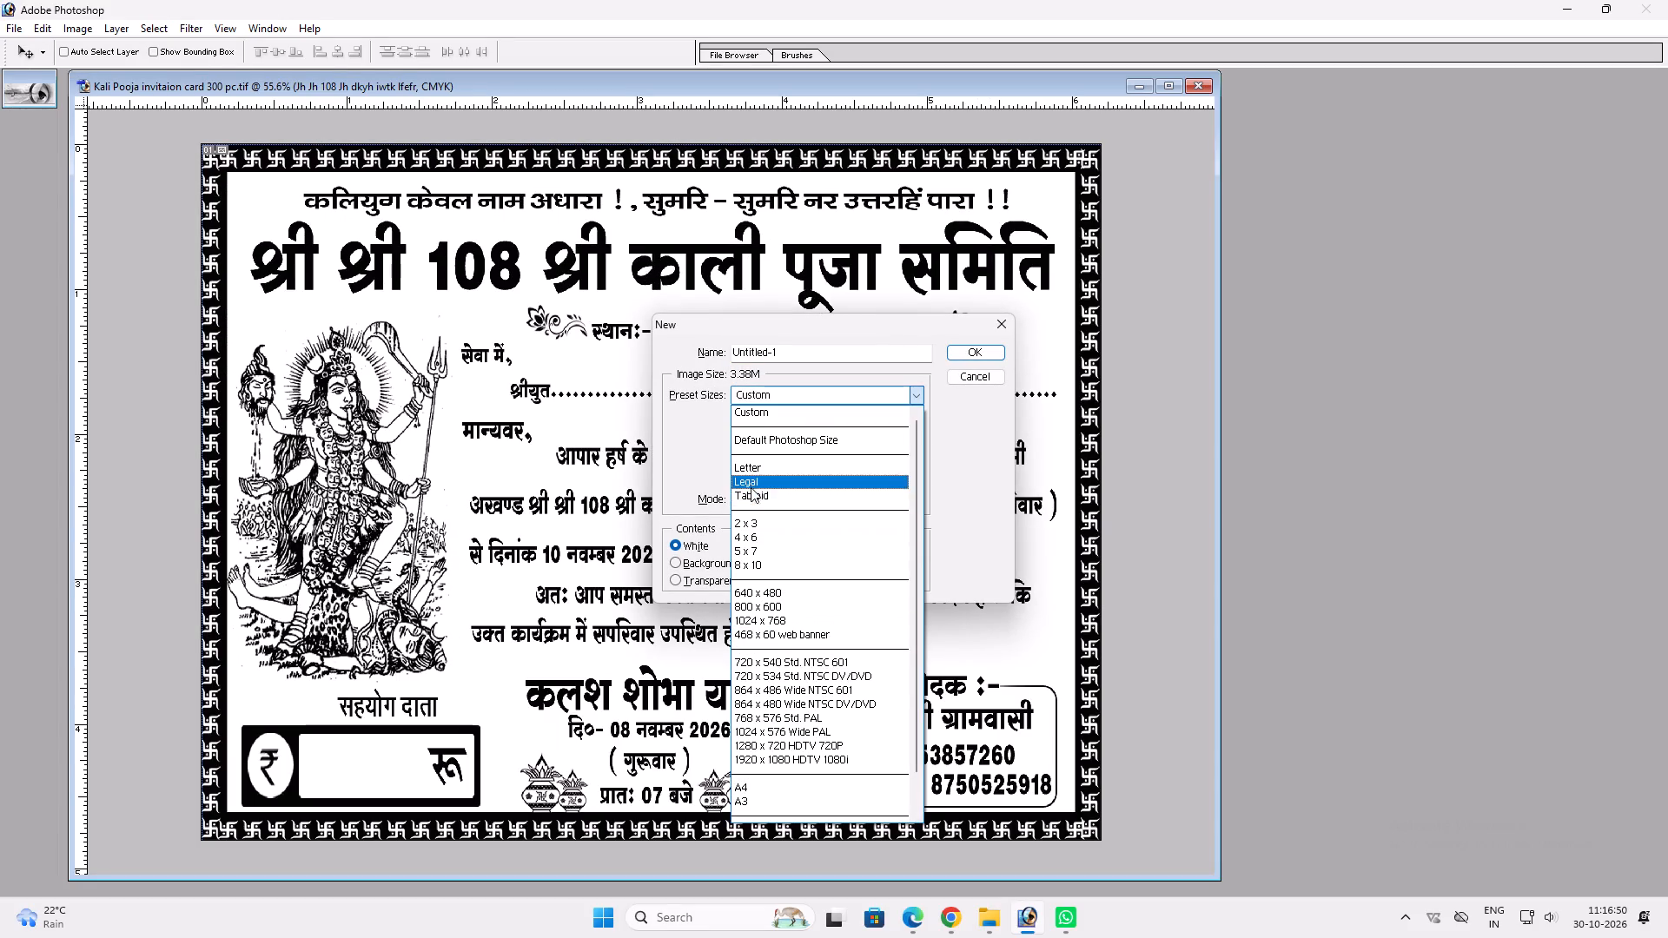
click(750, 485)
key(Return)
Merge the card's visible layers and copy the merged card onto the new blank page.
key(v)
click(707, 406)
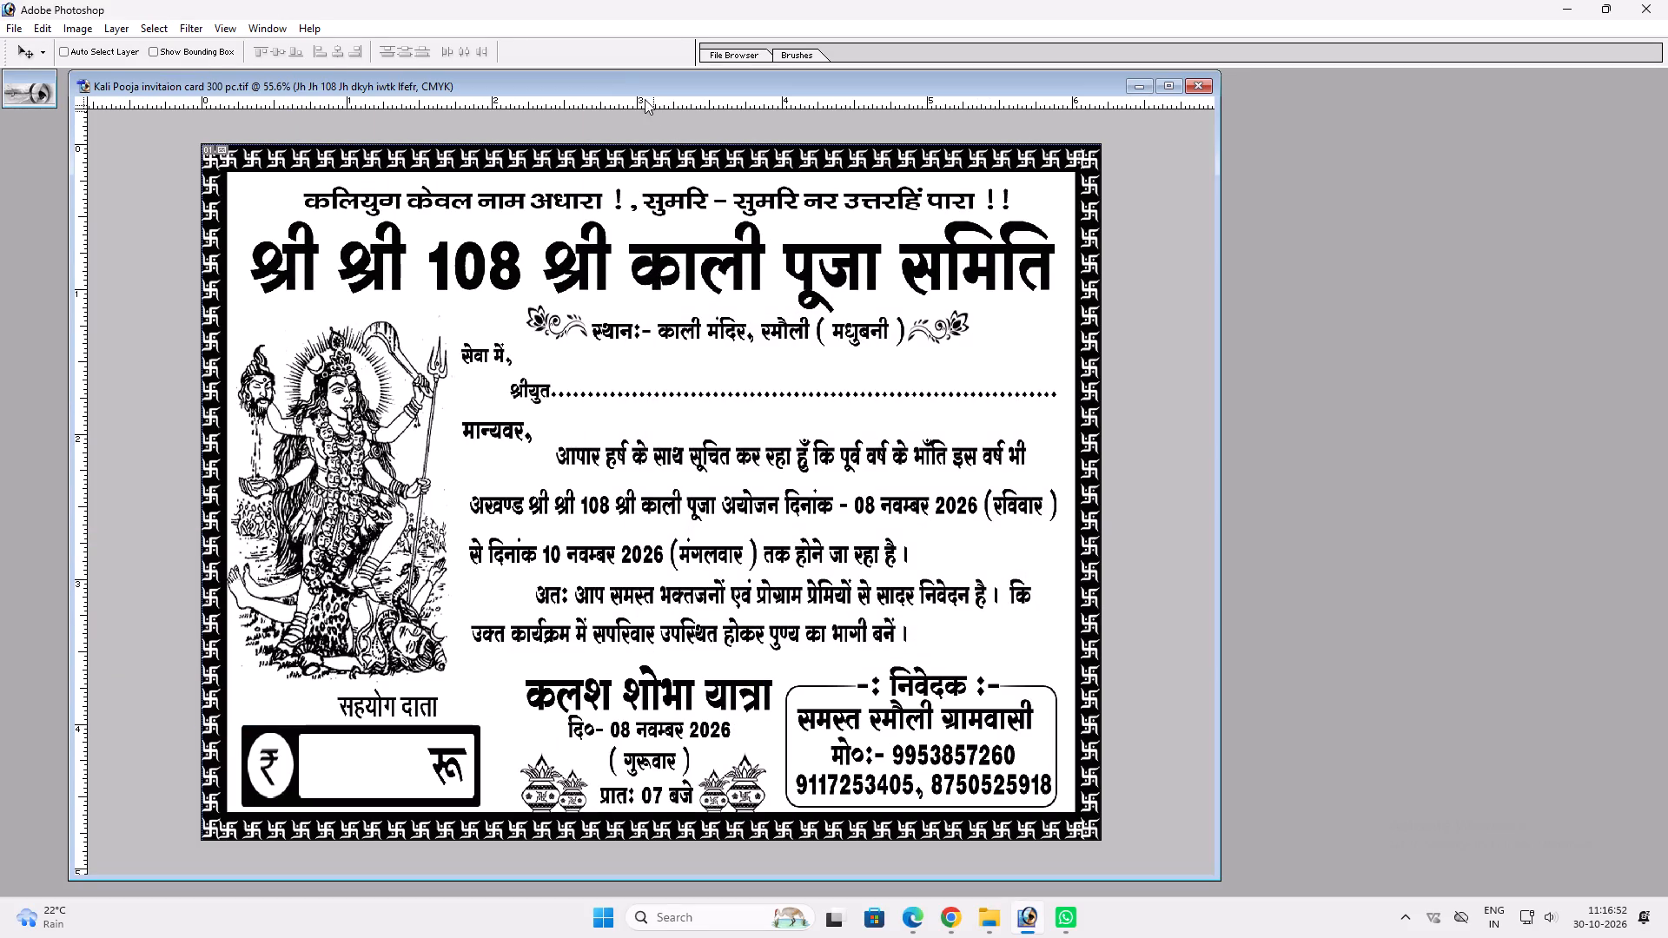
drag(624, 79, 935, 93)
key(ctrl+shift+e)
drag(929, 447, 297, 332)
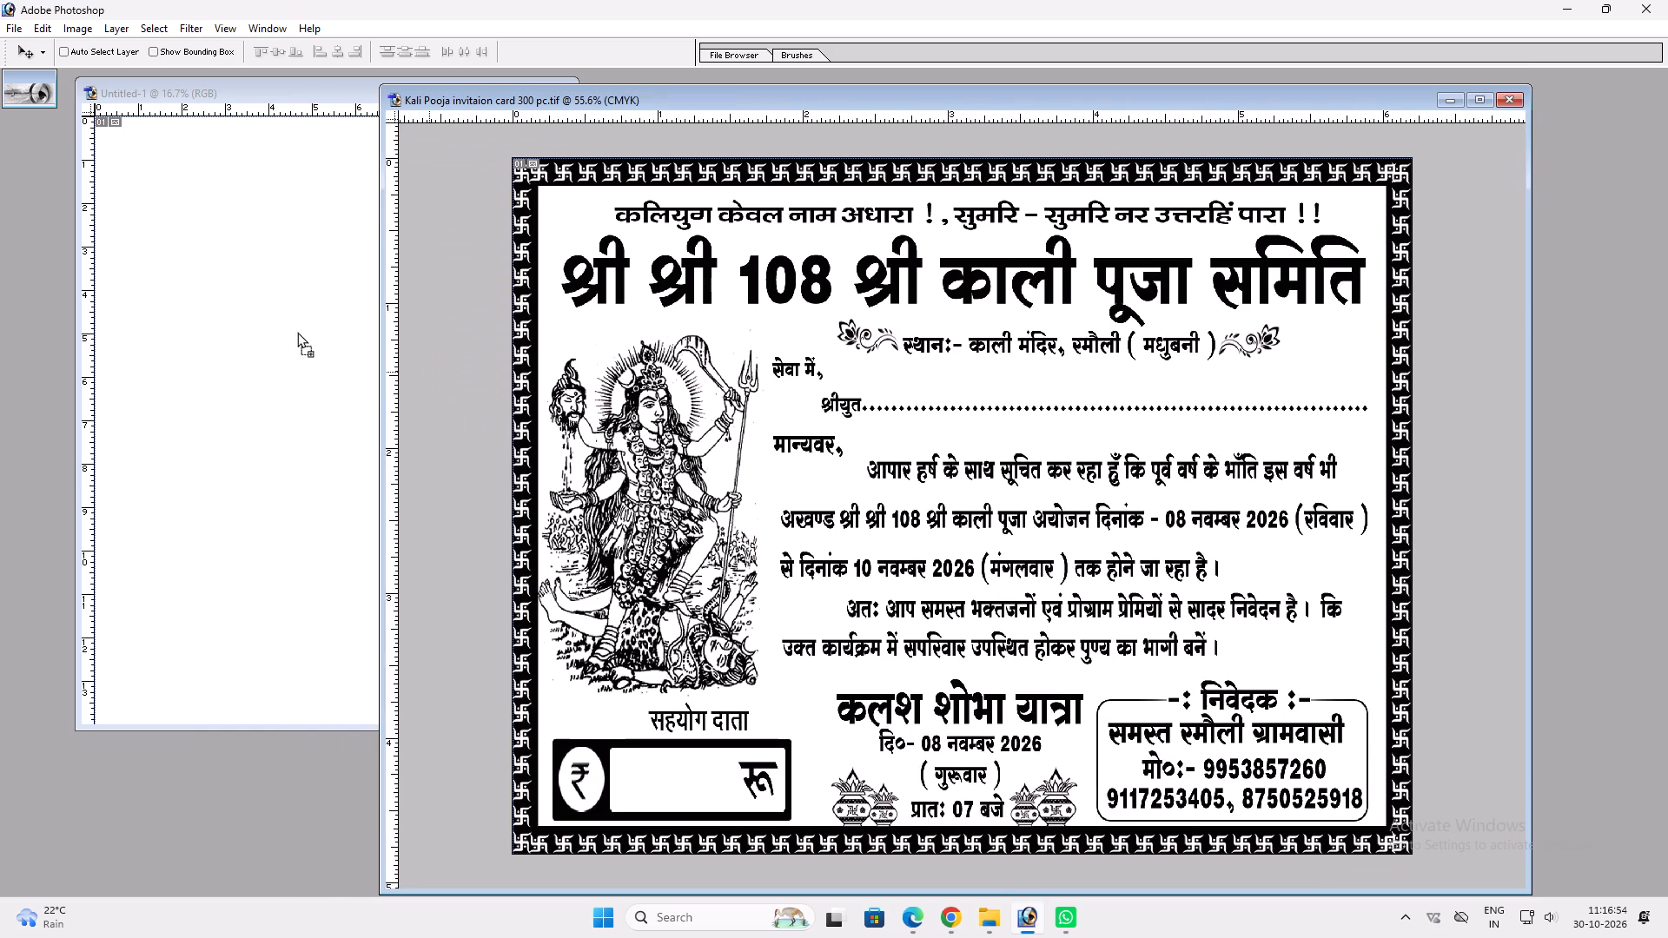
drag(297, 332, 222, 300)
Maximise the new page and place the card in its upper part, about 2.6 inches from the left edge and 1.8 inches from the top.
key(v)
click(524, 96)
key(v)
key(v)
drag(644, 318, 755, 295)
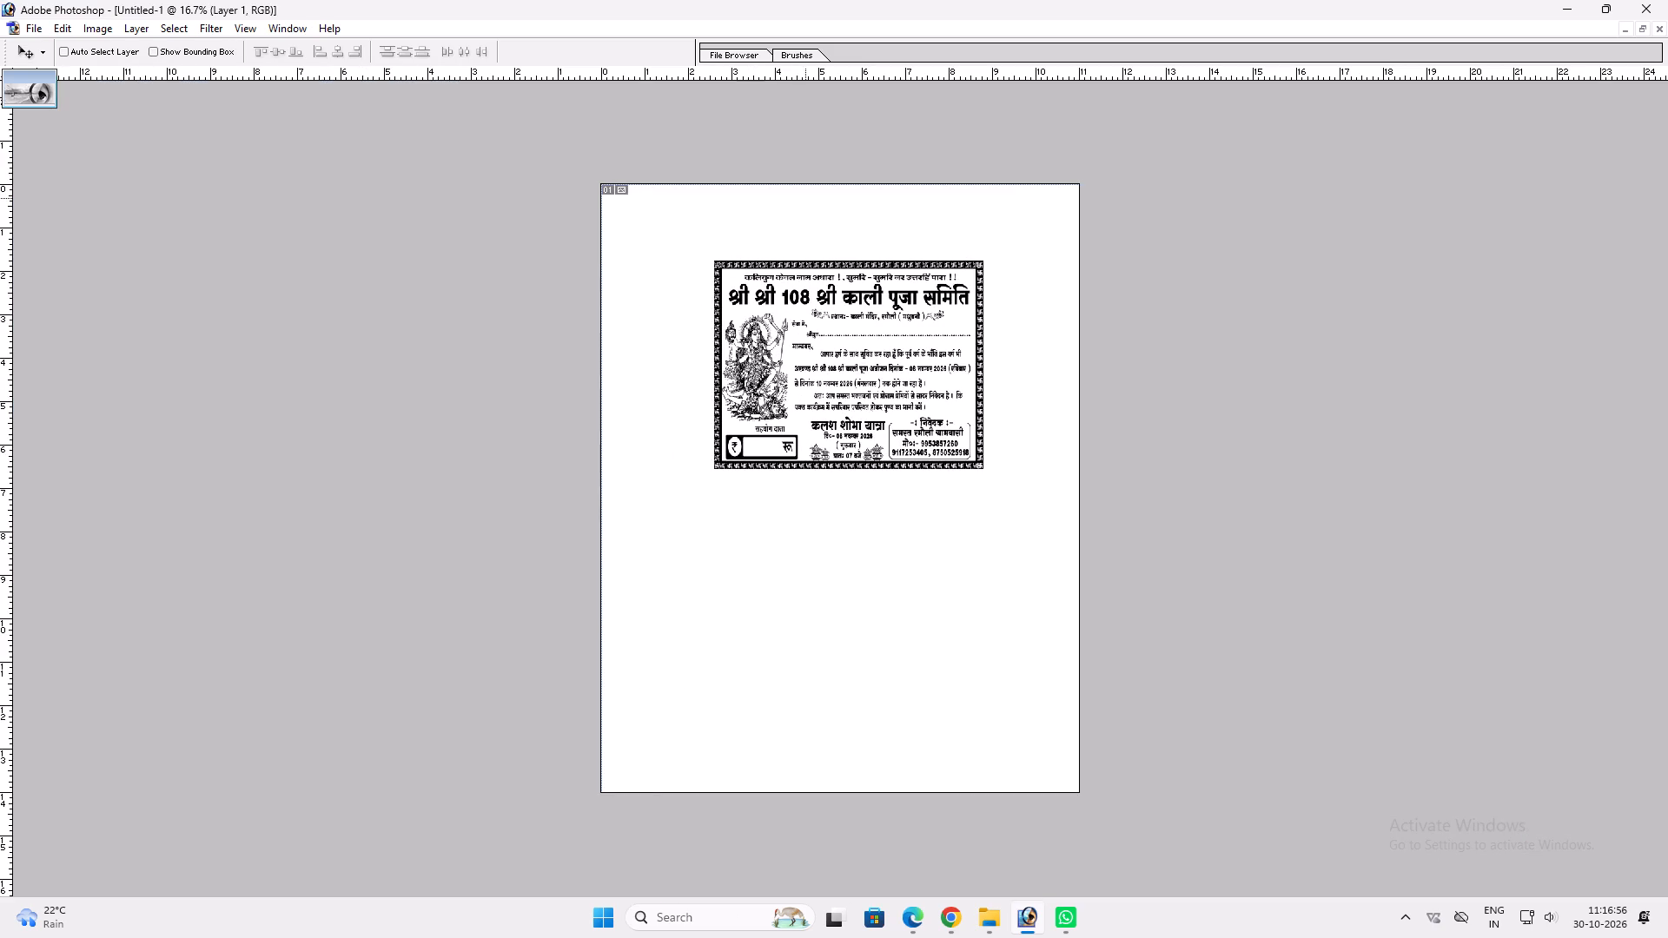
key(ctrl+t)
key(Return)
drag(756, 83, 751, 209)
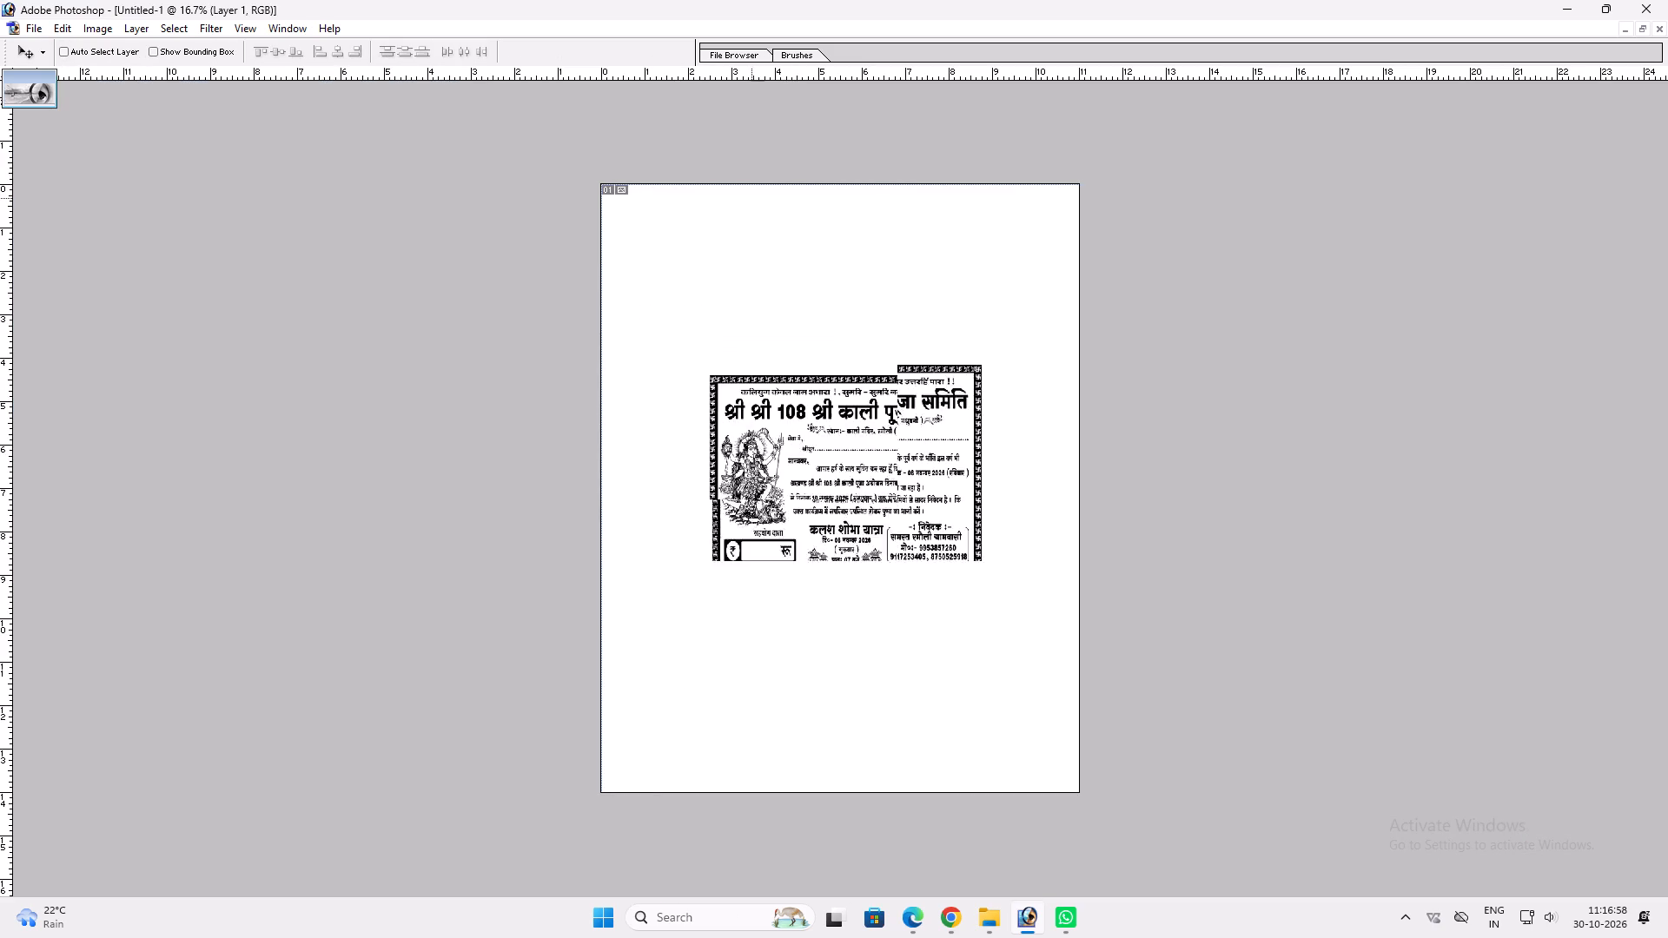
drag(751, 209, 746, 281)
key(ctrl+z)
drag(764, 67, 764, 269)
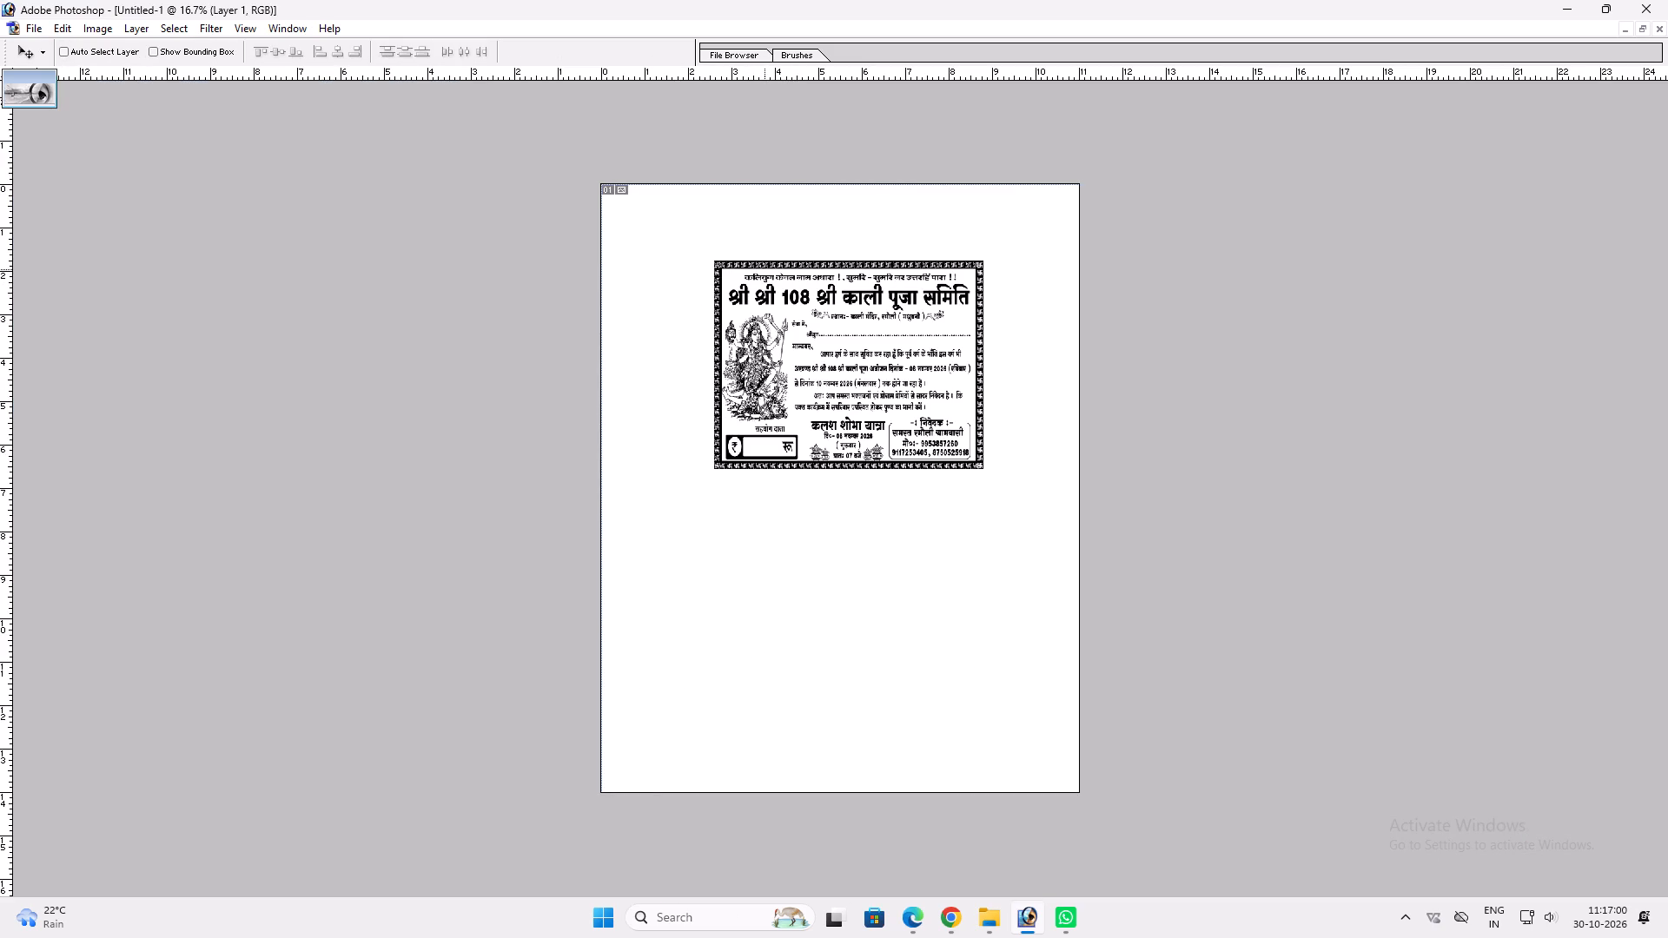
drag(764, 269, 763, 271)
Place a horizontal guide at 2 inches and move the card down so its top edge sits on it.
drag(803, 73, 813, 287)
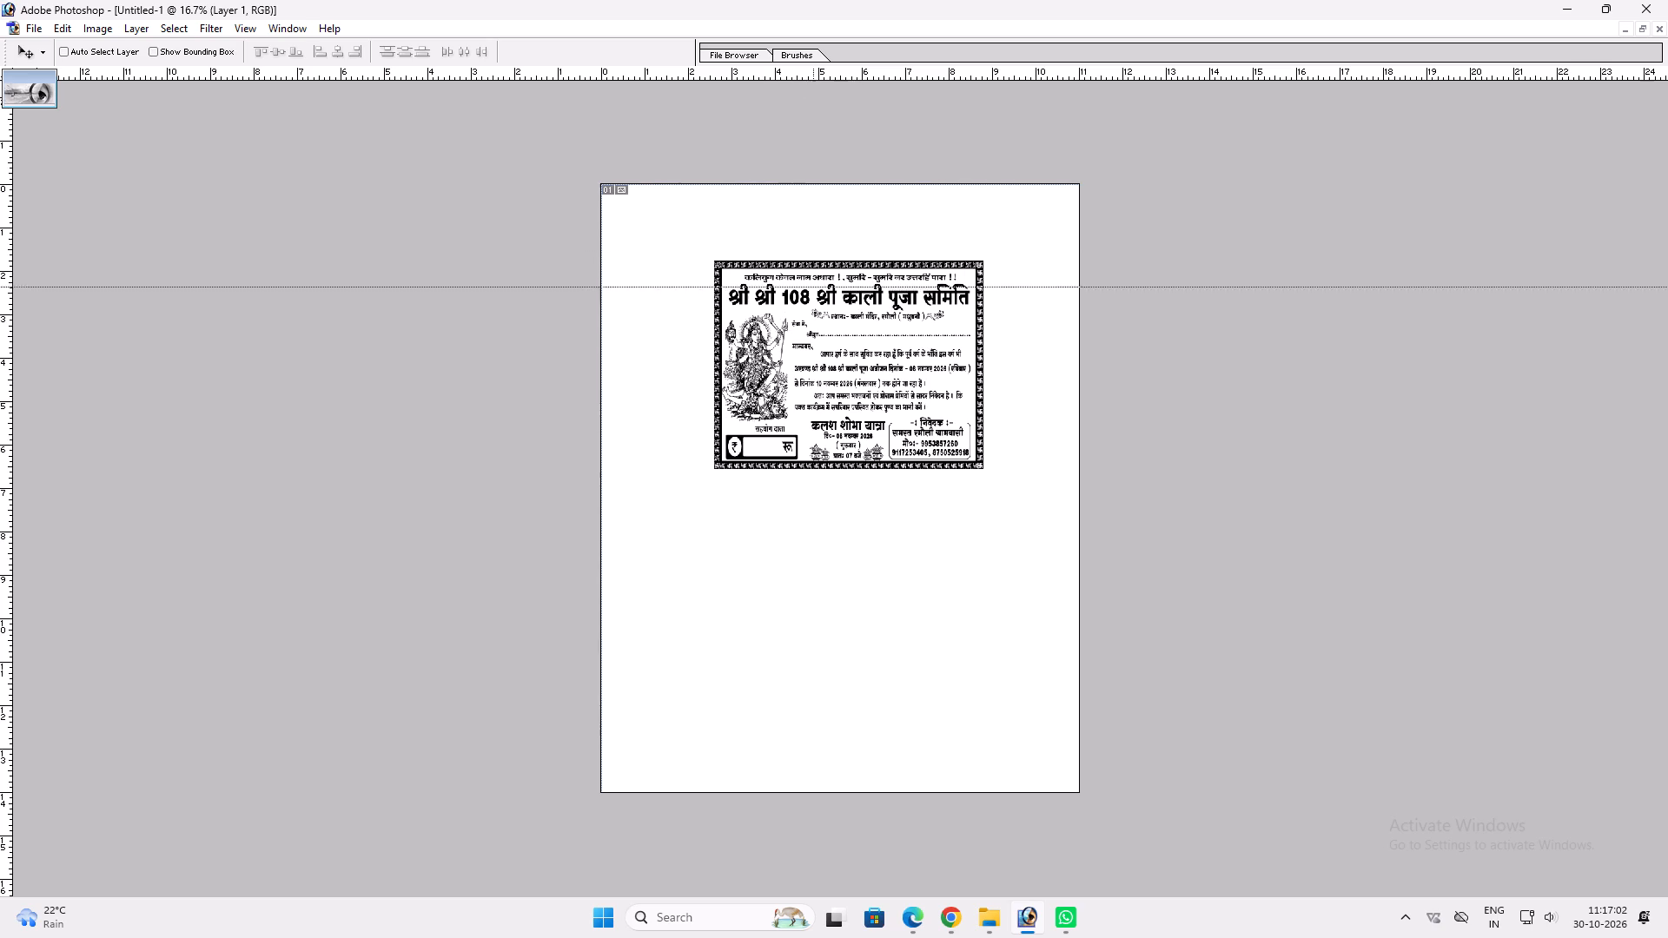
drag(813, 287, 819, 271)
ctrl+click(846, 345)
shift+drag(843, 345, 842, 359)
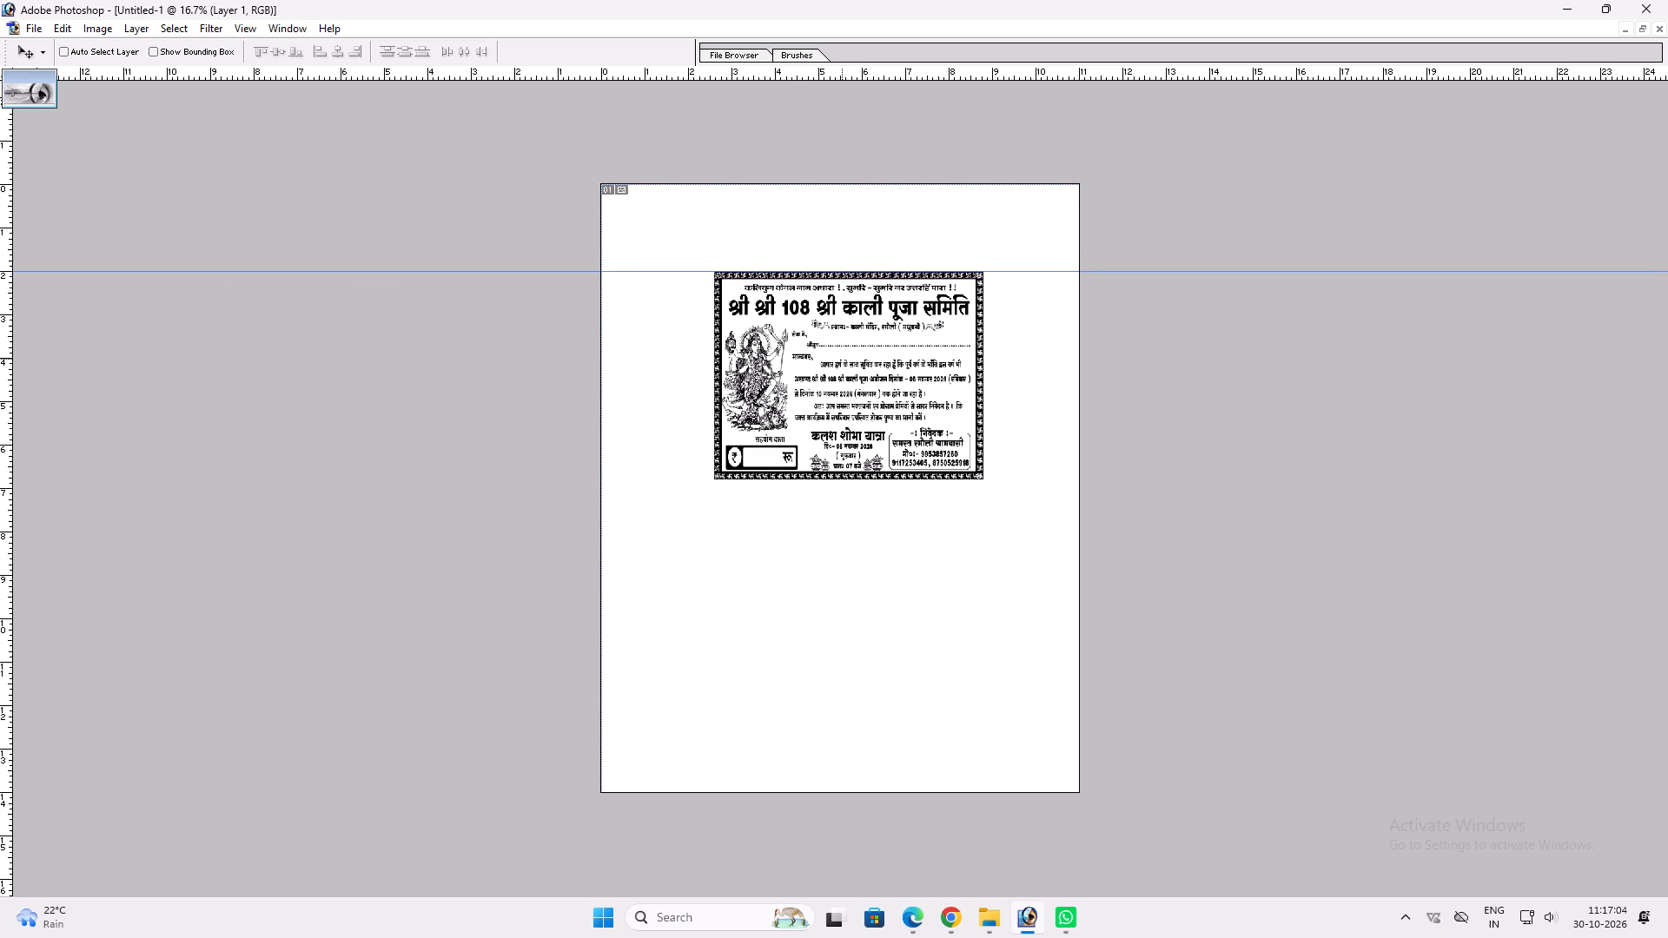
shift+drag(842, 359, 842, 360)
Place a horizontal guide at 12 inches and duplicate the card directly below the first, its top edge about 7.5 inches down the page.
drag(791, 78, 775, 713)
drag(775, 713, 776, 705)
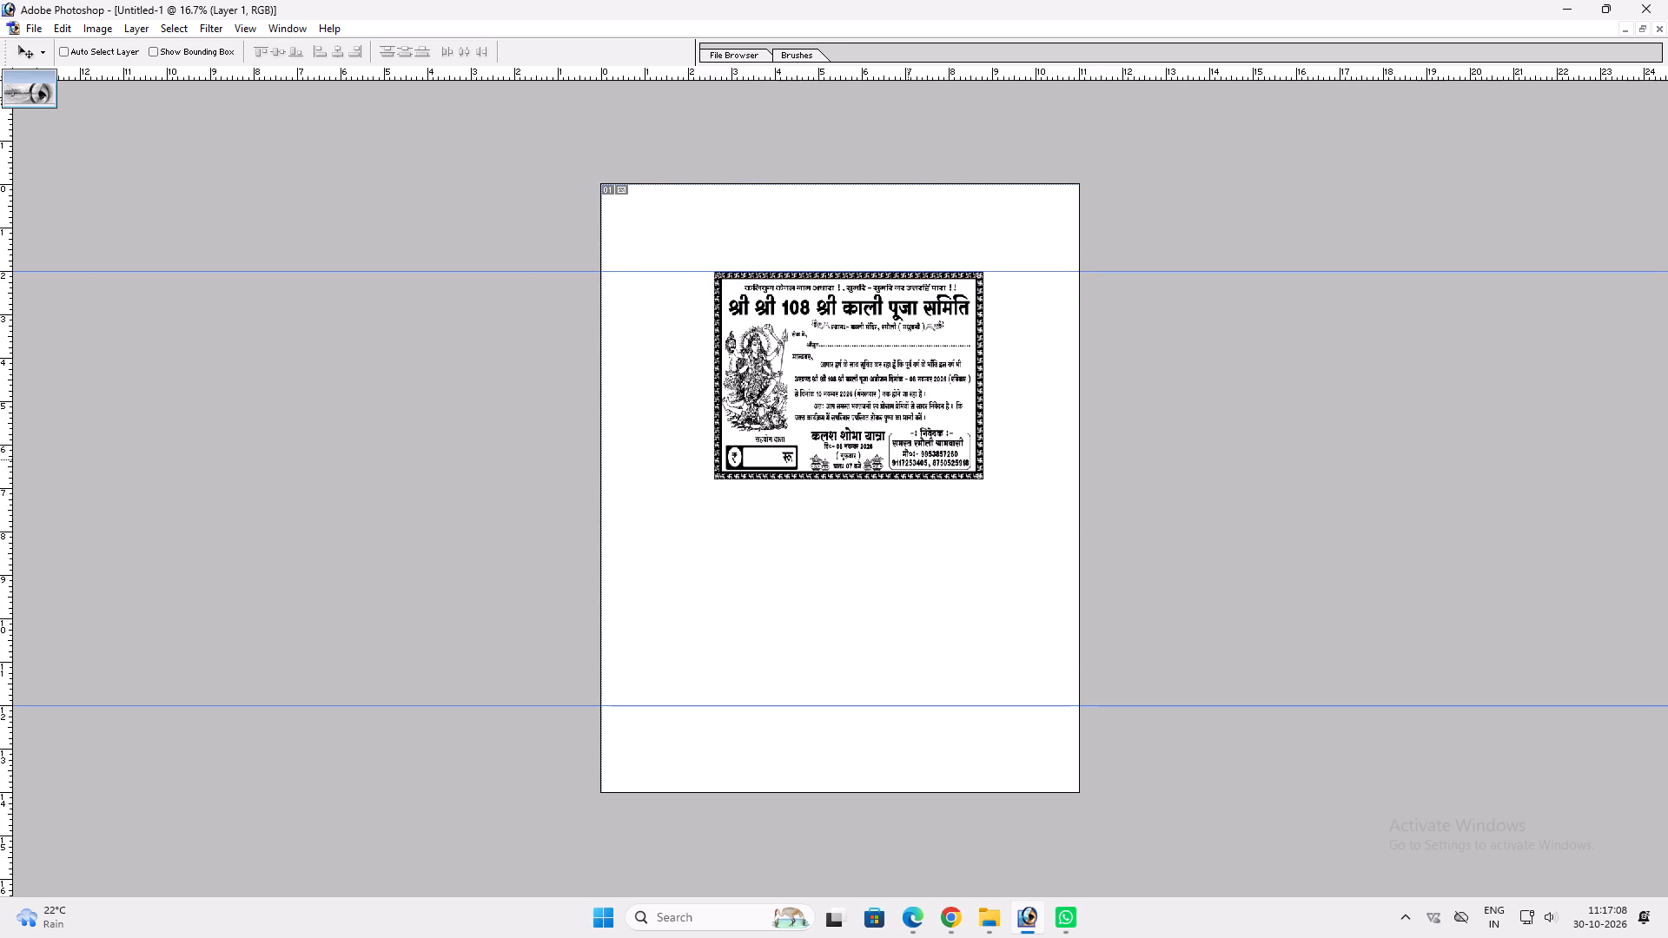
ctrl+click(905, 452)
alt+drag(905, 452, 889, 664)
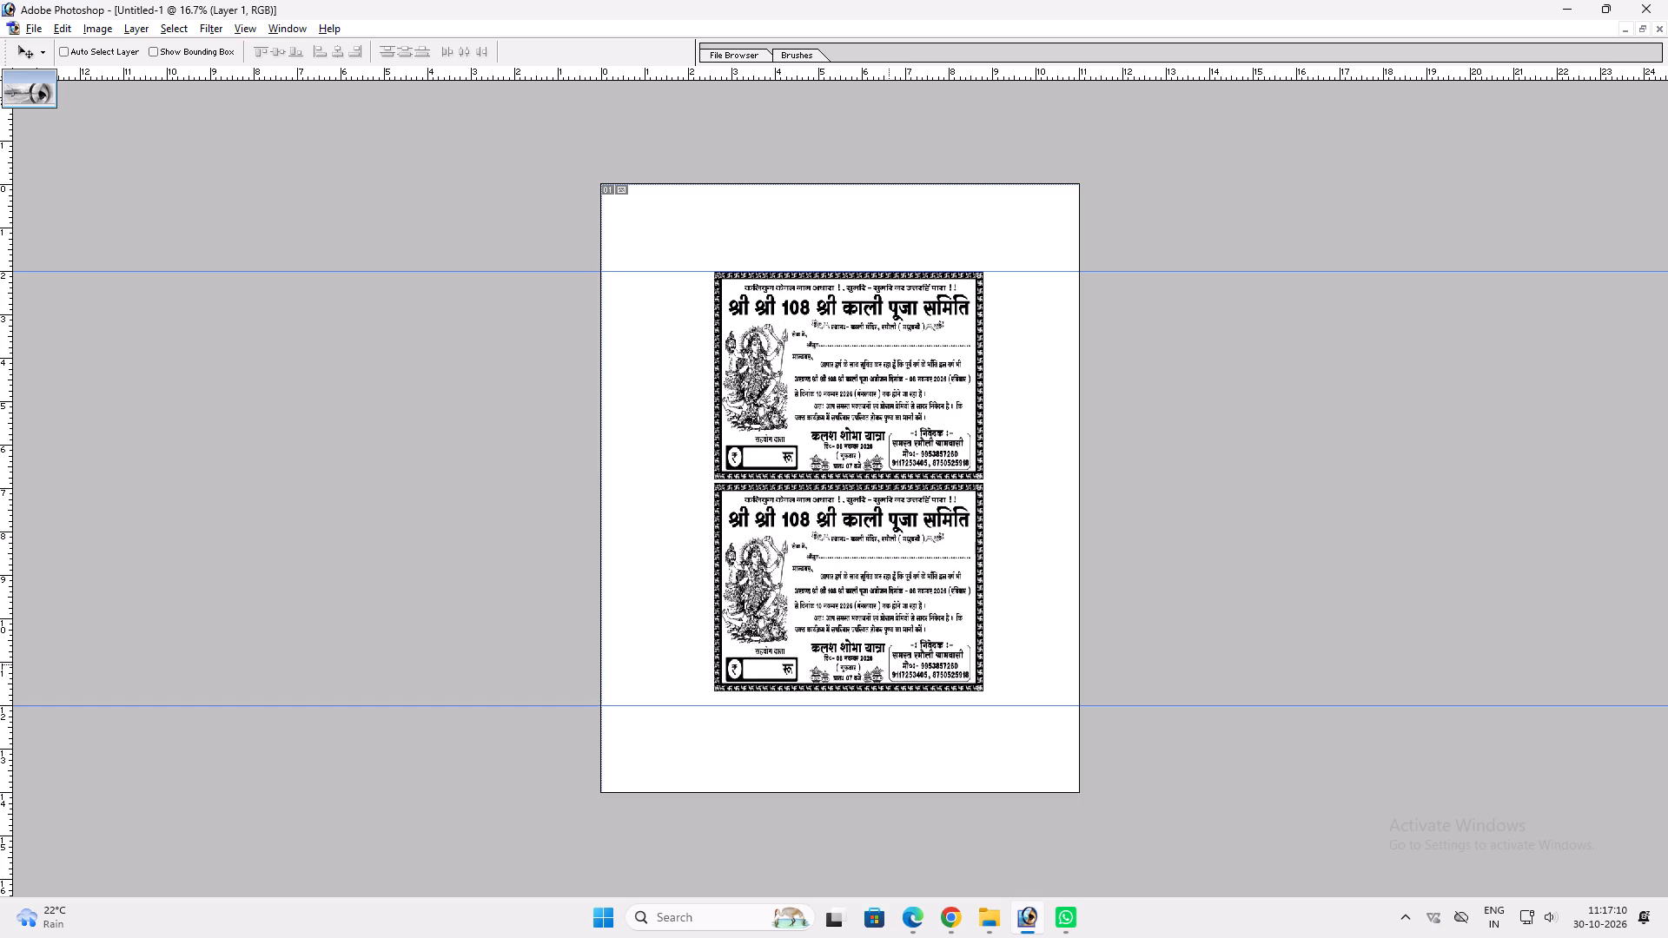
alt+drag(889, 664, 889, 670)
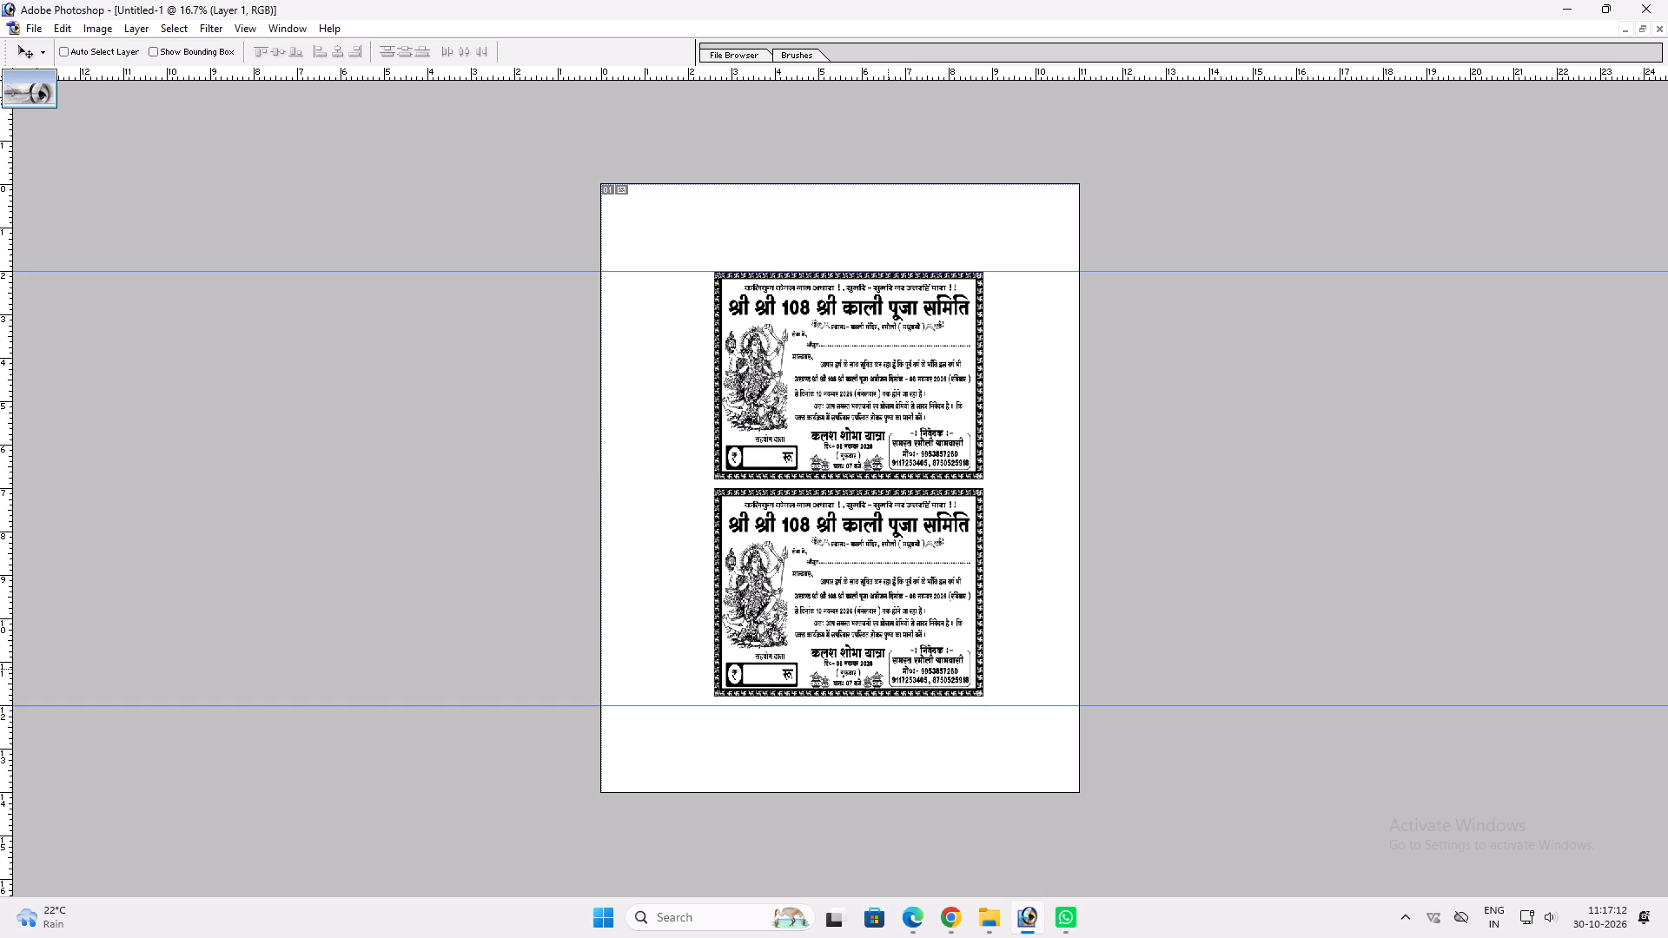
ctrl+click(854, 605)
shift+drag(854, 605, 857, 621)
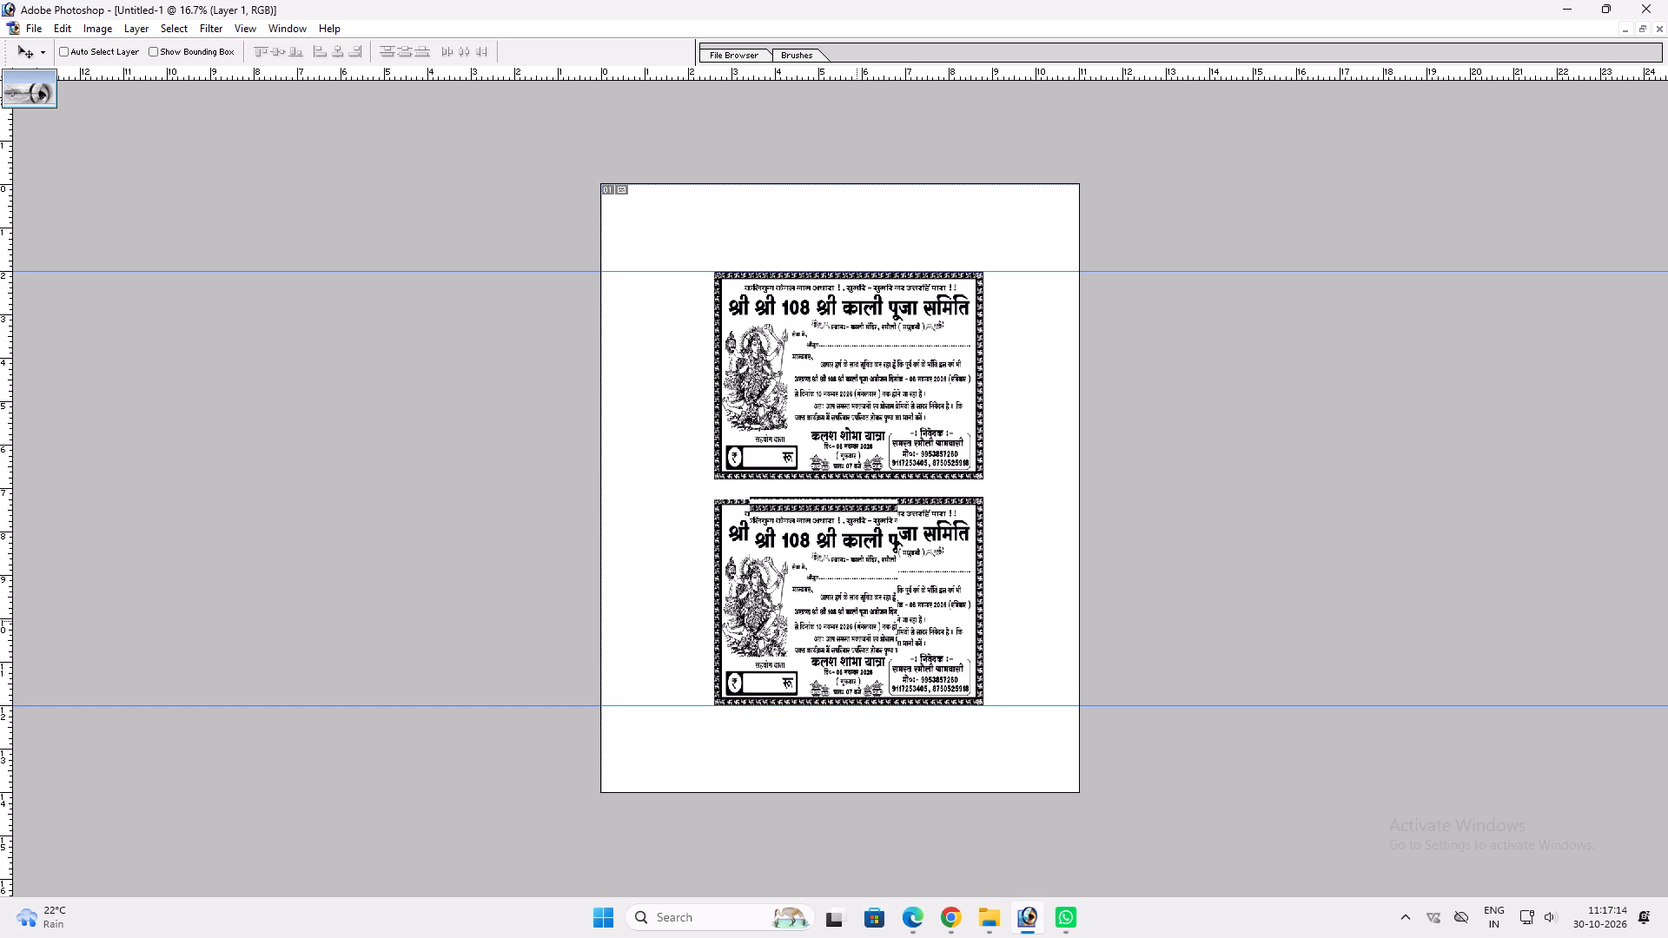
shift+drag(857, 621, 857, 628)
Lower the second card about 0.1 inch and place guides along the two cards' facing edges.
key(z)
drag(596, 380, 911, 652)
key(v)
ctrl+double_click(886, 575)
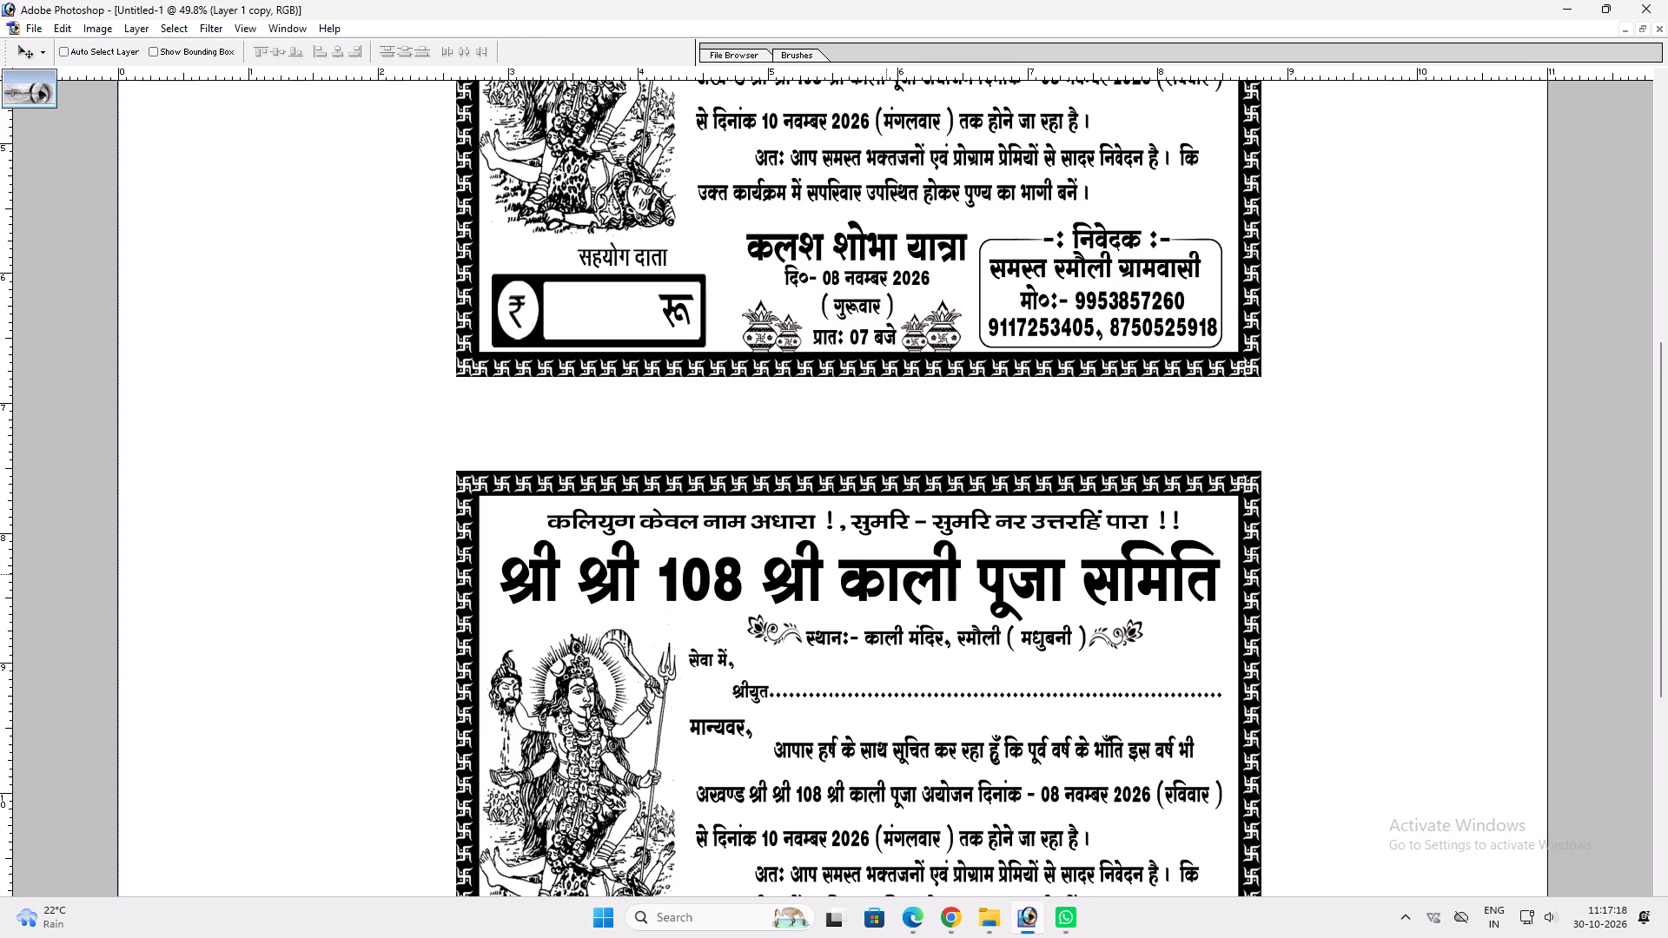
drag(724, 73, 748, 374)
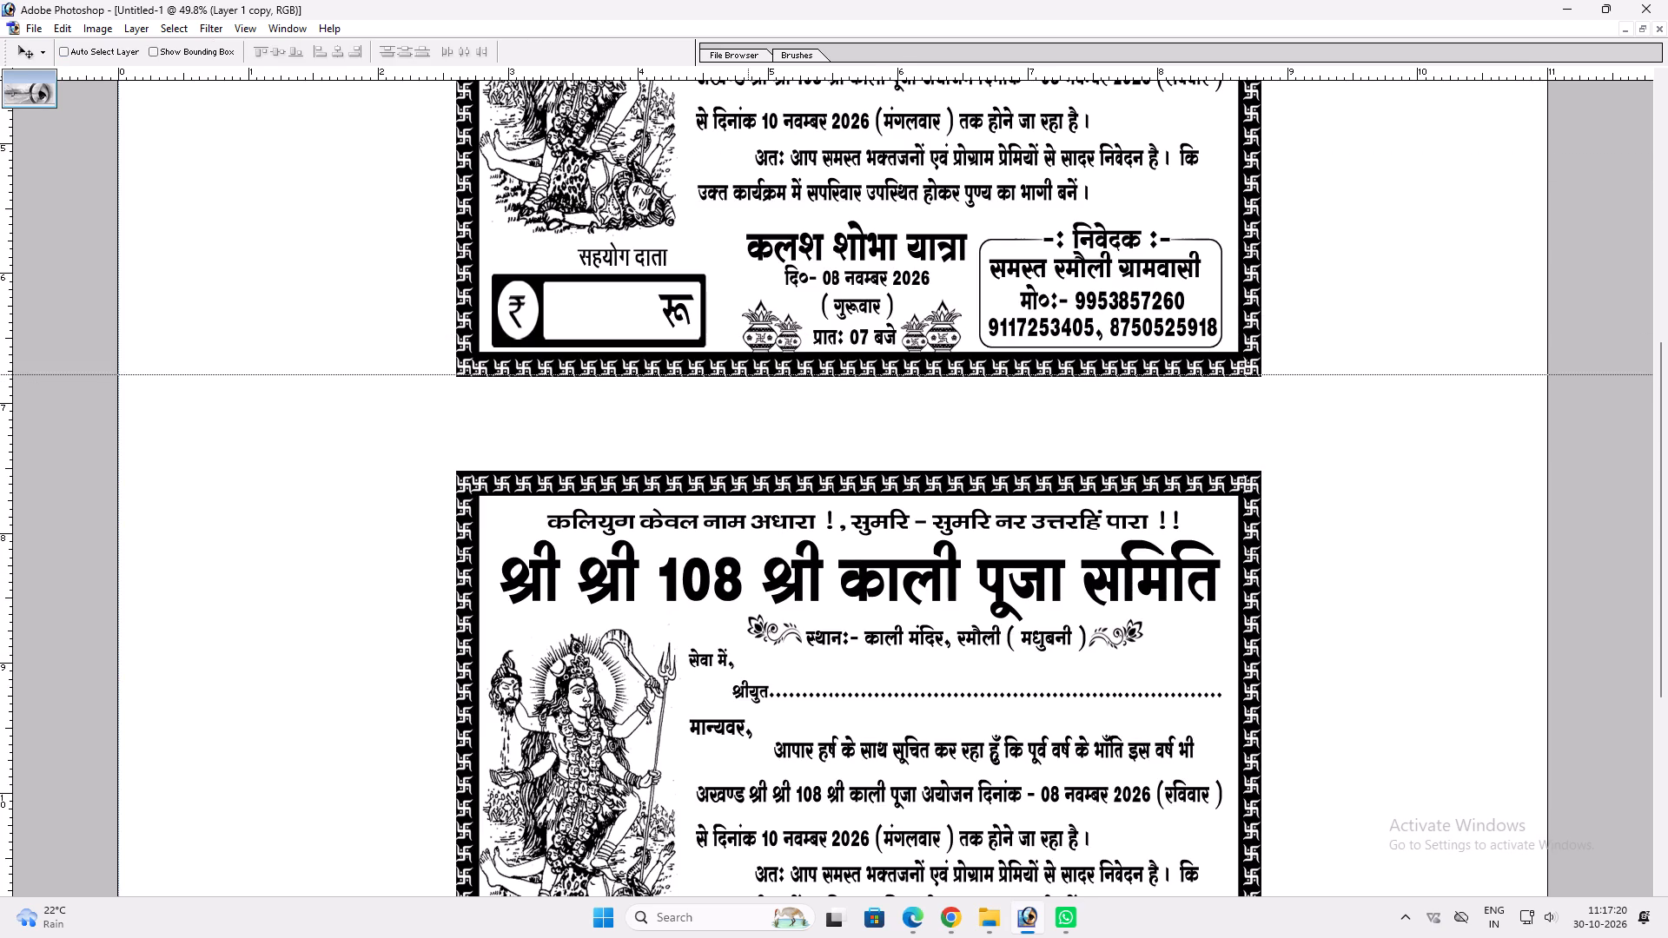
drag(748, 374, 749, 373)
drag(771, 74, 746, 466)
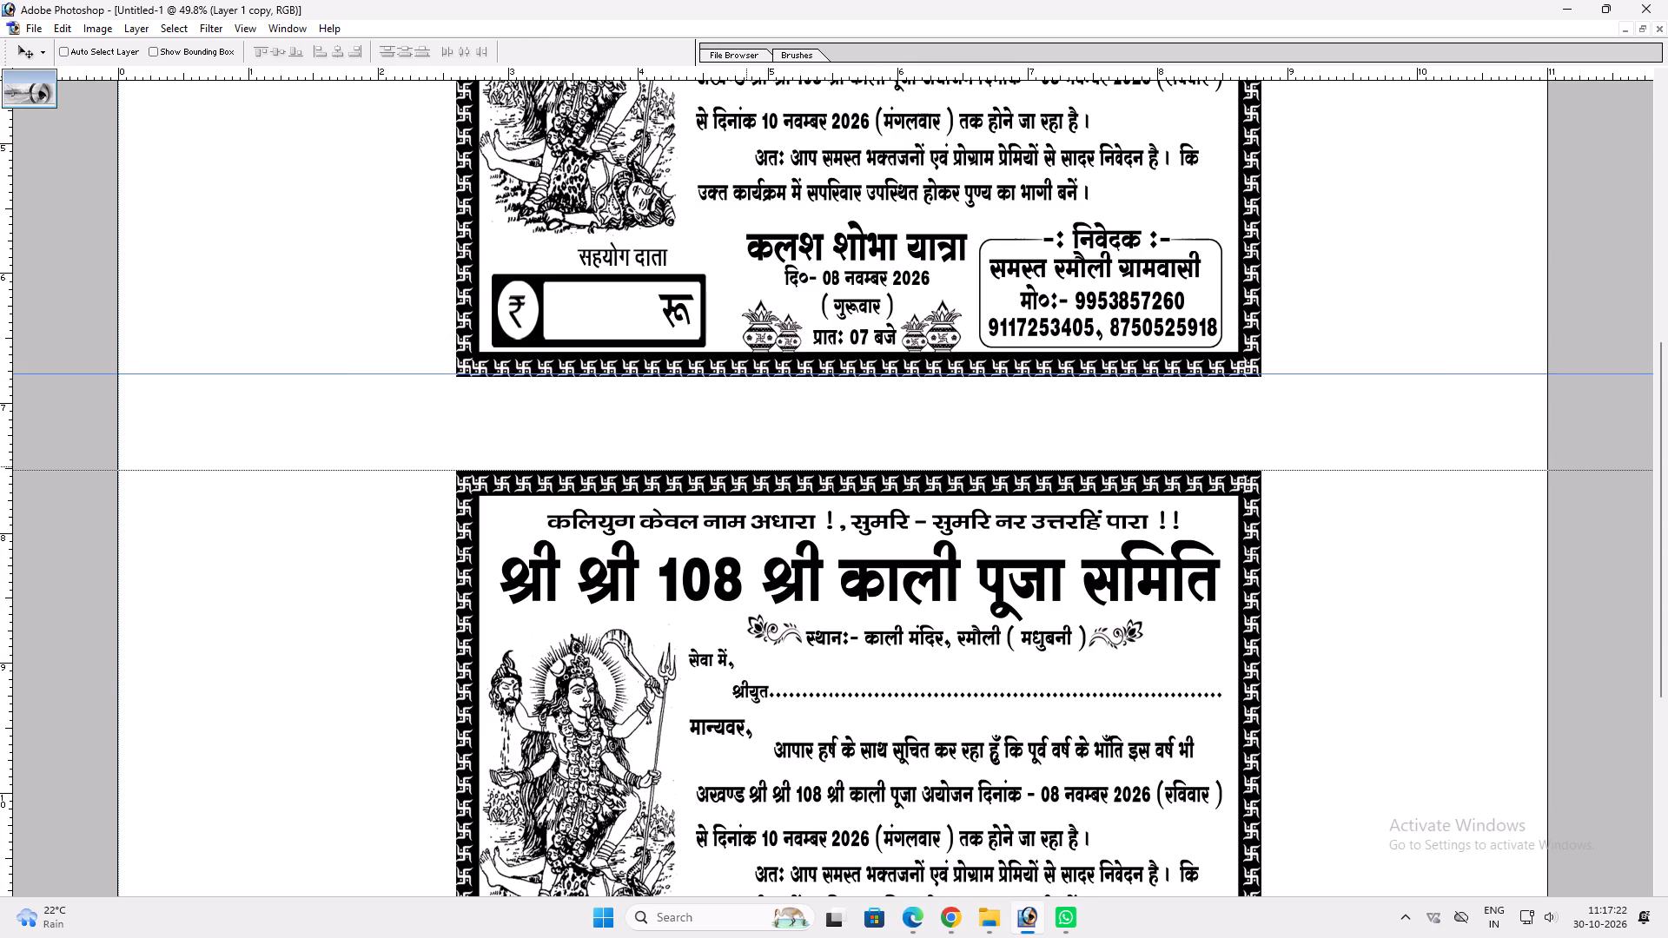
drag(746, 466, 746, 467)
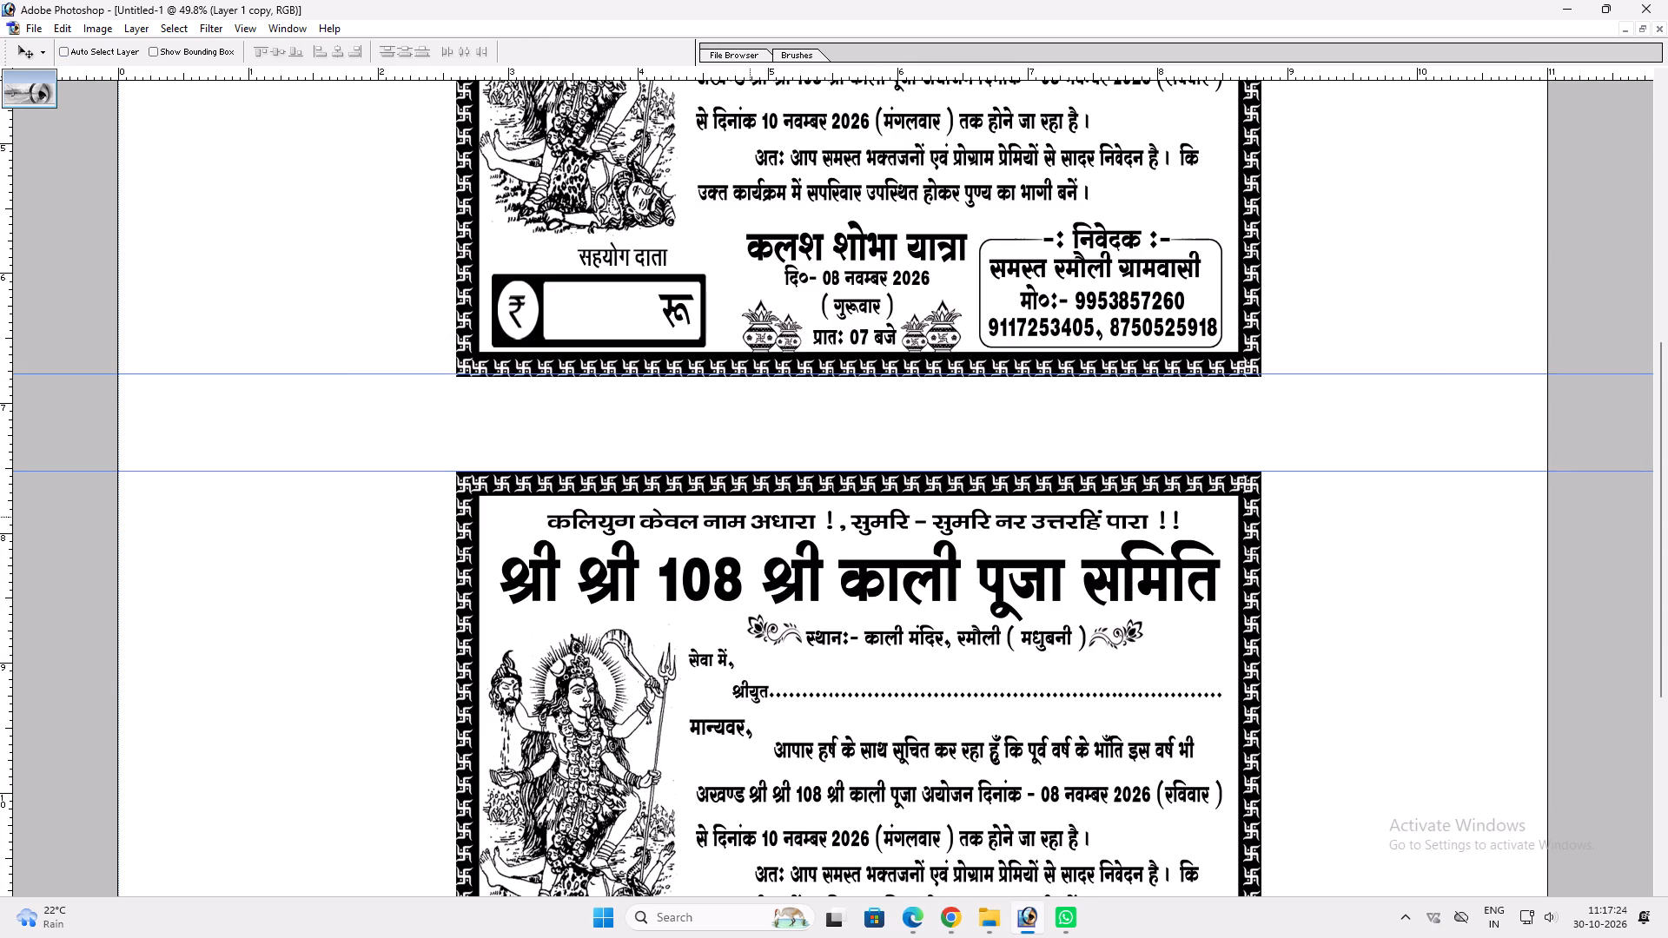
ctrl+click(750, 517)
drag(749, 517, 748, 532)
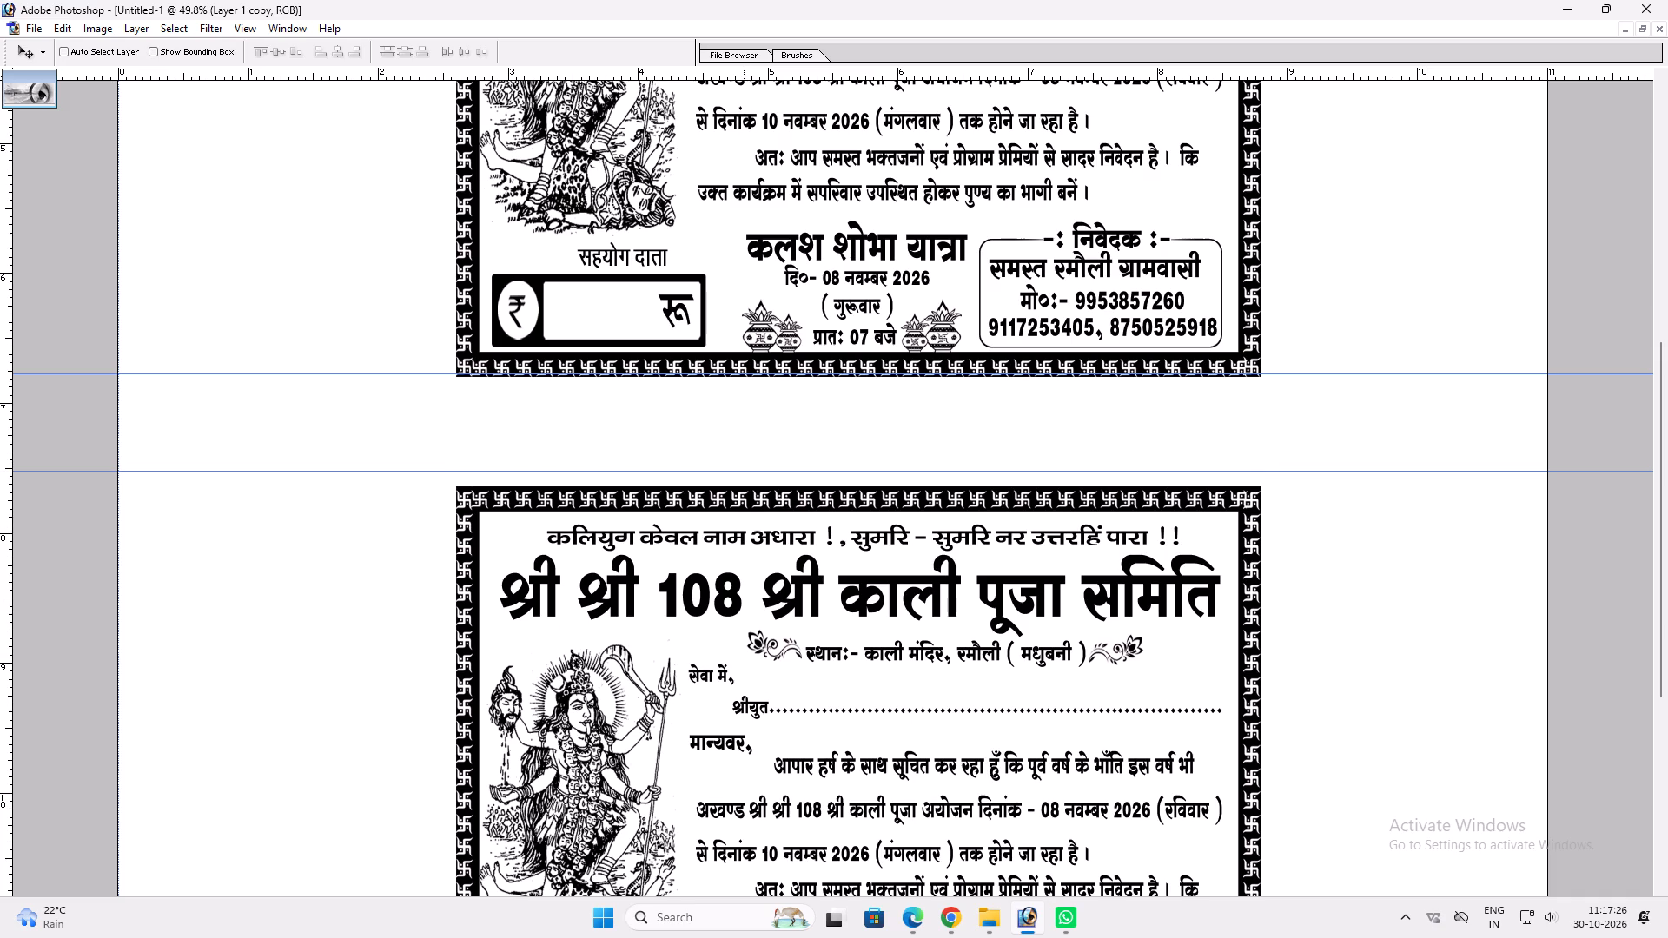
drag(745, 472, 745, 483)
ctrl+click(750, 502)
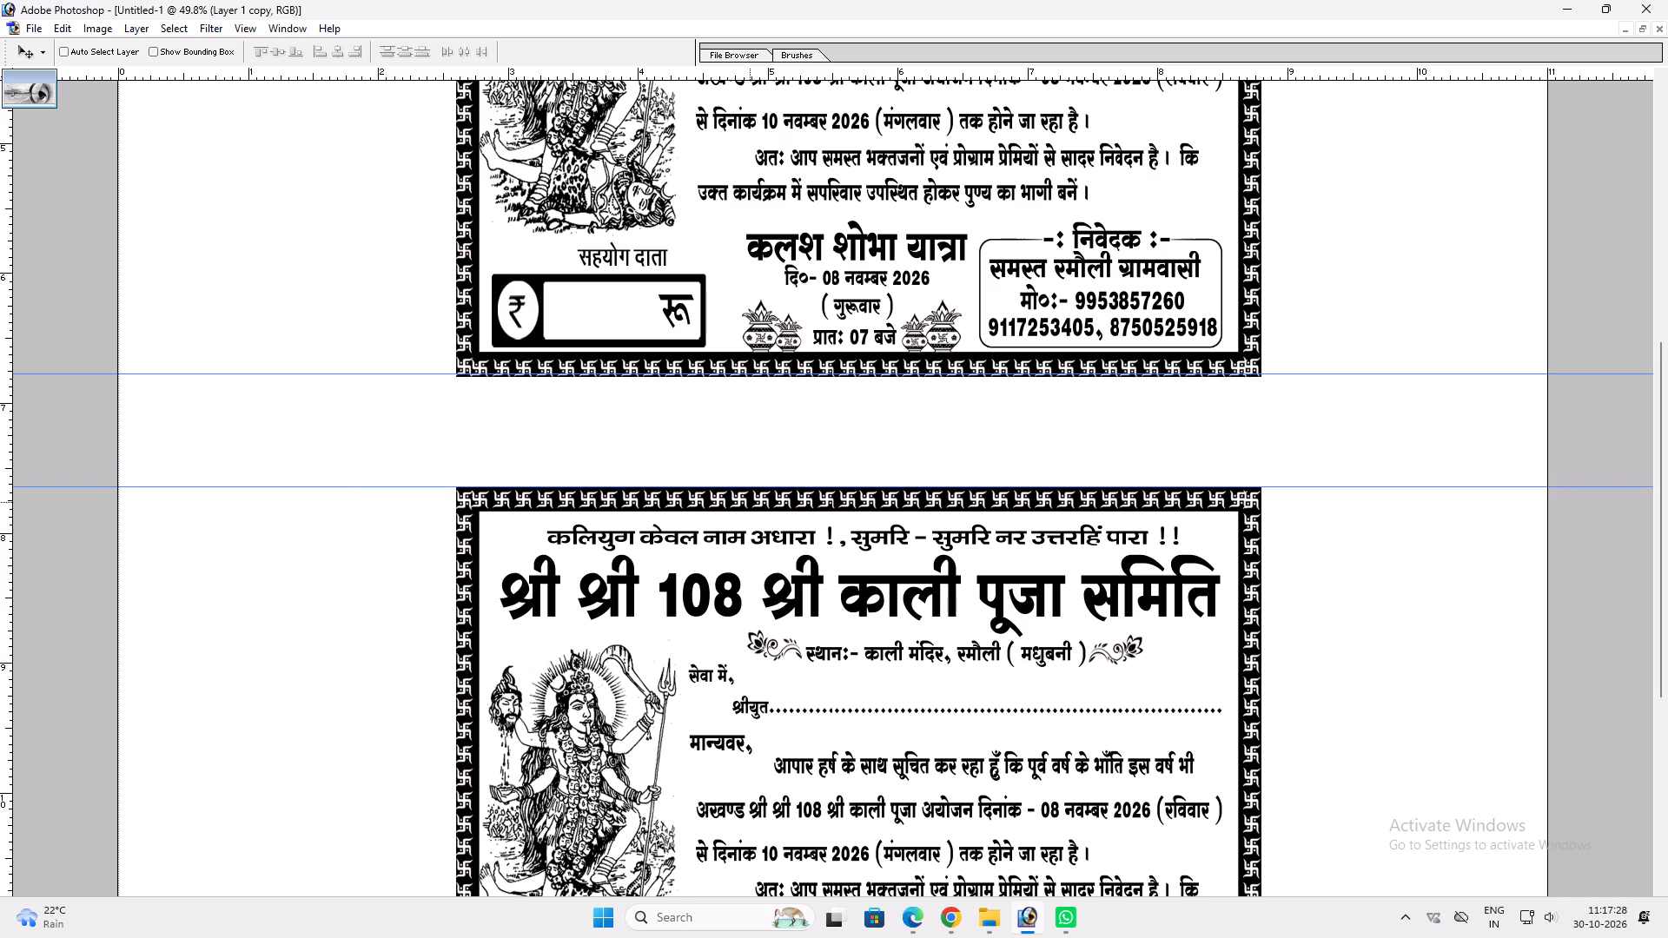
Link the two cards and centre them horizontally on the page, clearing the page selection once aligned.
key(space)
right_click(678, 459)
drag(693, 462, 702, 464)
key(v)
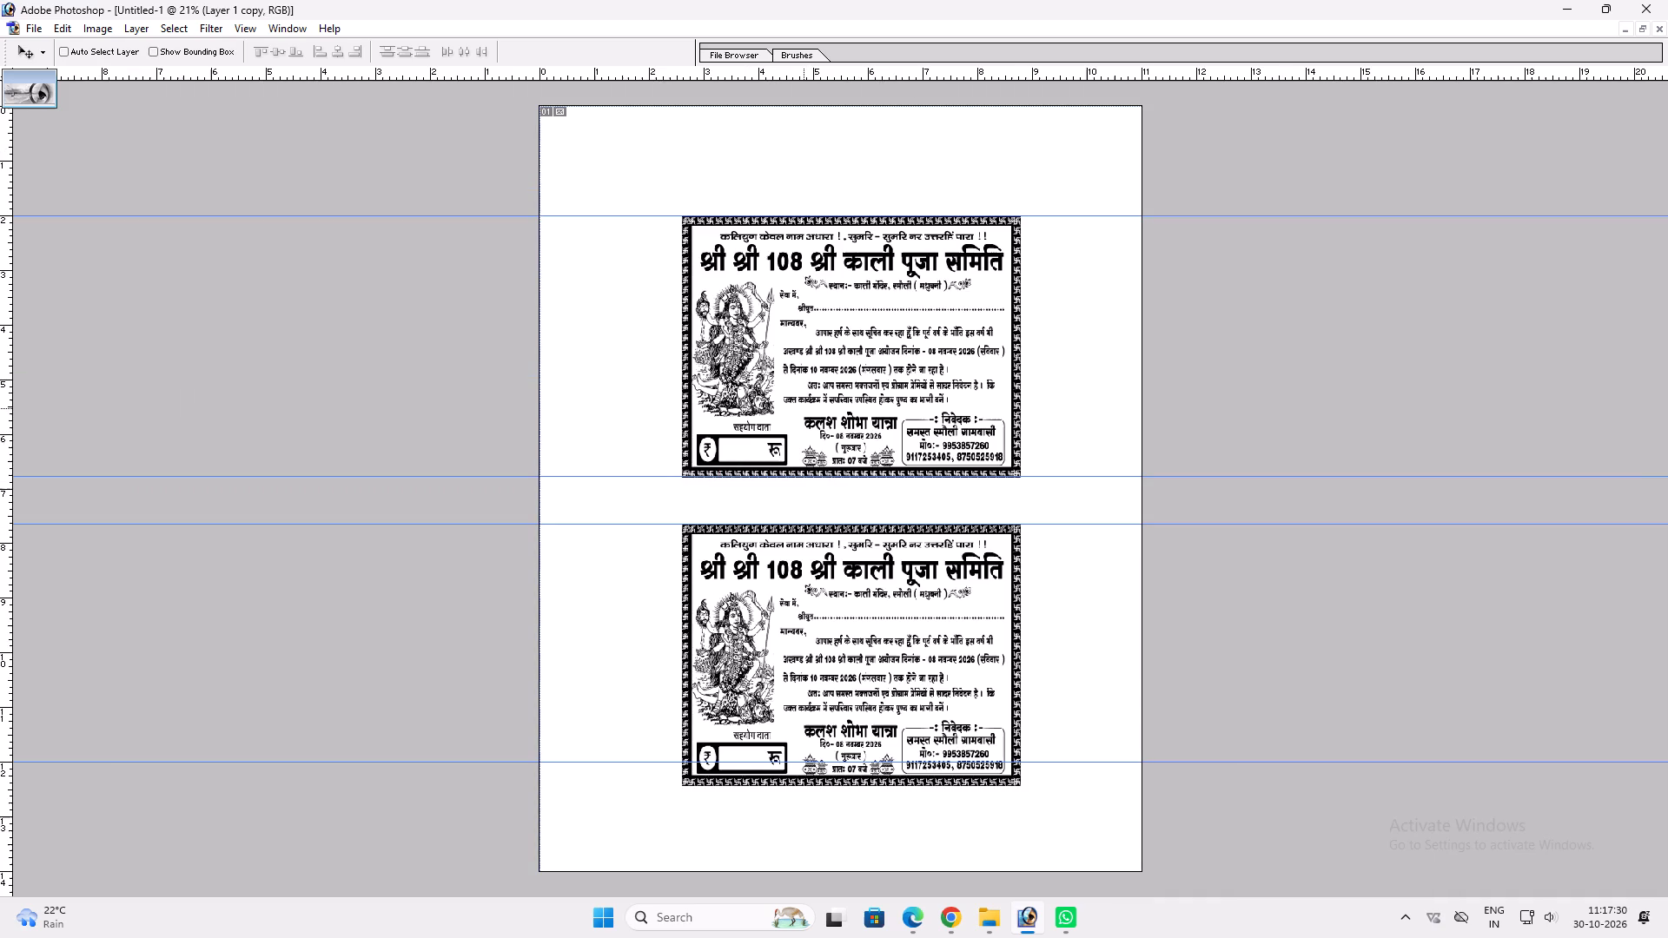
ctrl+shift+click(799, 400)
key(ctrl+a)
key(alt+l)
key(alt+i)
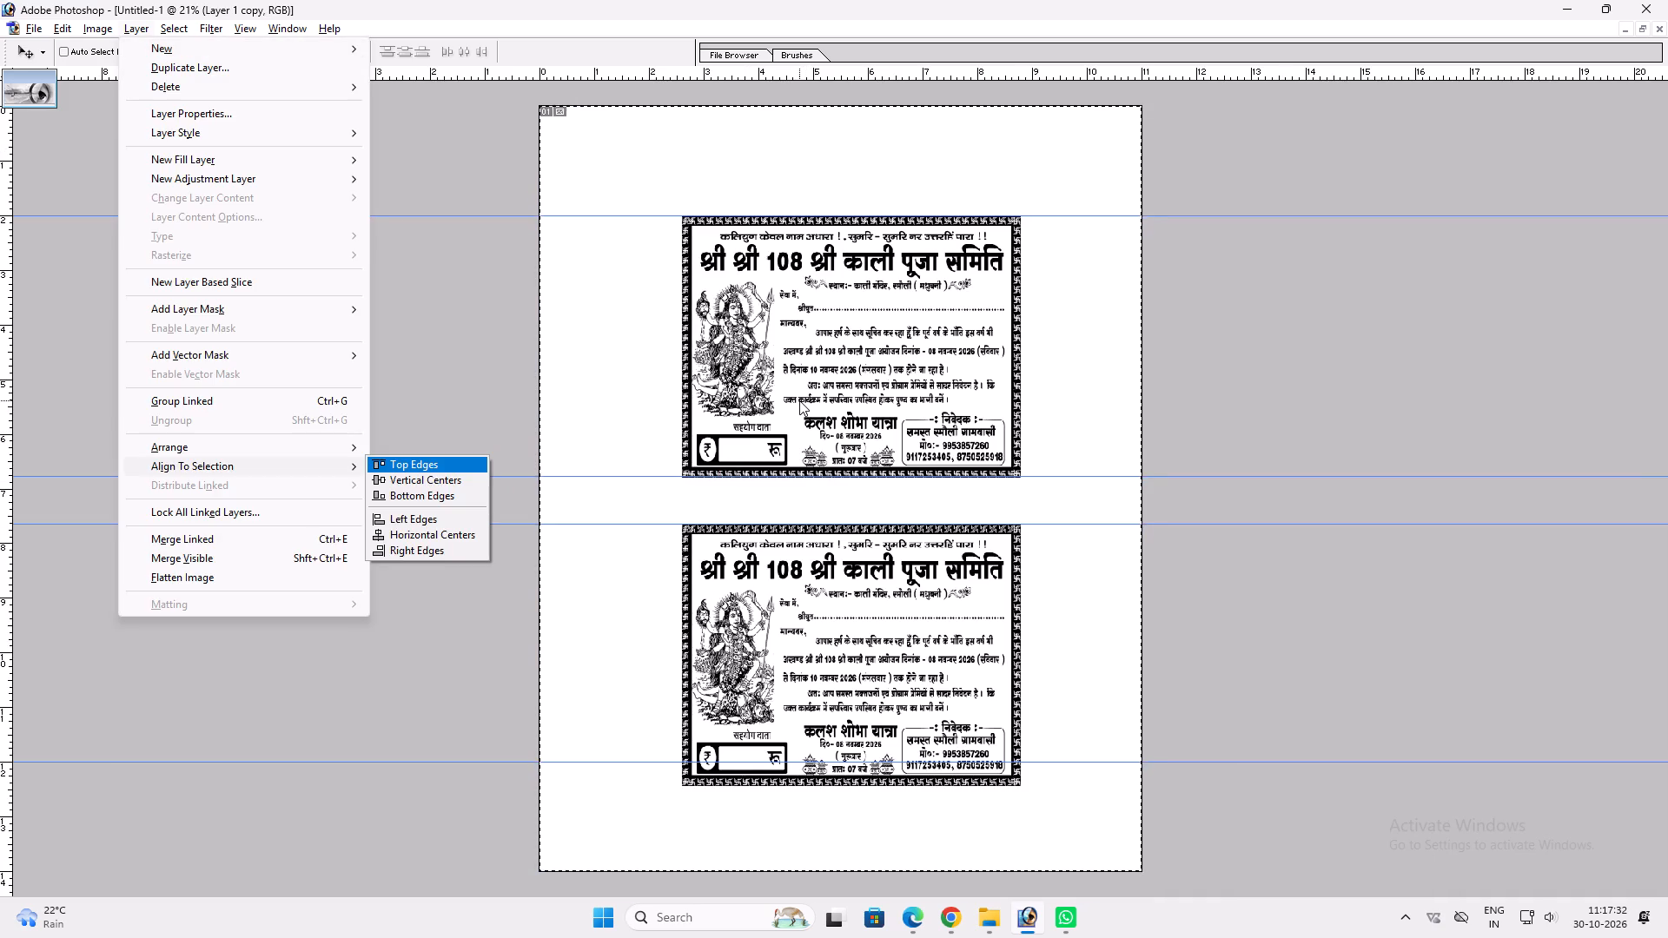
key(alt+l)
key(alt+i)
key(alt+h)
key(ctrl+d)
Examine the gap between the two cards and how their facing borders sit against the guides.
key(z)
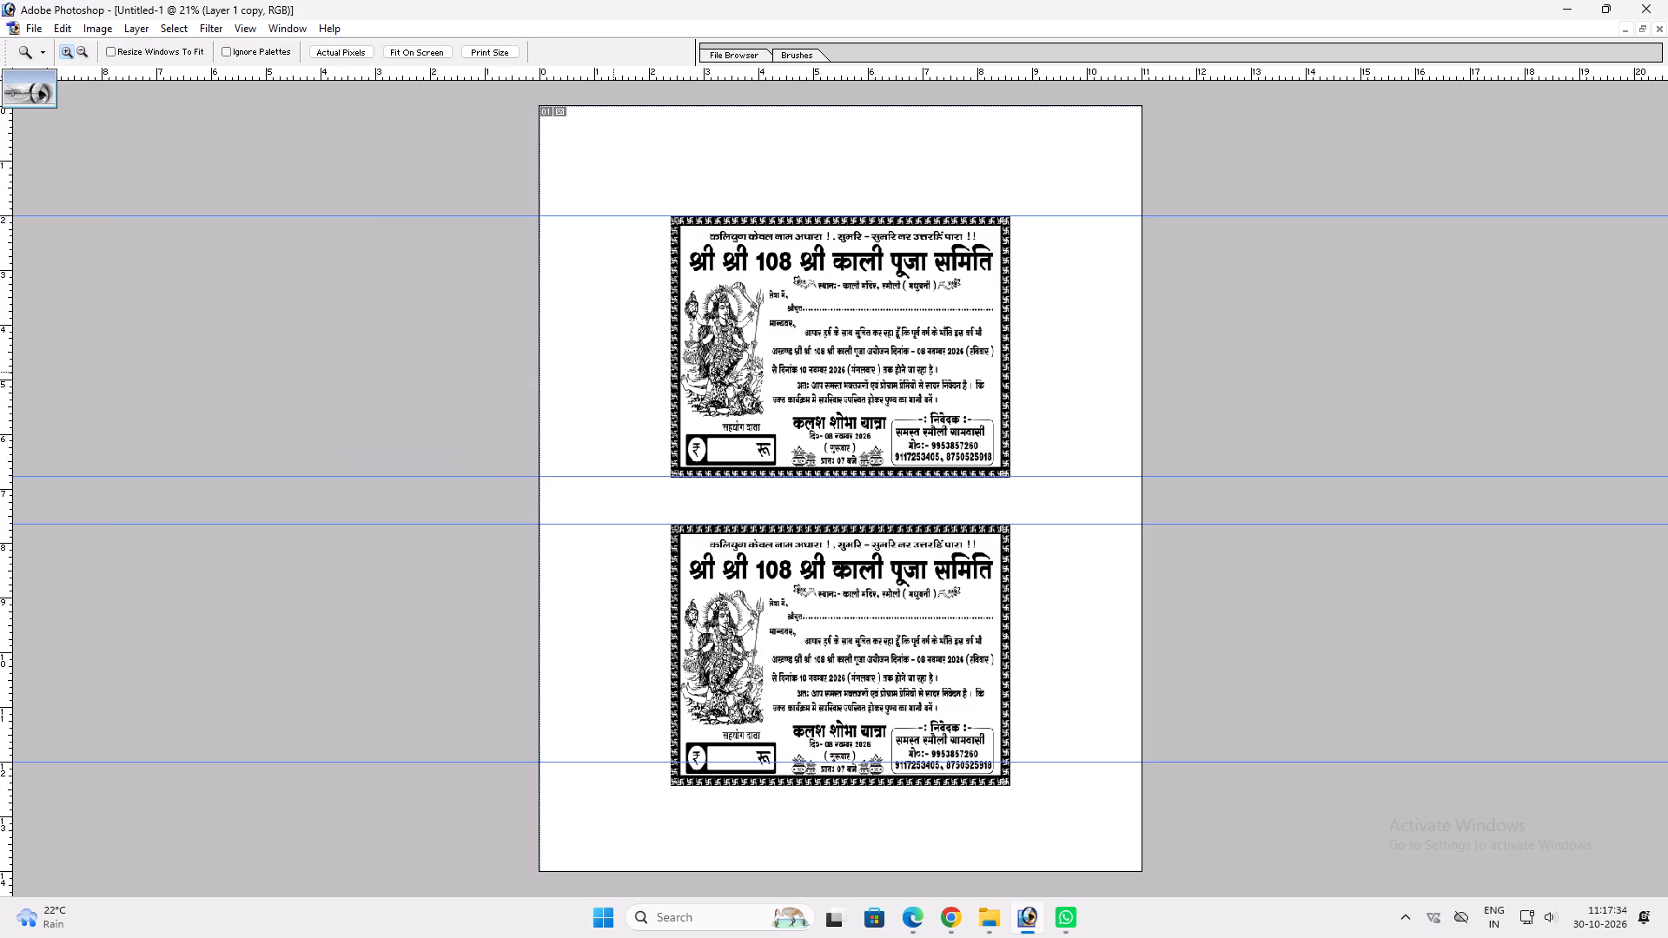
drag(612, 393, 983, 730)
key(v)
key(ctrl+plus)
key(ctrl+plus)
key(ctrl+plus)
key(space)
key(space)
key(space)
key(space)
key(space)
key(space)
key(space)
key(space)
key(space)
key(space)
key(space)
key(space)
key(space)
key(space)
key(space)
key(space)
key(space)
key(space)
key(space)
key(space)
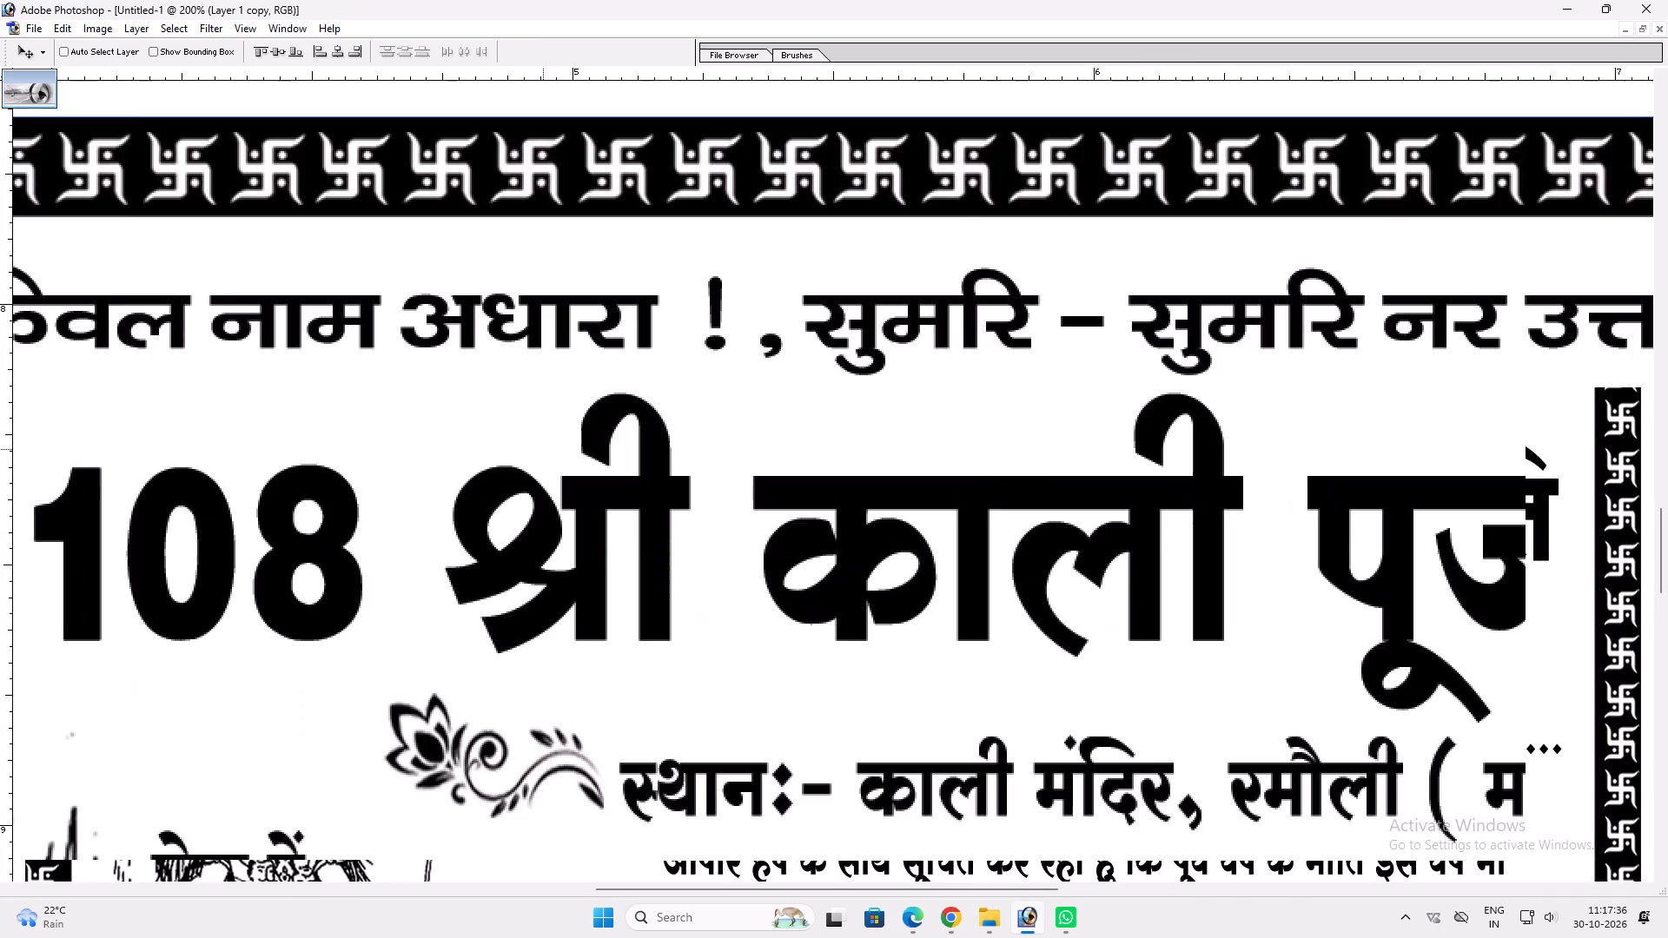
drag(543, 449, 1377, 872)
drag(674, 578, 1485, 628)
drag(788, 475, 1309, 565)
drag(689, 450, 872, 472)
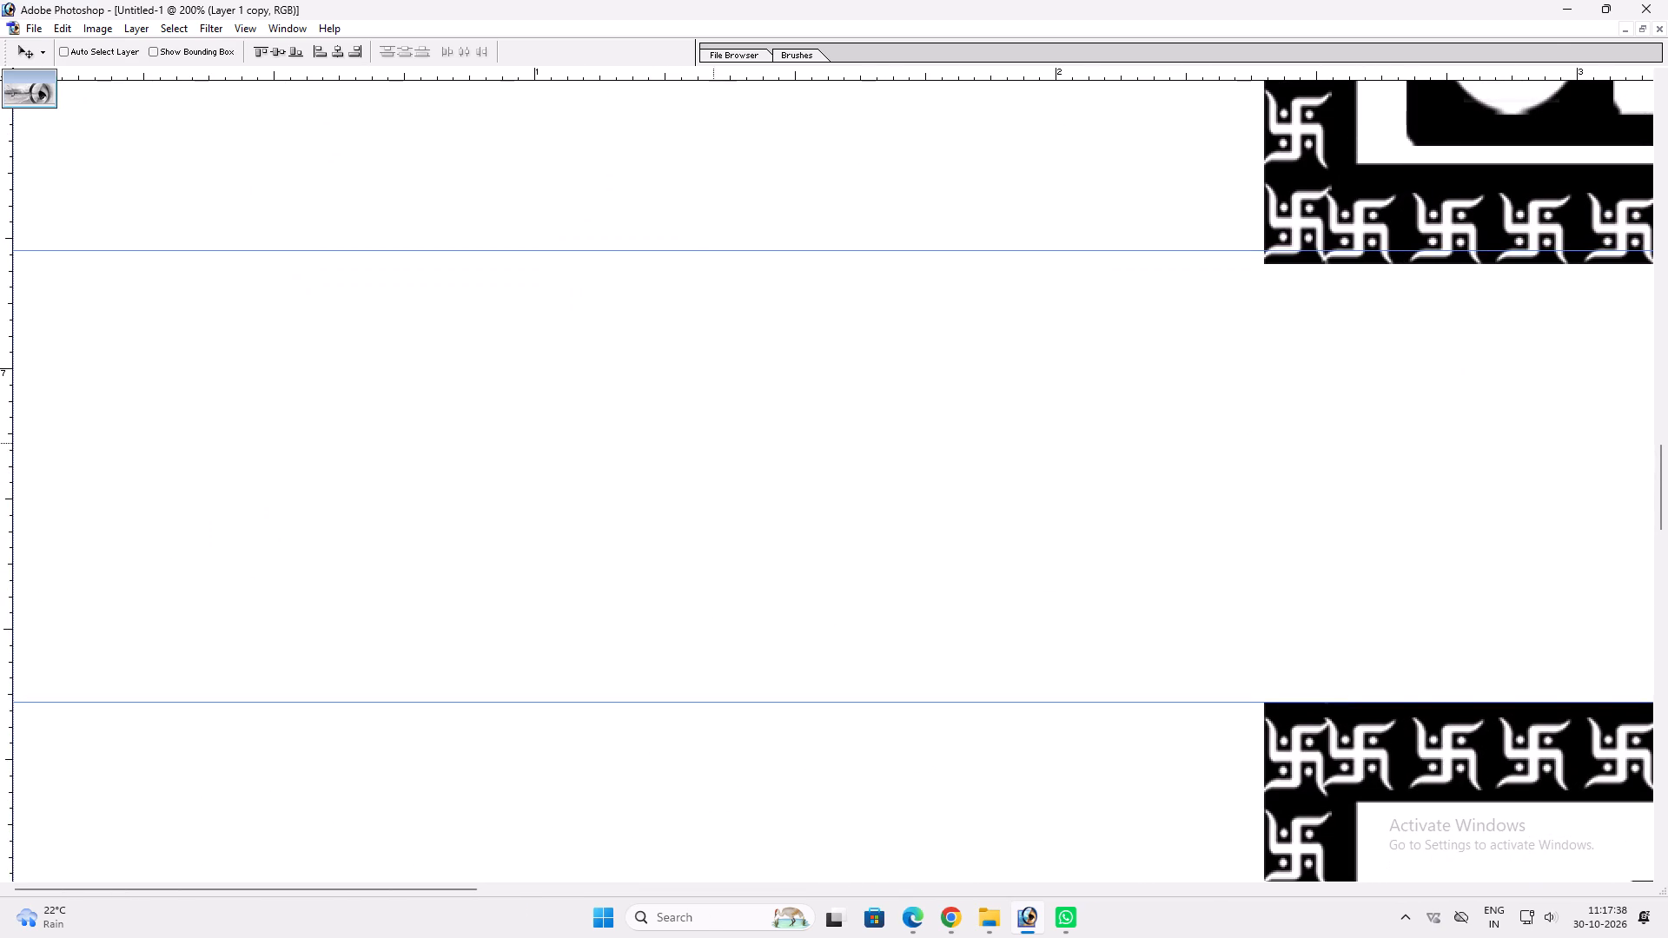
drag(852, 518, 810, 477)
right_click(814, 479)
click(844, 489)
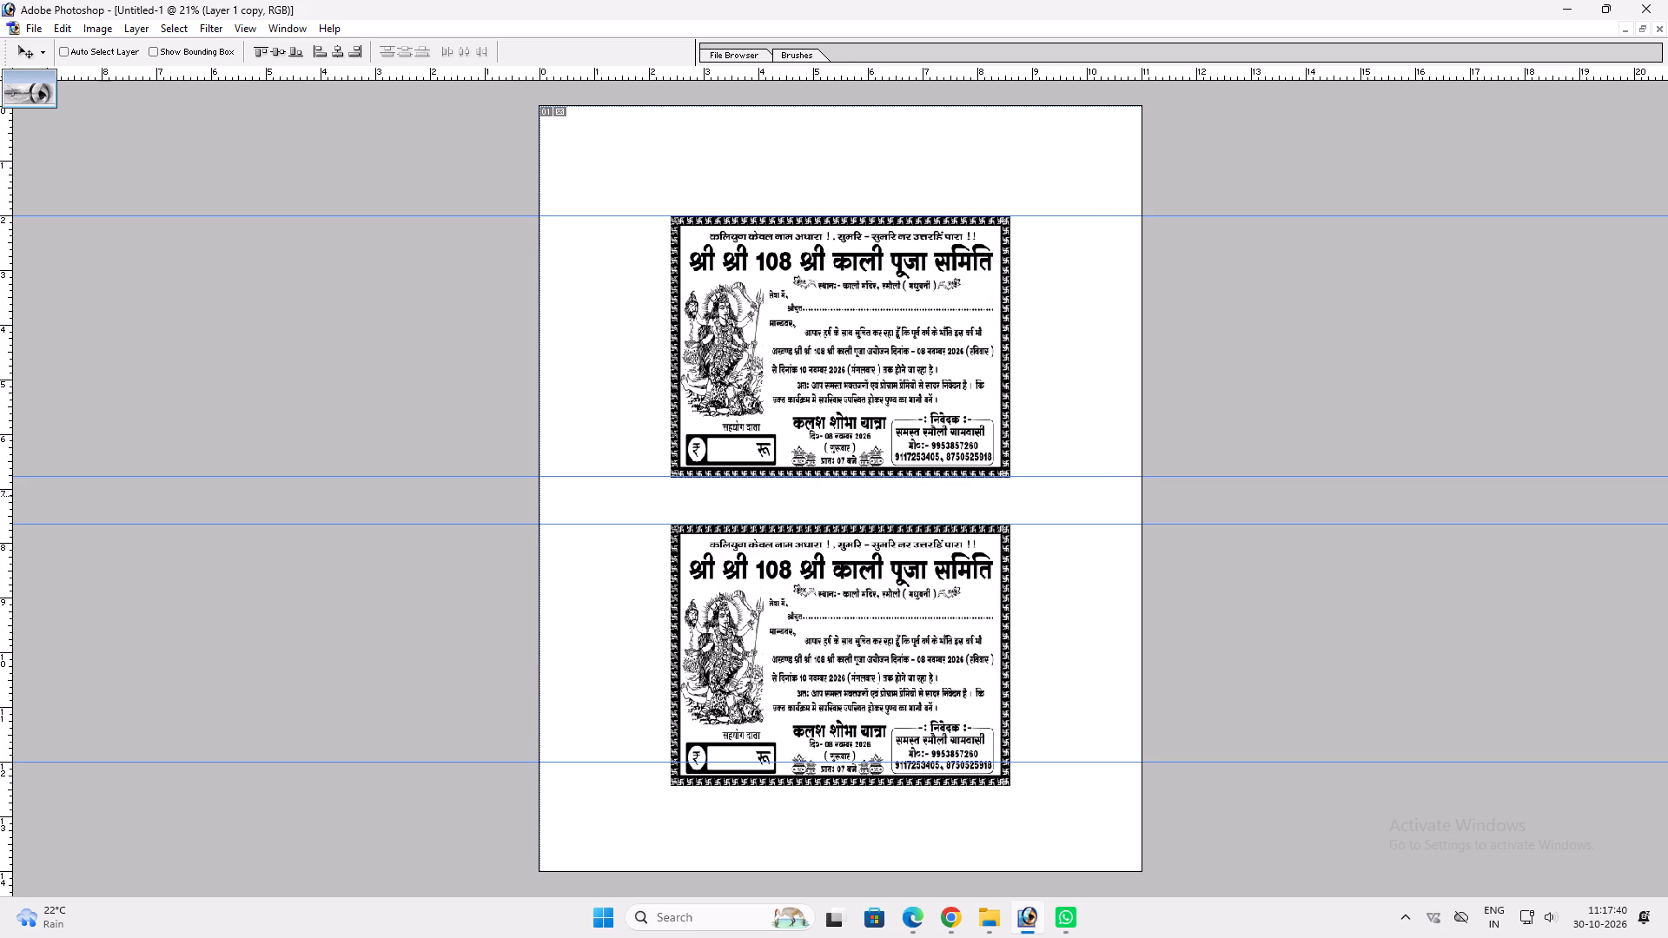
ctrl+click(796, 562)
key(ctrl+plus)
key(ctrl+plus)
key(ctrl+plus)
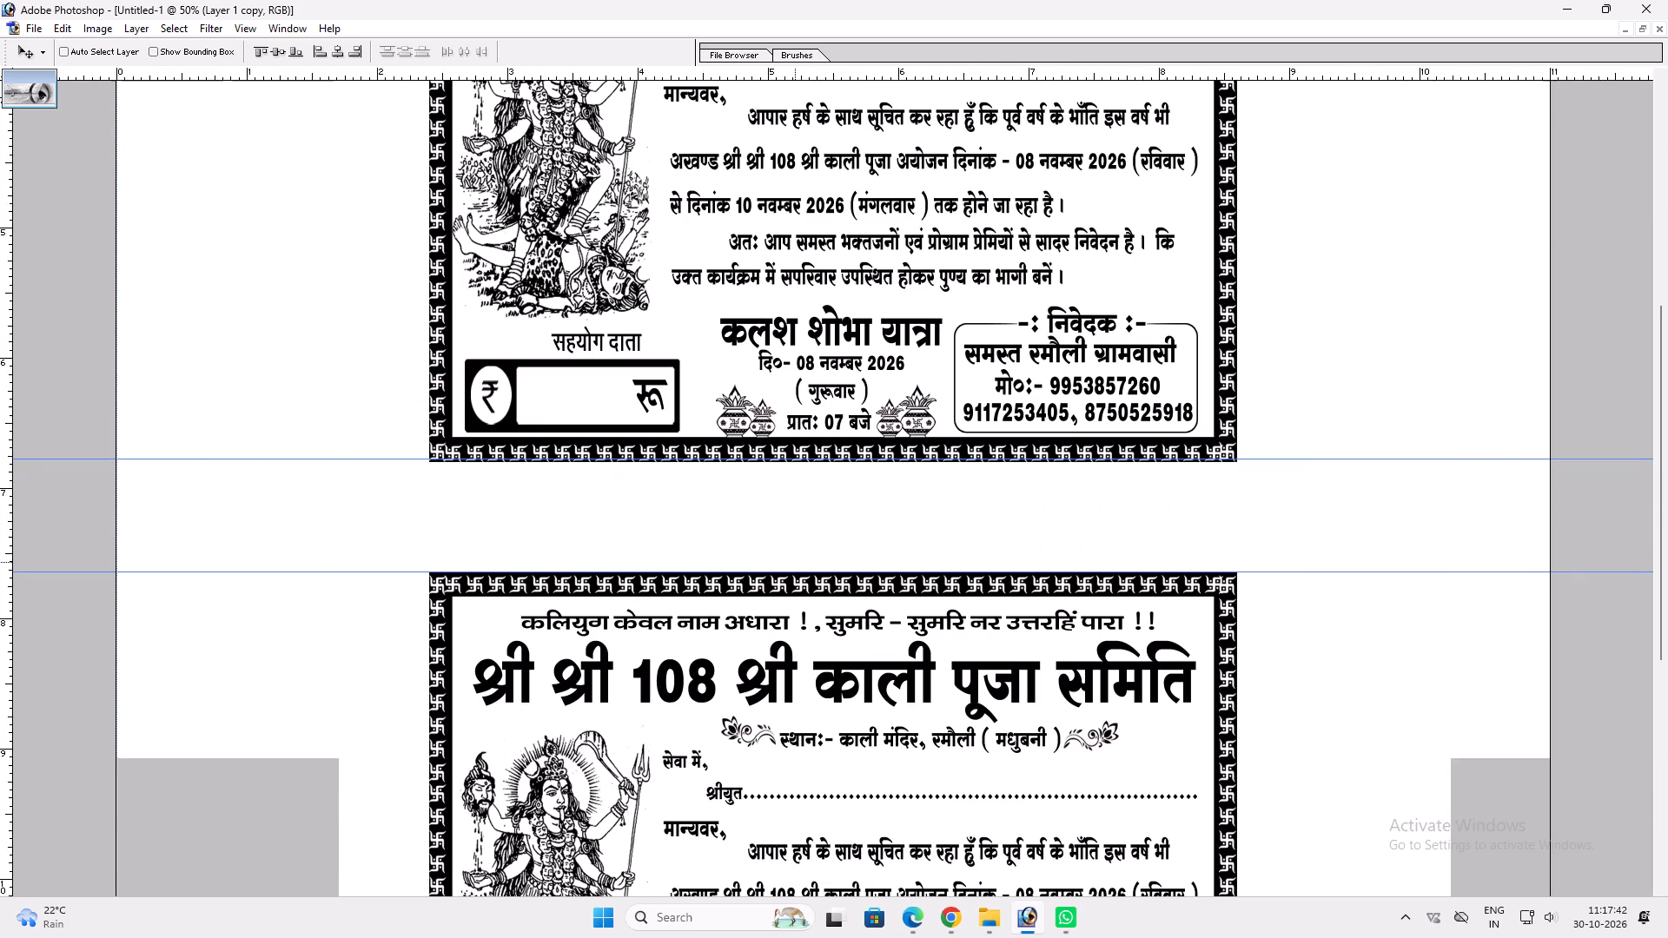
key(space)
key(space)
key(space)
key(space)
key(space)
key(space)
key(space)
key(space)
key(space)
key(space)
key(space)
key(space)
key(space)
key(space)
key(space)
key(space)
key(space)
key(space)
key(space)
key(space)
right_click(791, 565)
click(851, 599)
right_click(839, 590)
click(853, 593)
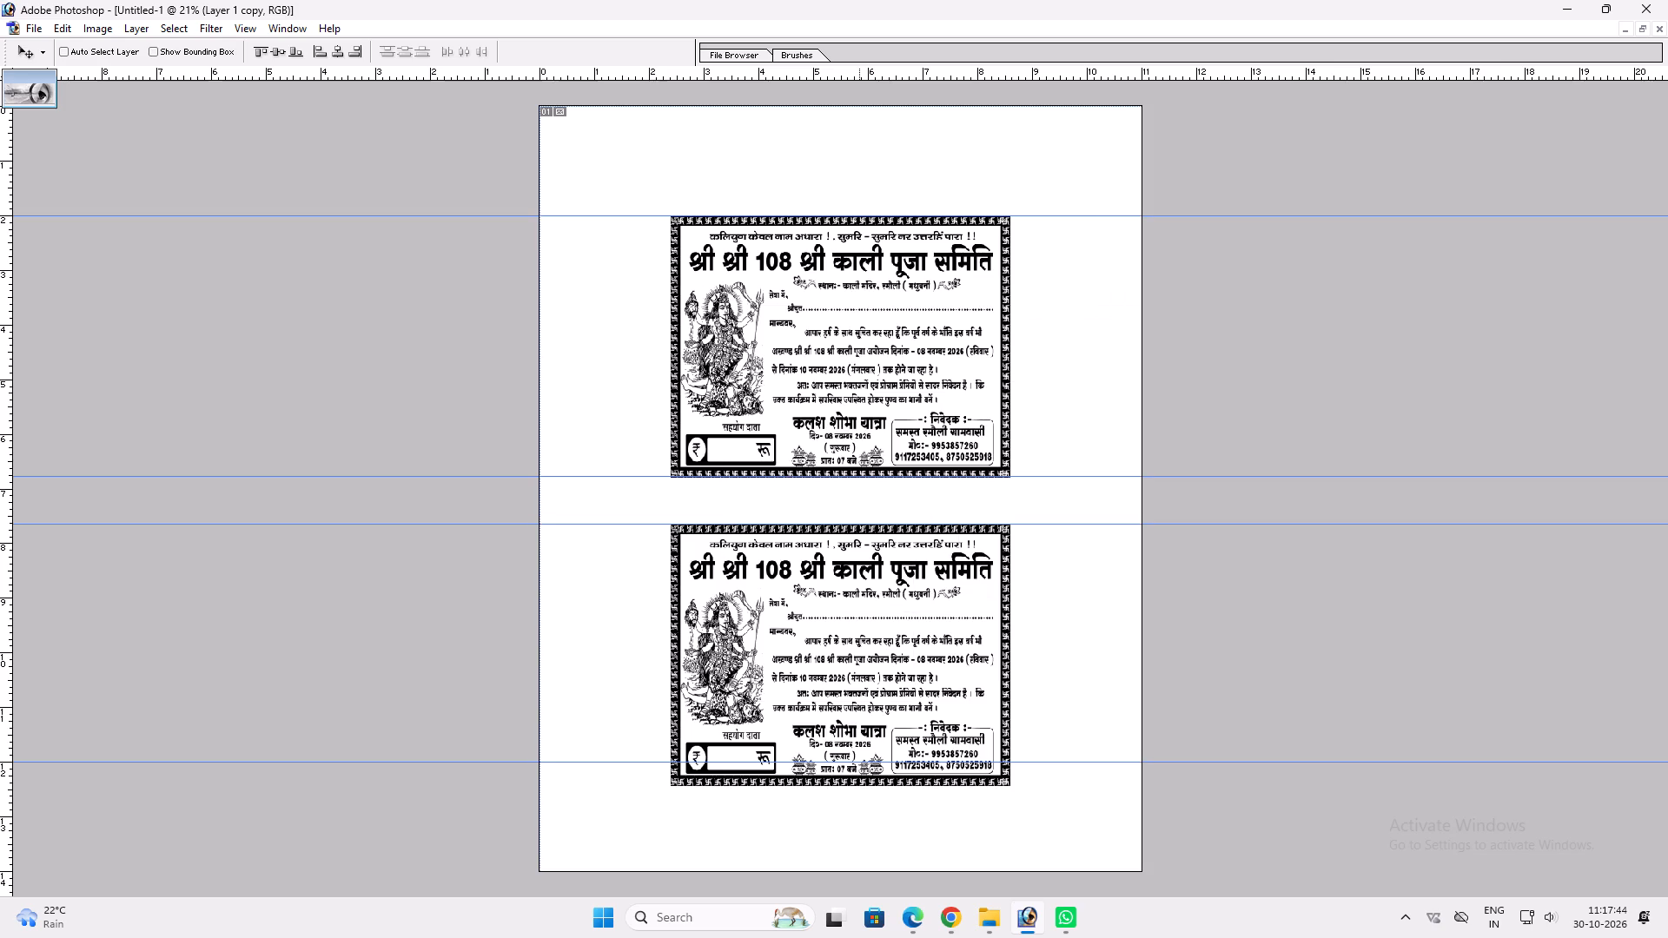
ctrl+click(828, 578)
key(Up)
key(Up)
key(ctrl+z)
Unlink the lower card, move it up about 0.2 inch, and shift its guide to the new top edge.
right_drag(833, 581, 871, 592)
click(900, 602)
ctrl+shift+right_drag(856, 576, 886, 581)
ctrl+shift+right_drag(886, 581, 874, 578)
ctrl+shift+drag(891, 583, 901, 585)
shift+drag(898, 586, 899, 573)
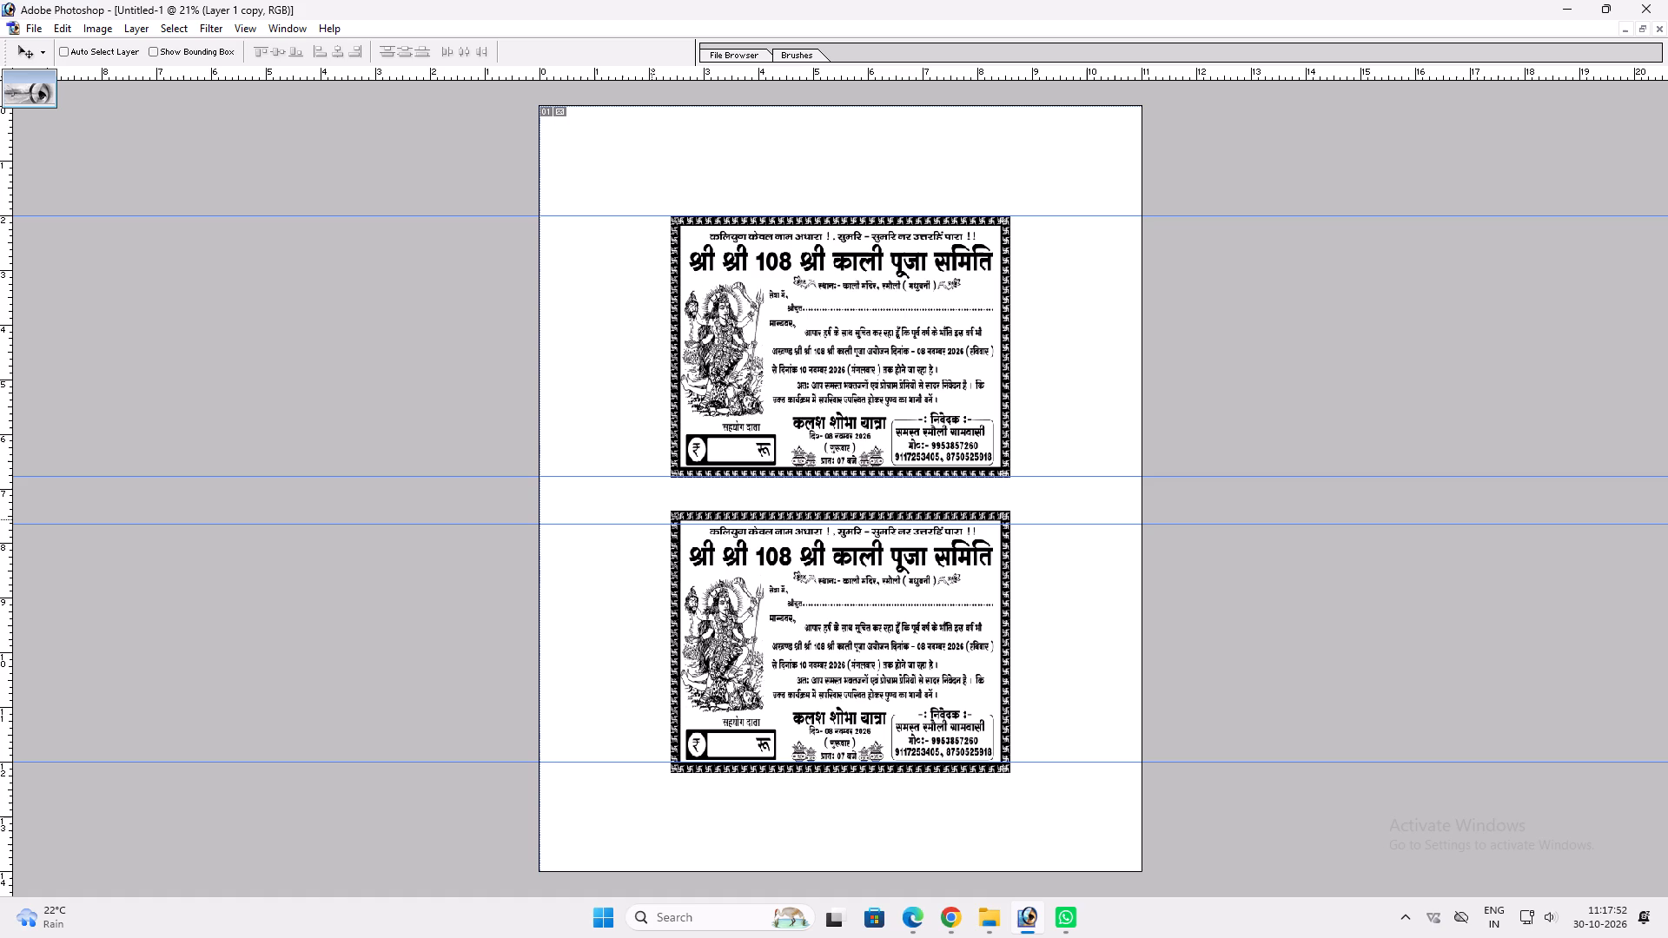
drag(652, 525, 657, 513)
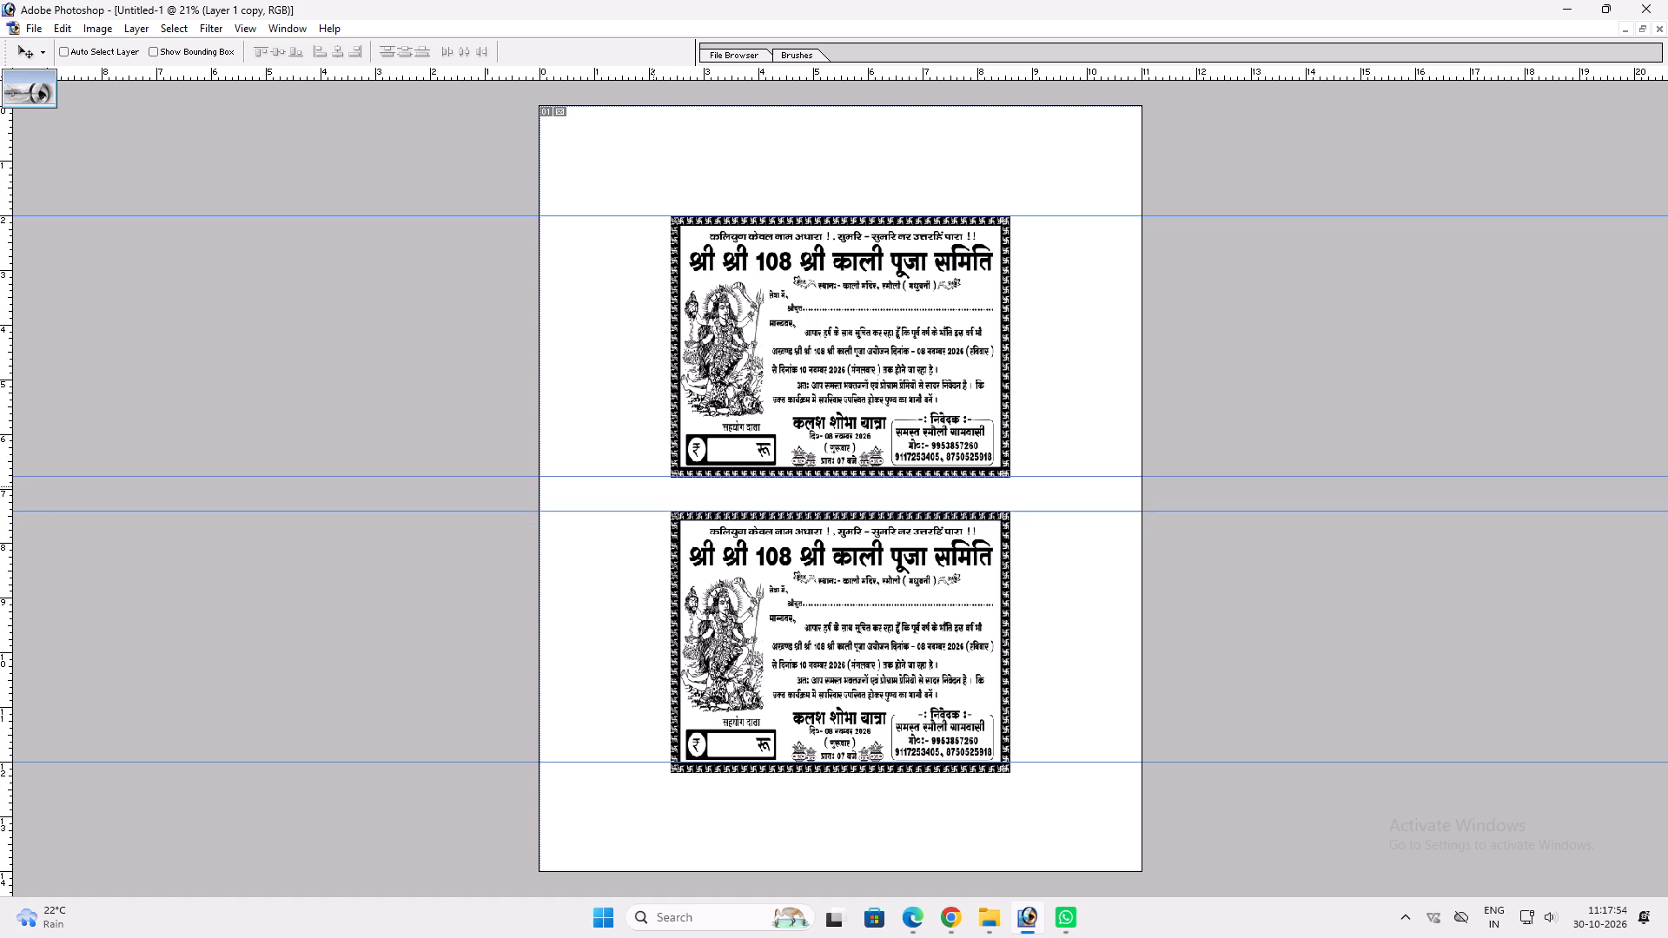
click(653, 477)
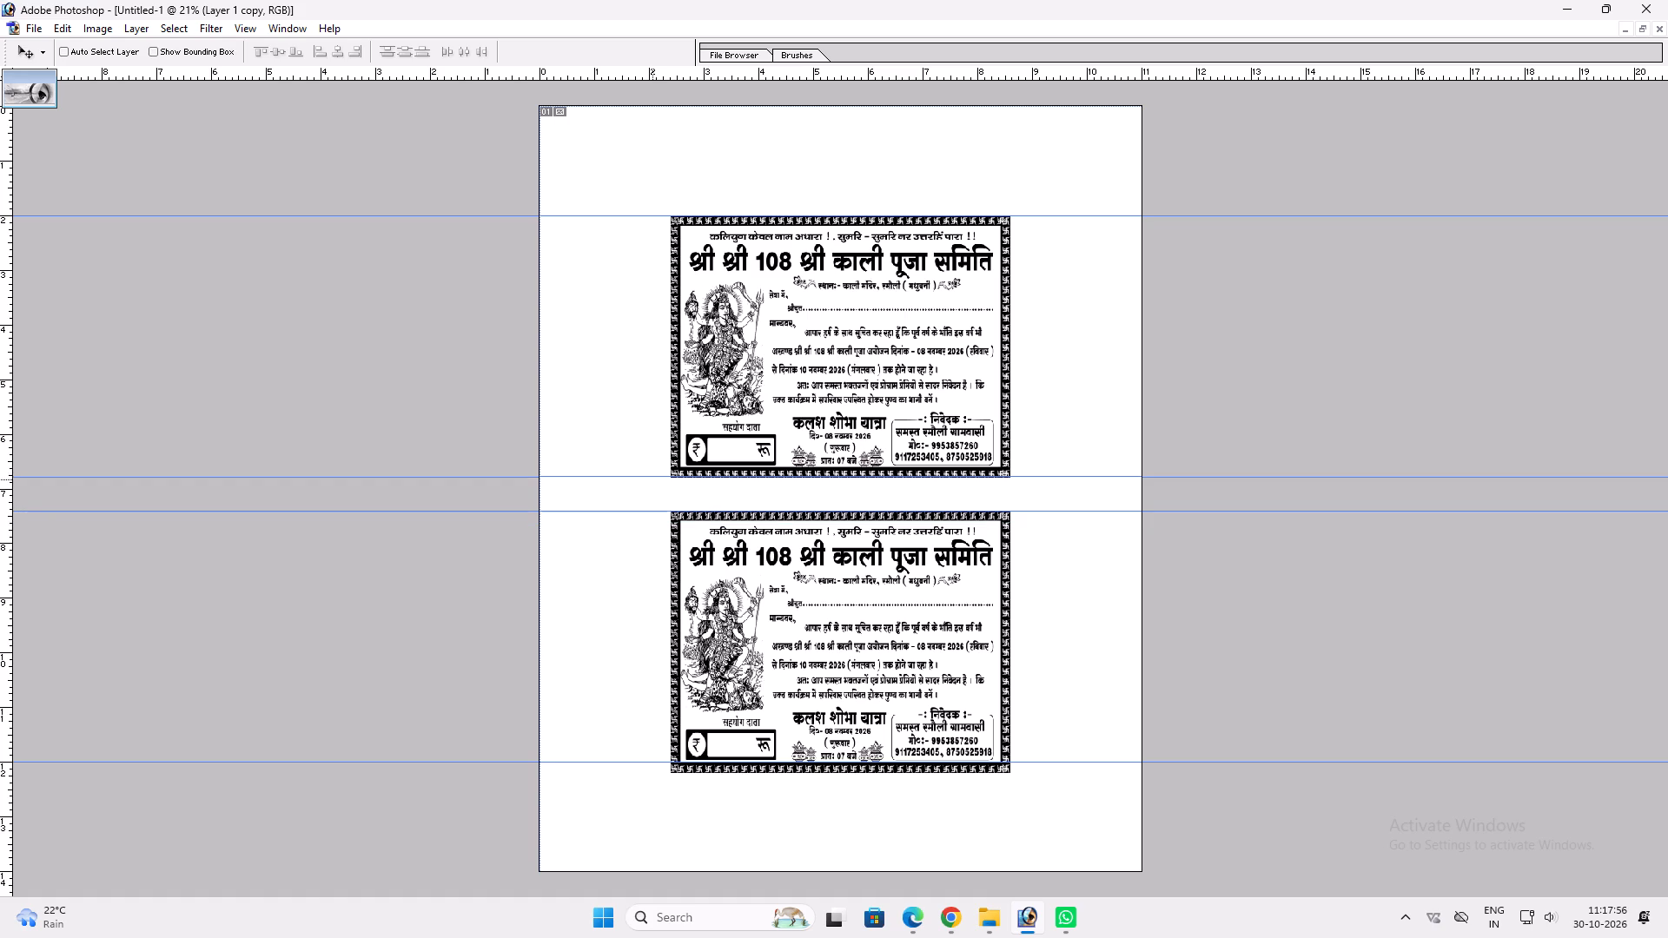
Examine the narrowed gap between the two cards with the guides hidden and shown.
key(Return)
key(z)
drag(598, 419, 1125, 620)
key(v)
key(space)
right_drag(852, 520, 884, 528)
click(915, 539)
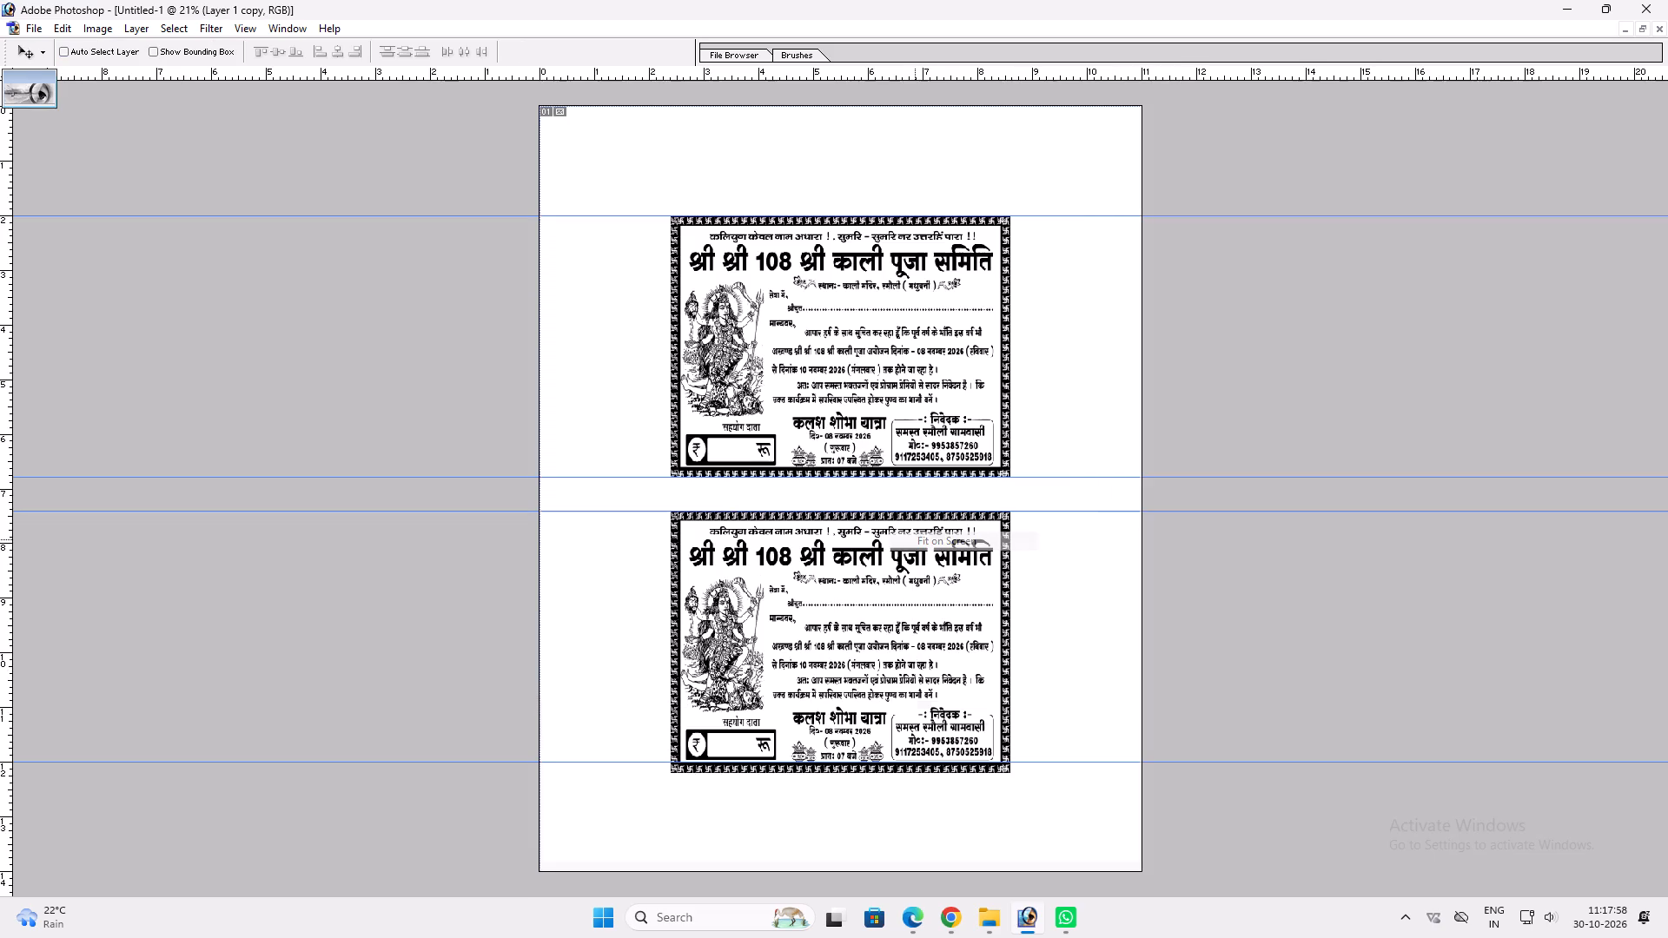
key(ctrl+h)
key(z)
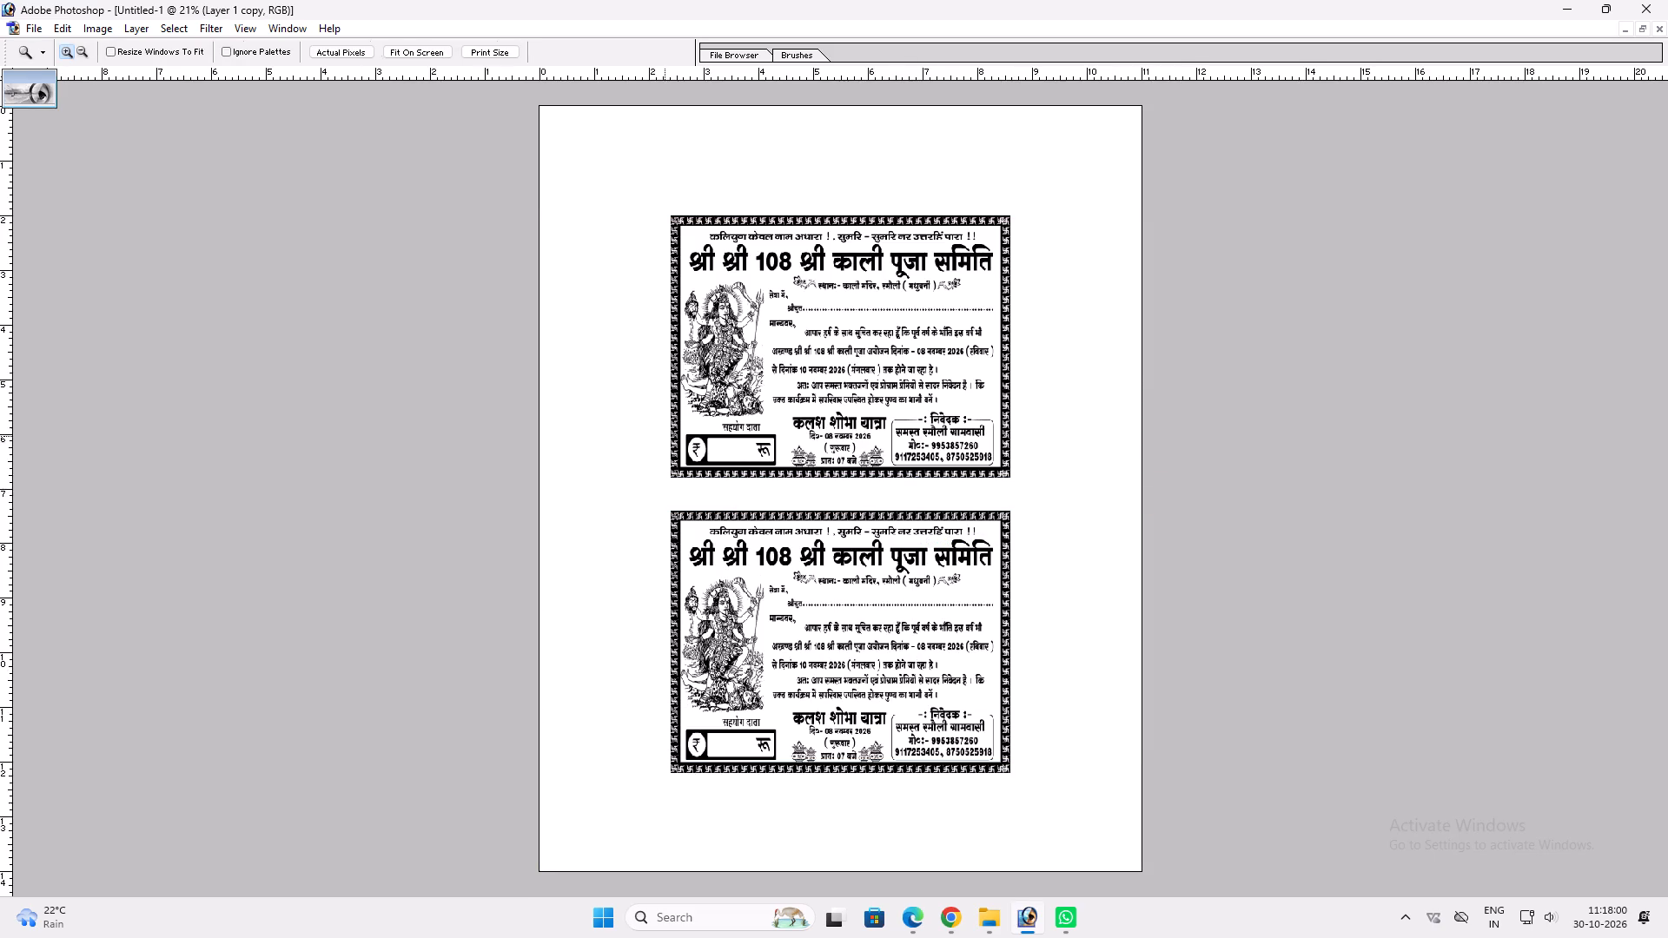
drag(649, 432, 1039, 539)
key(ctrl+h)
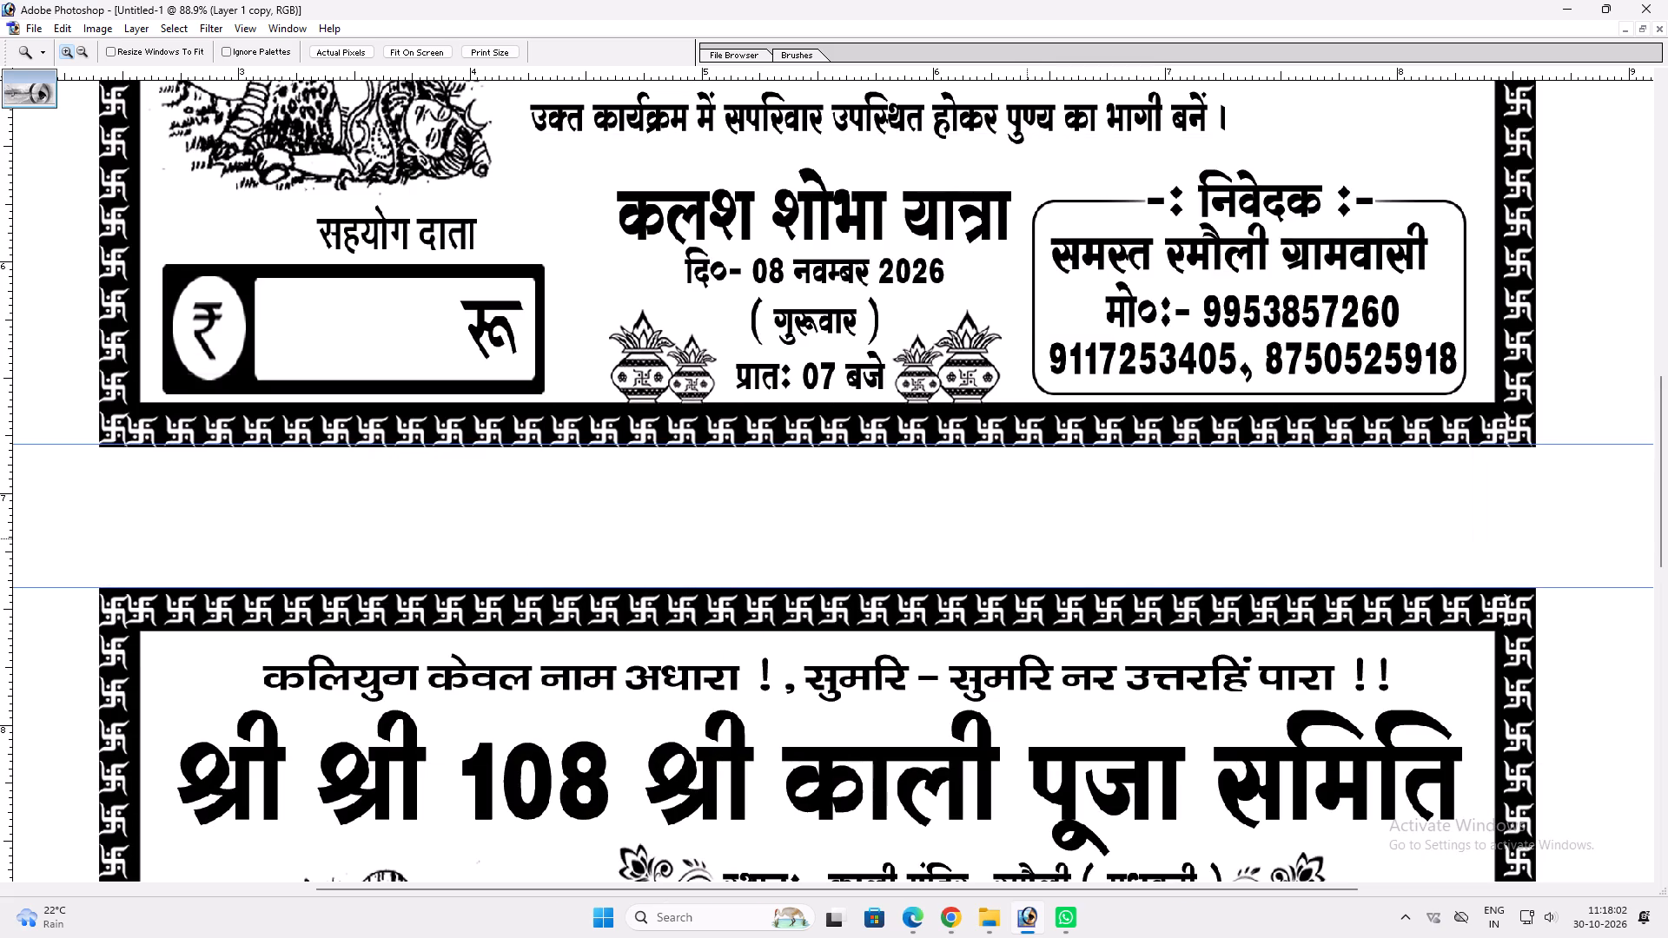
key(space)
right_drag(915, 530, 942, 536)
drag(948, 538, 960, 541)
key(v)
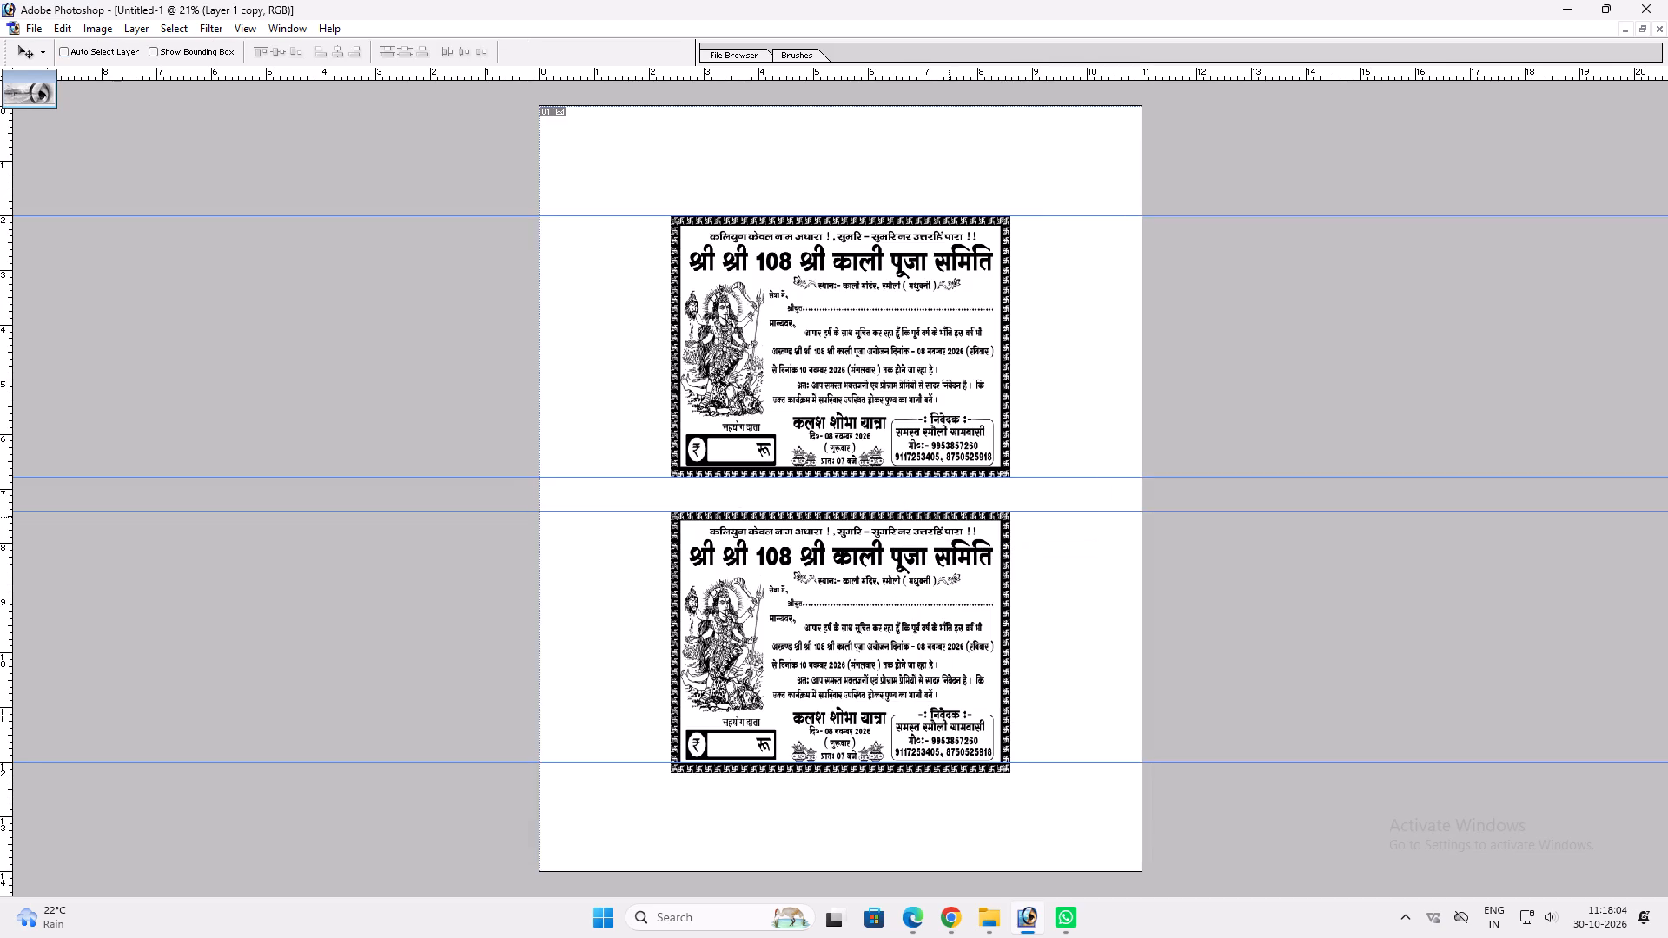
Start a print of the two-card page on Legal portrait paper and set the printer's paper type to Heavy (90 - 105 g/m²).
key(ctrl+p)
click(1091, 327)
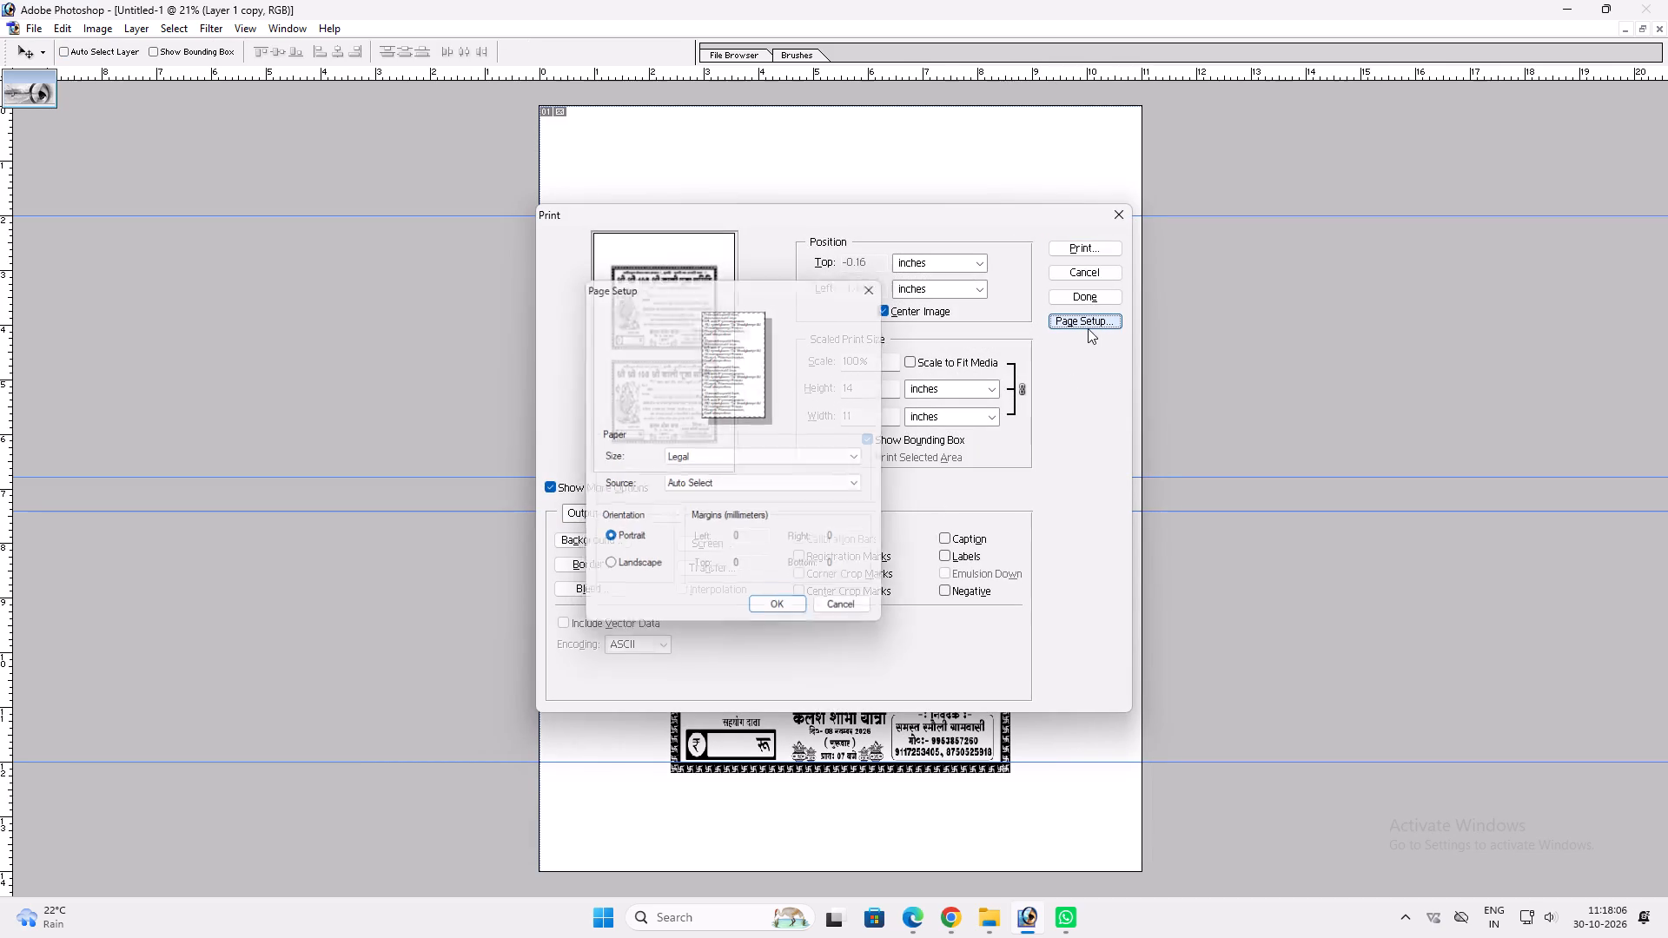
key(Return)
click(1062, 253)
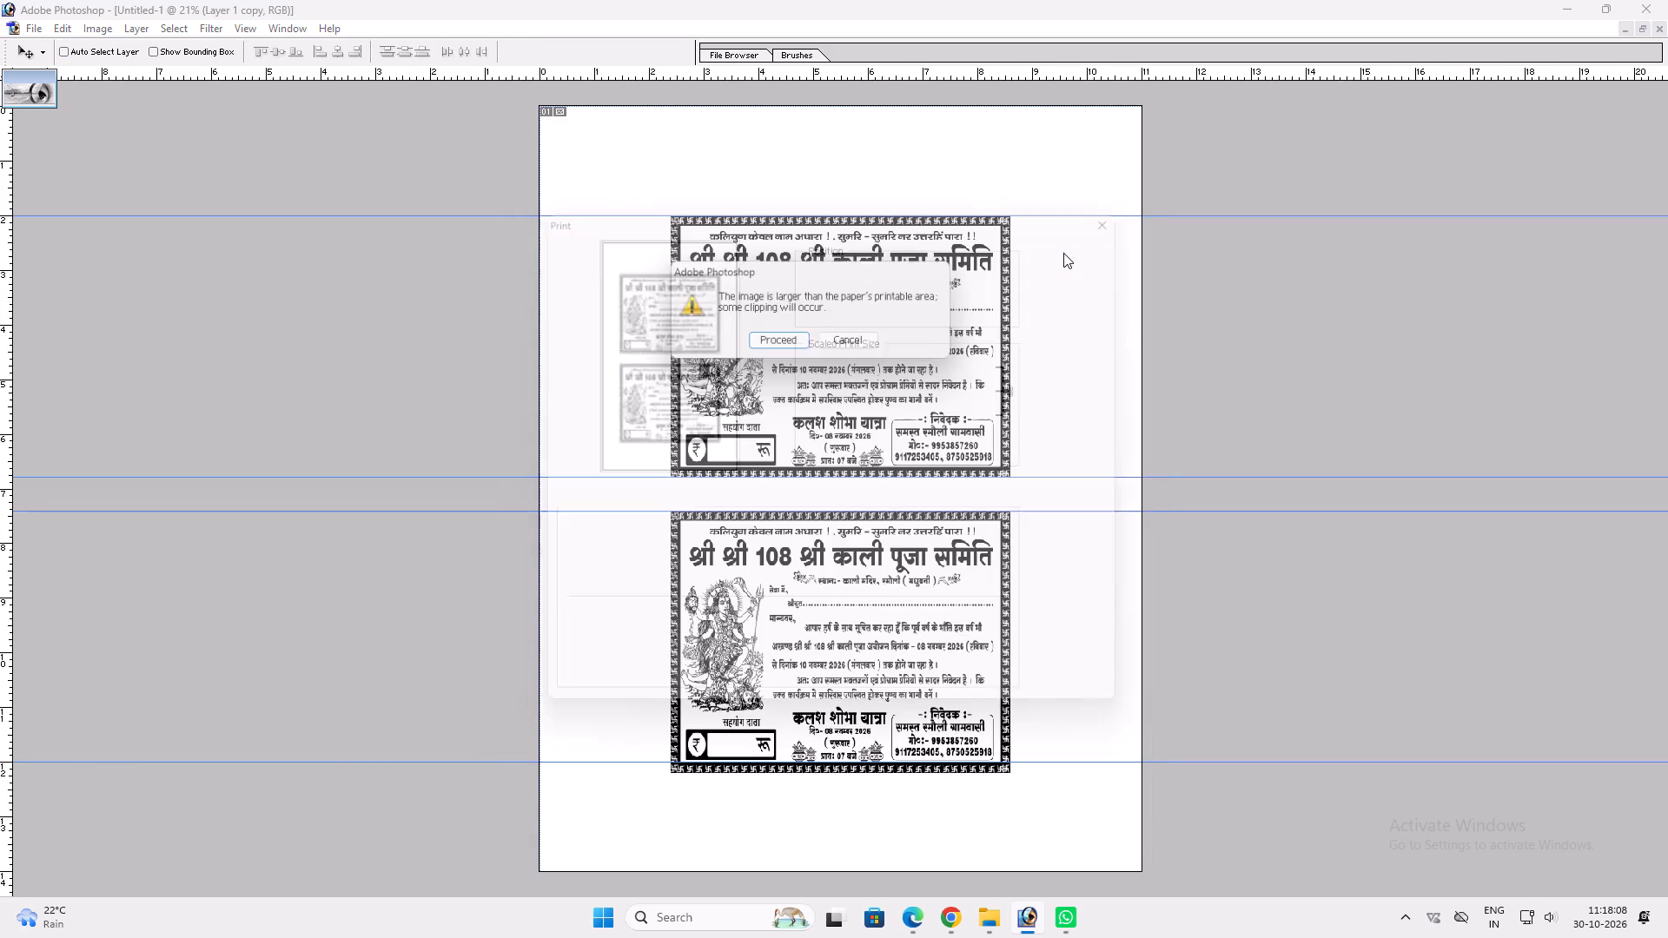
click(769, 347)
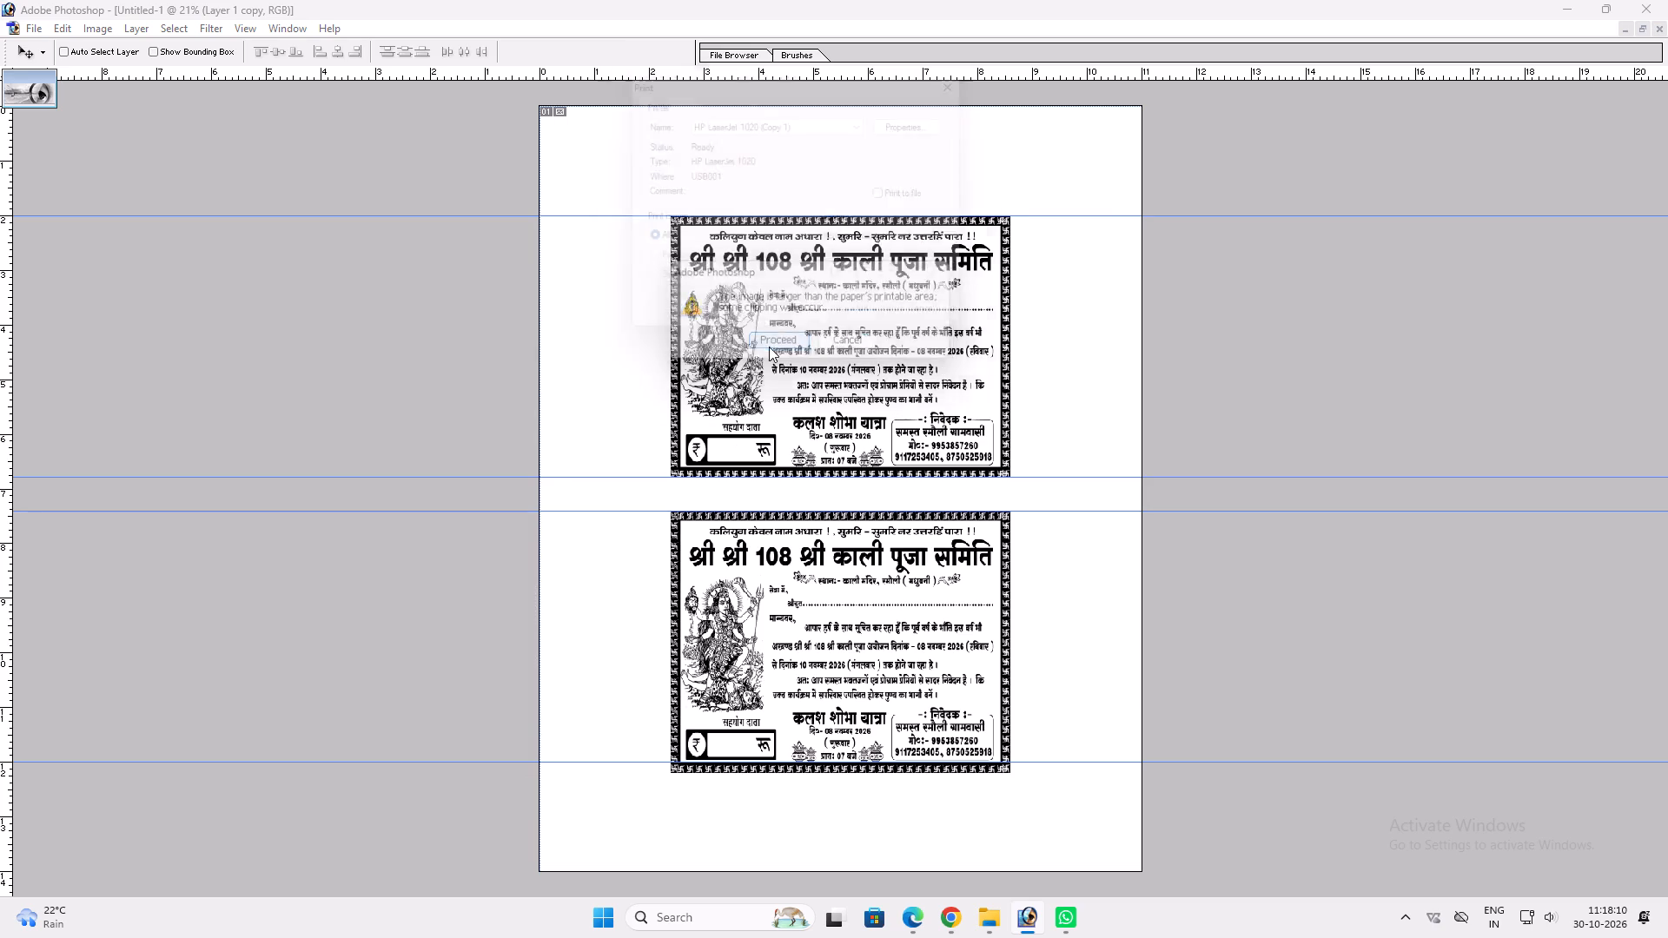
click(910, 129)
click(915, 122)
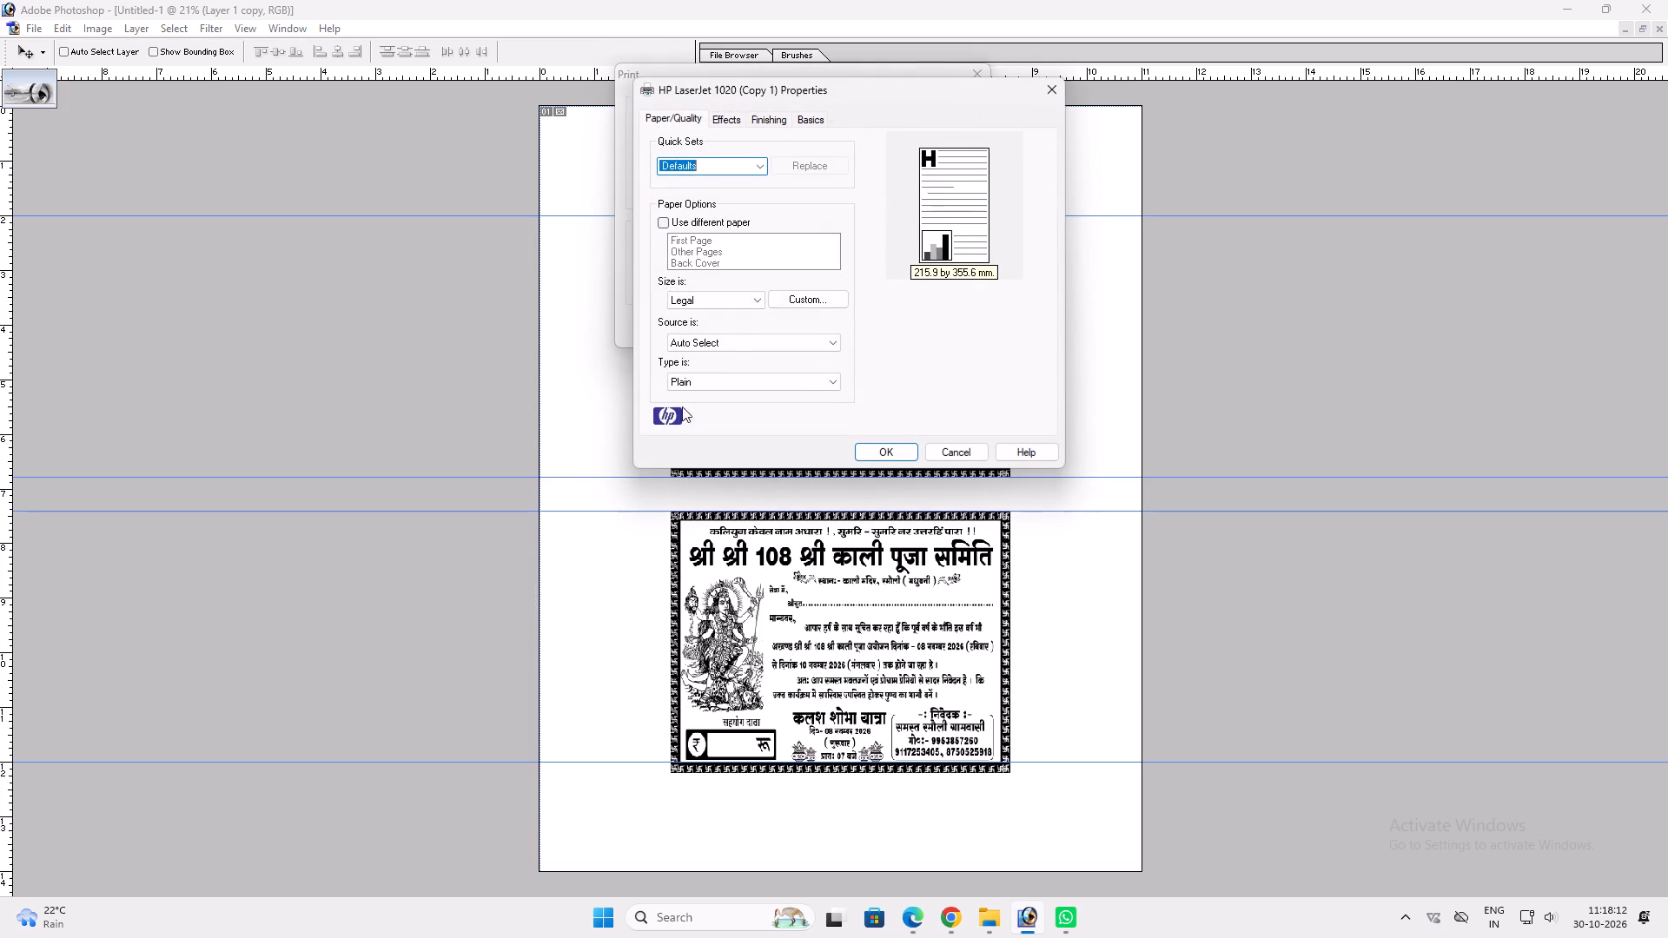
click(720, 382)
click(718, 442)
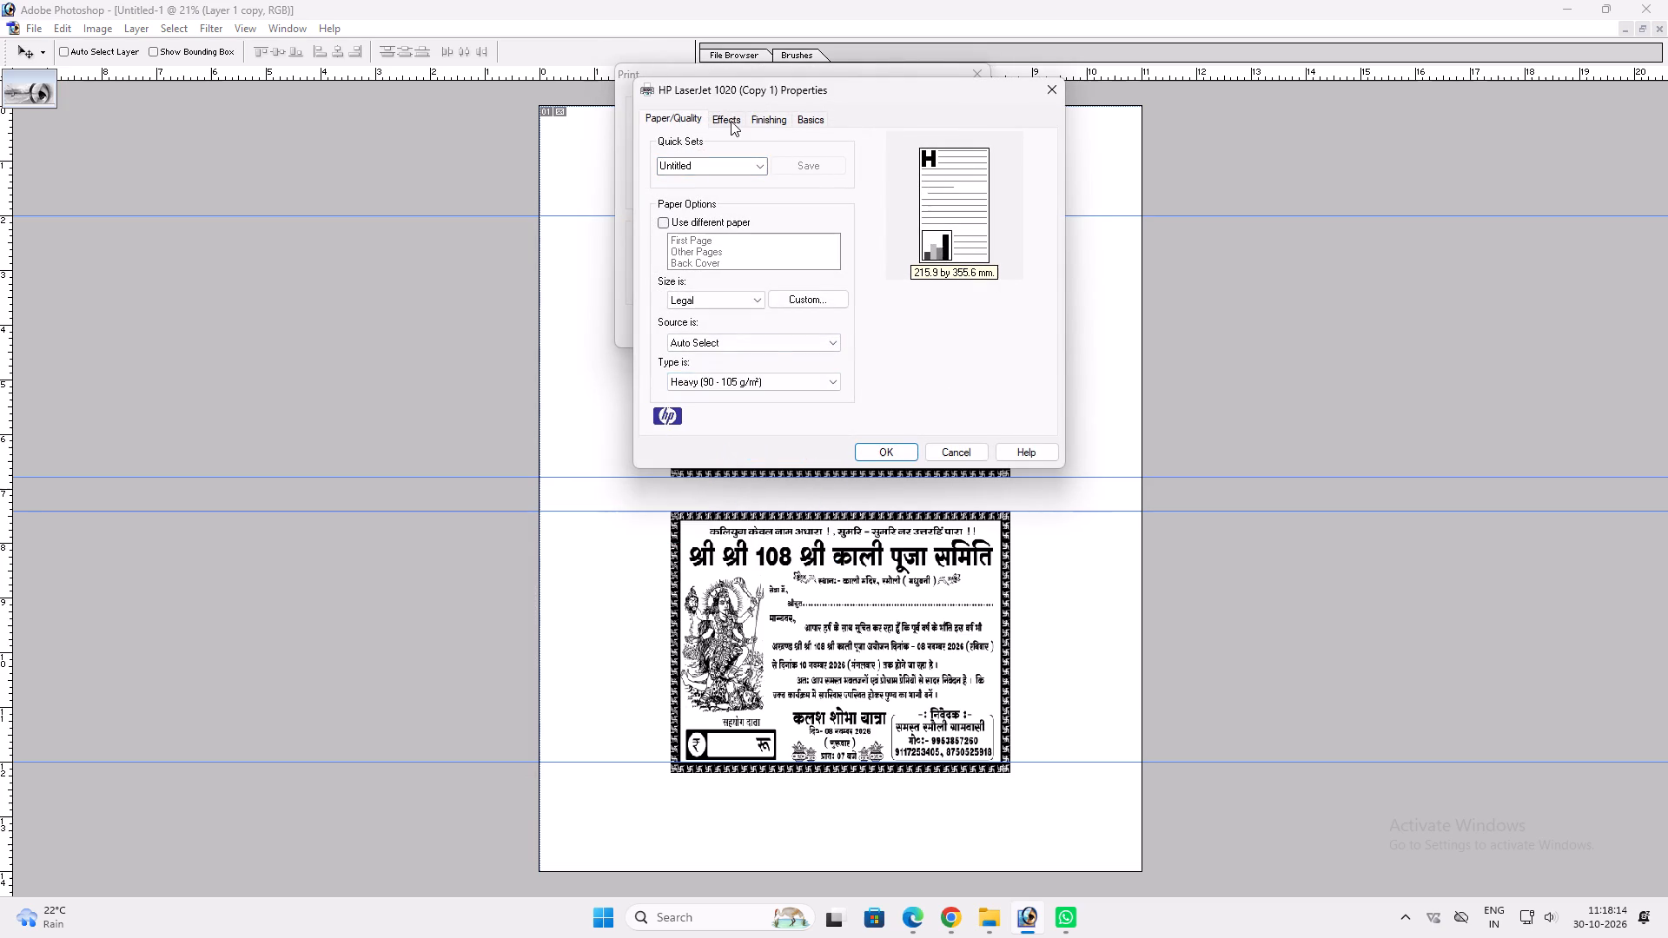
Set the printer's watermark shading to Very Dark, keeping the watermark itself at (none).
click(730, 121)
click(962, 381)
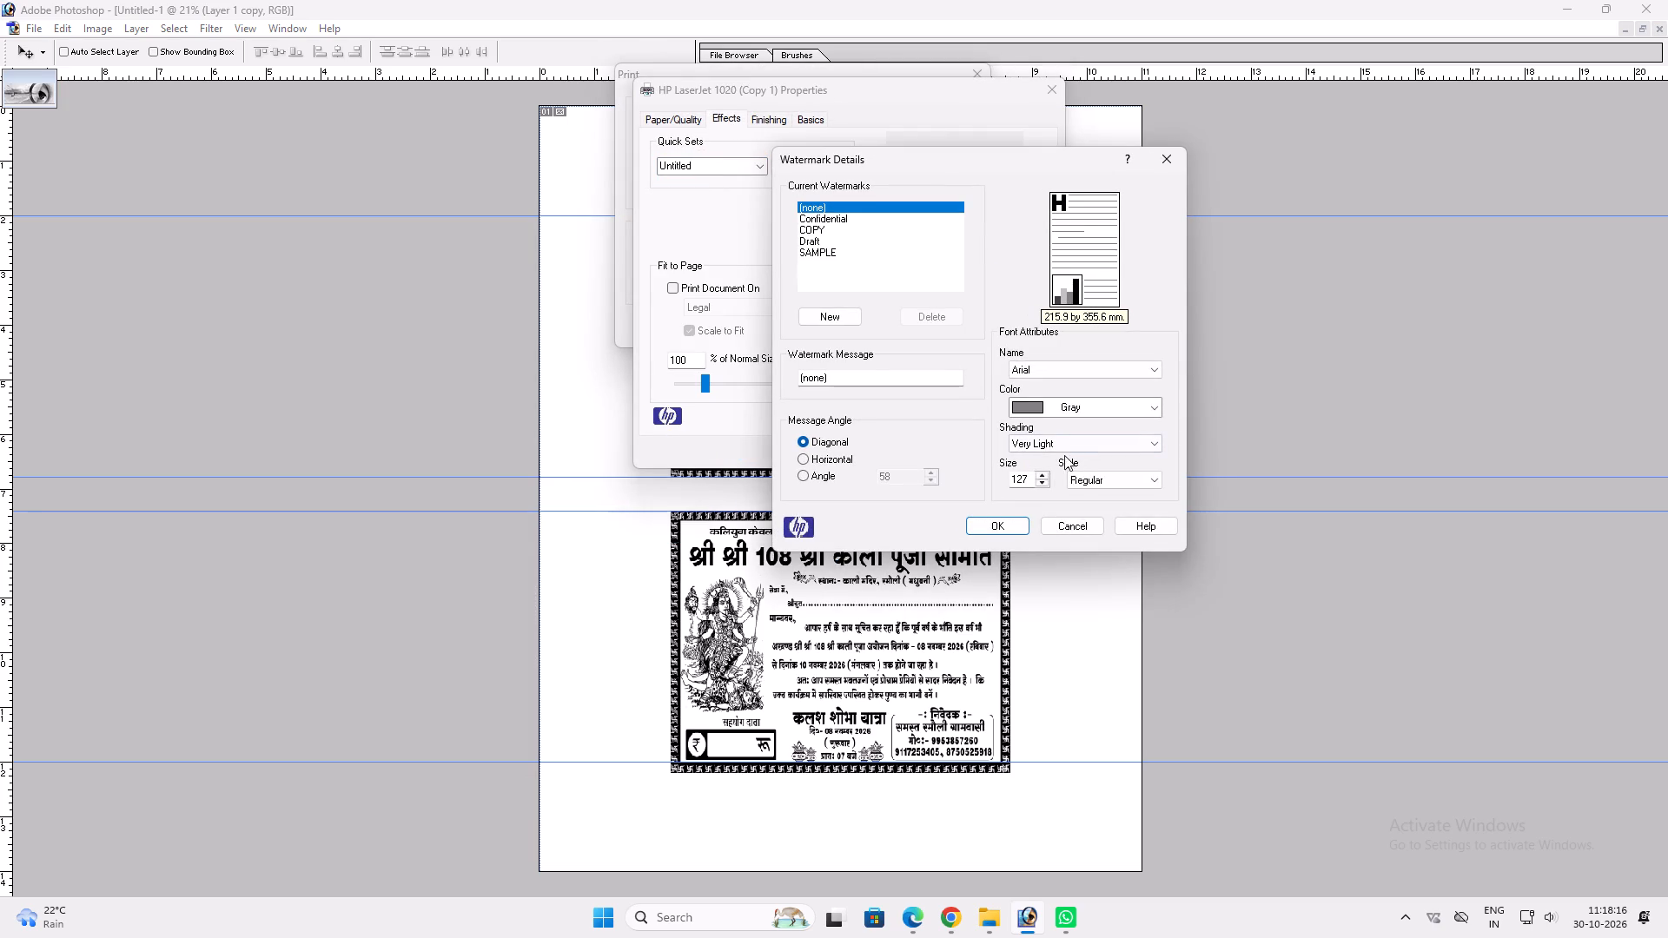
click(1052, 440)
click(1047, 533)
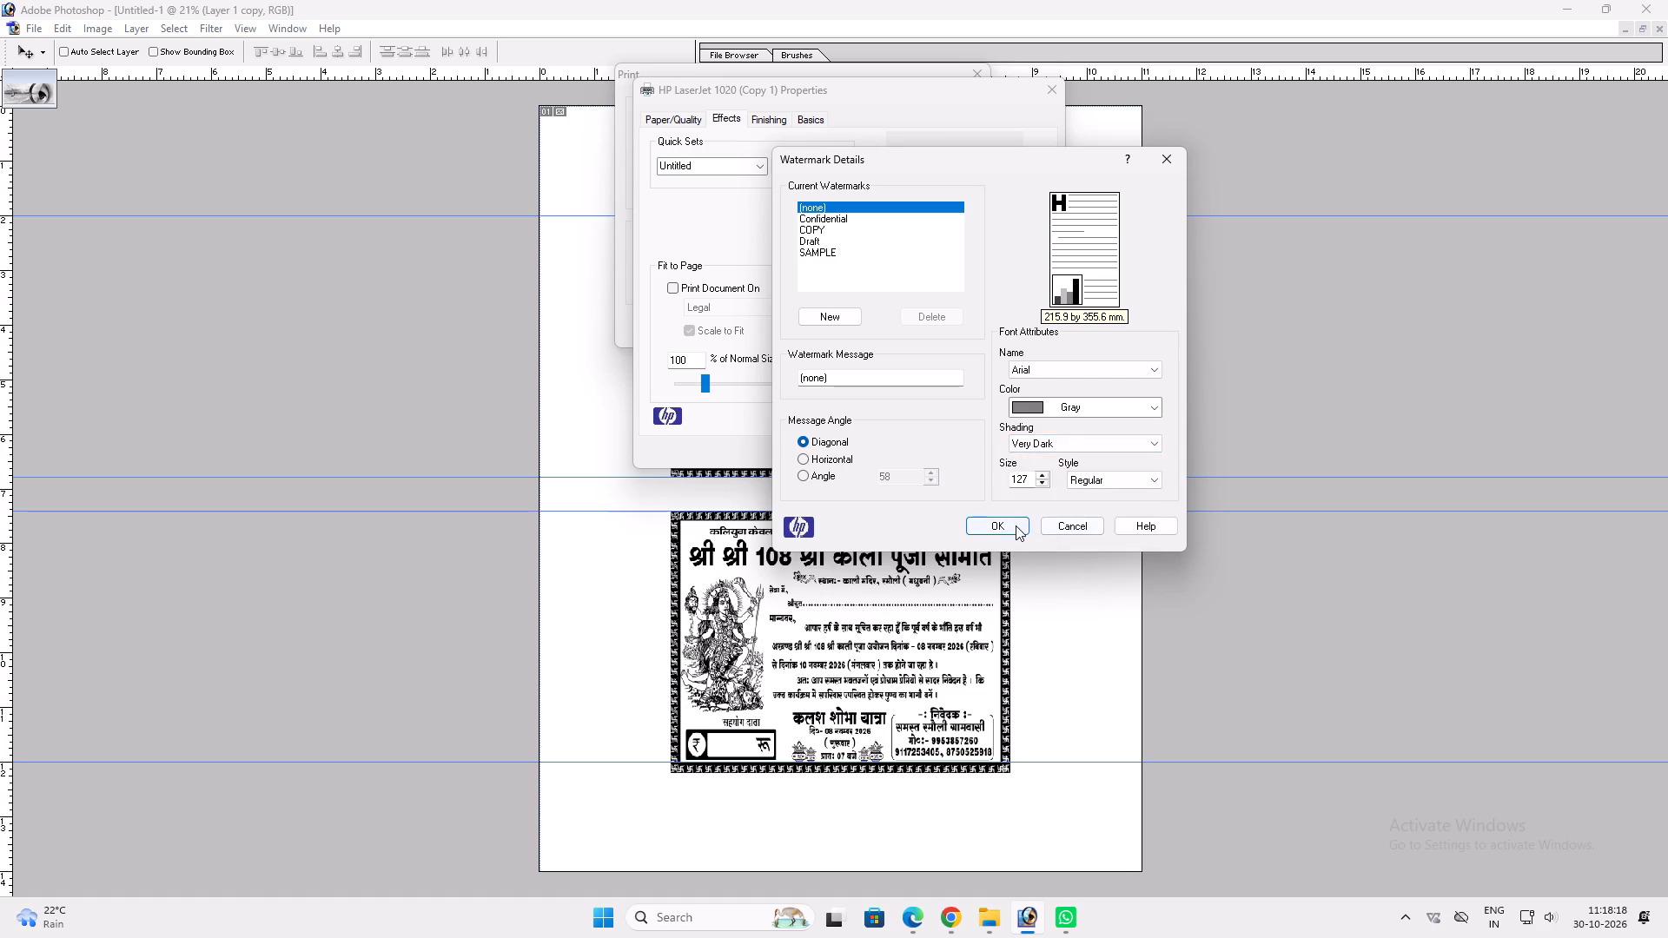
click(1016, 525)
Accept the HP LaserJet 1020 properties and print the two-card page.
click(899, 439)
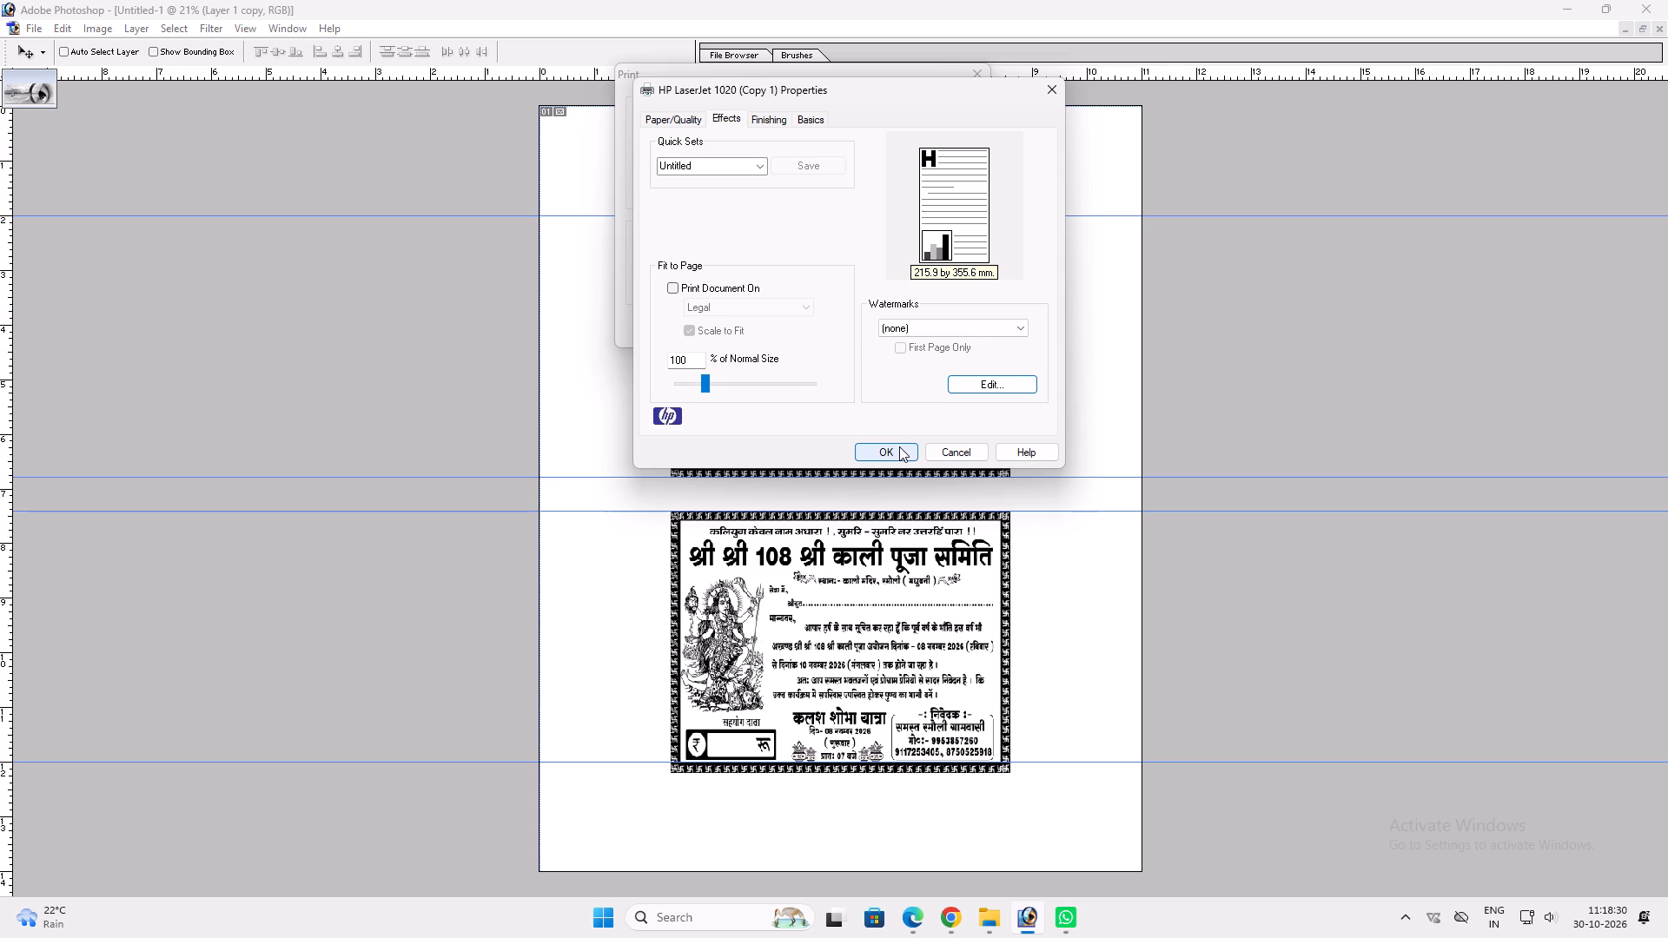
key(Return)
key(Return)
key(Return)
click(997, 522)
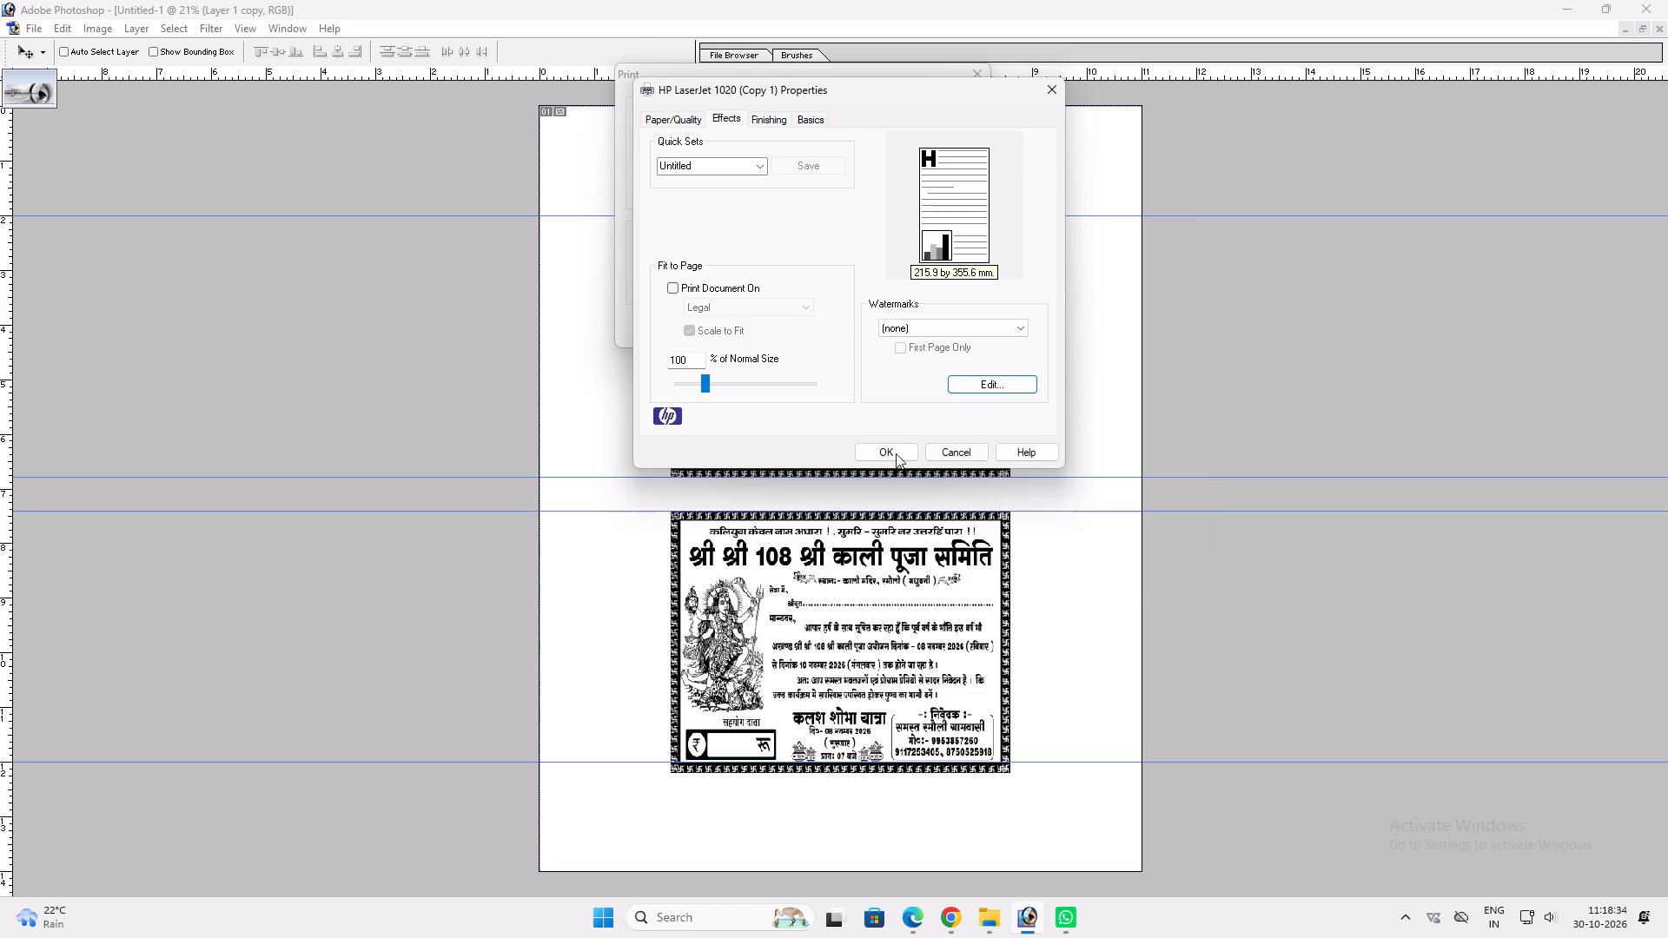
click(887, 451)
click(872, 320)
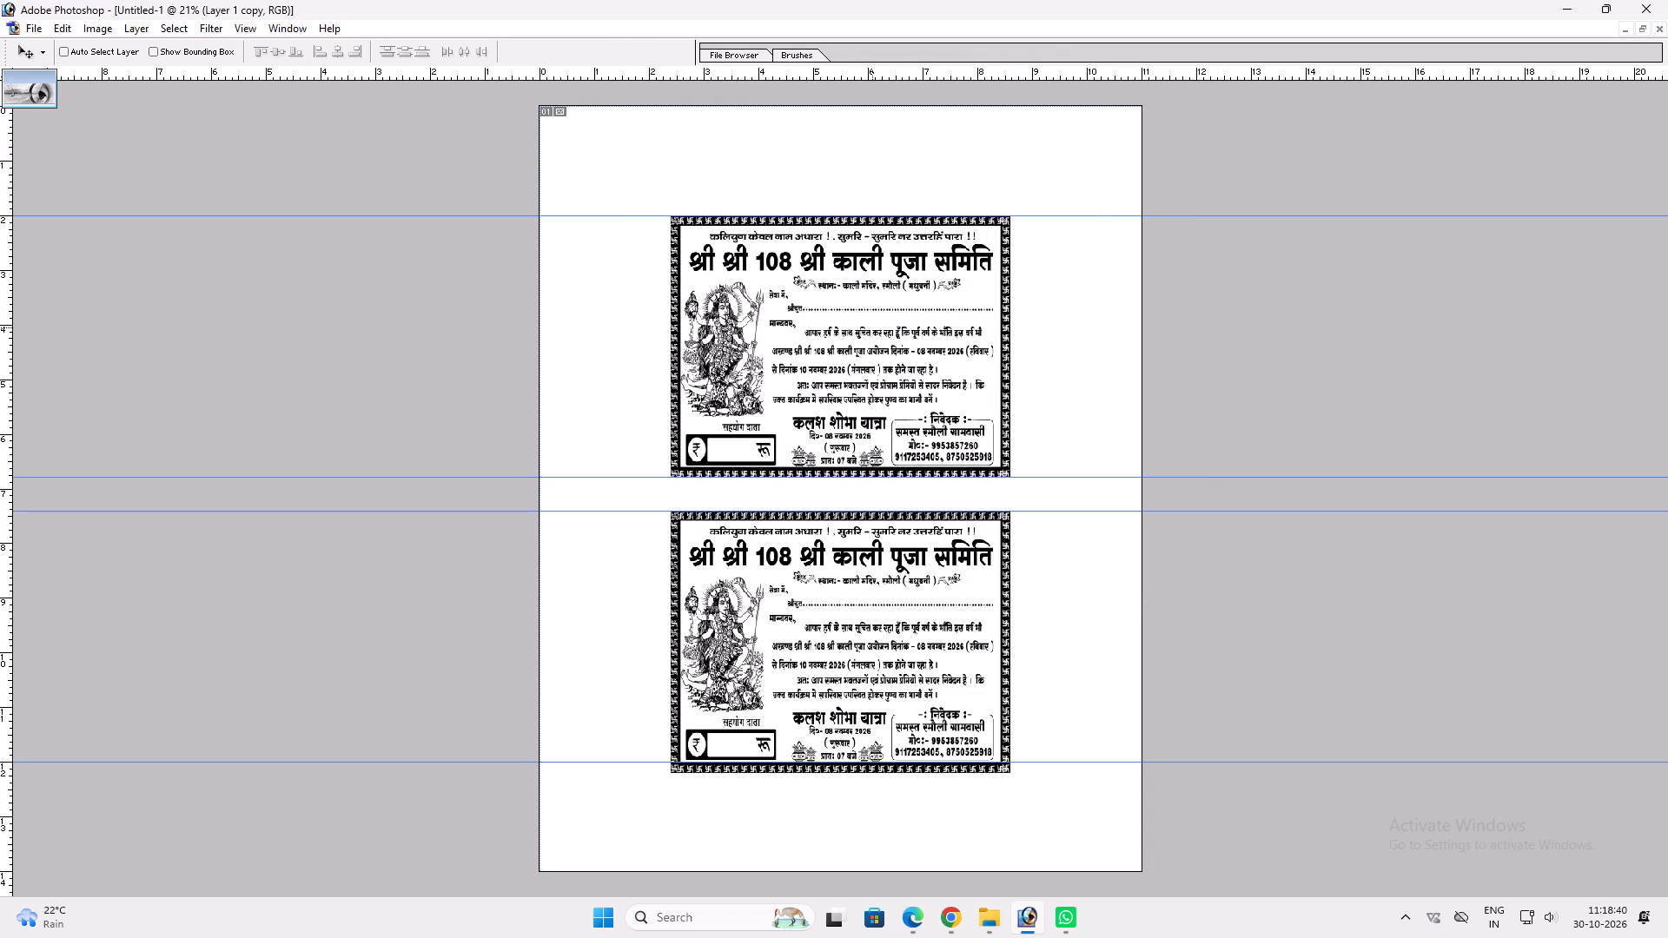
Switch to File Explorer, open the 2026 folder on Local Disk (H:) and select its october folder.
click(983, 926)
click(1017, 809)
scroll(201, 681, down, 6)
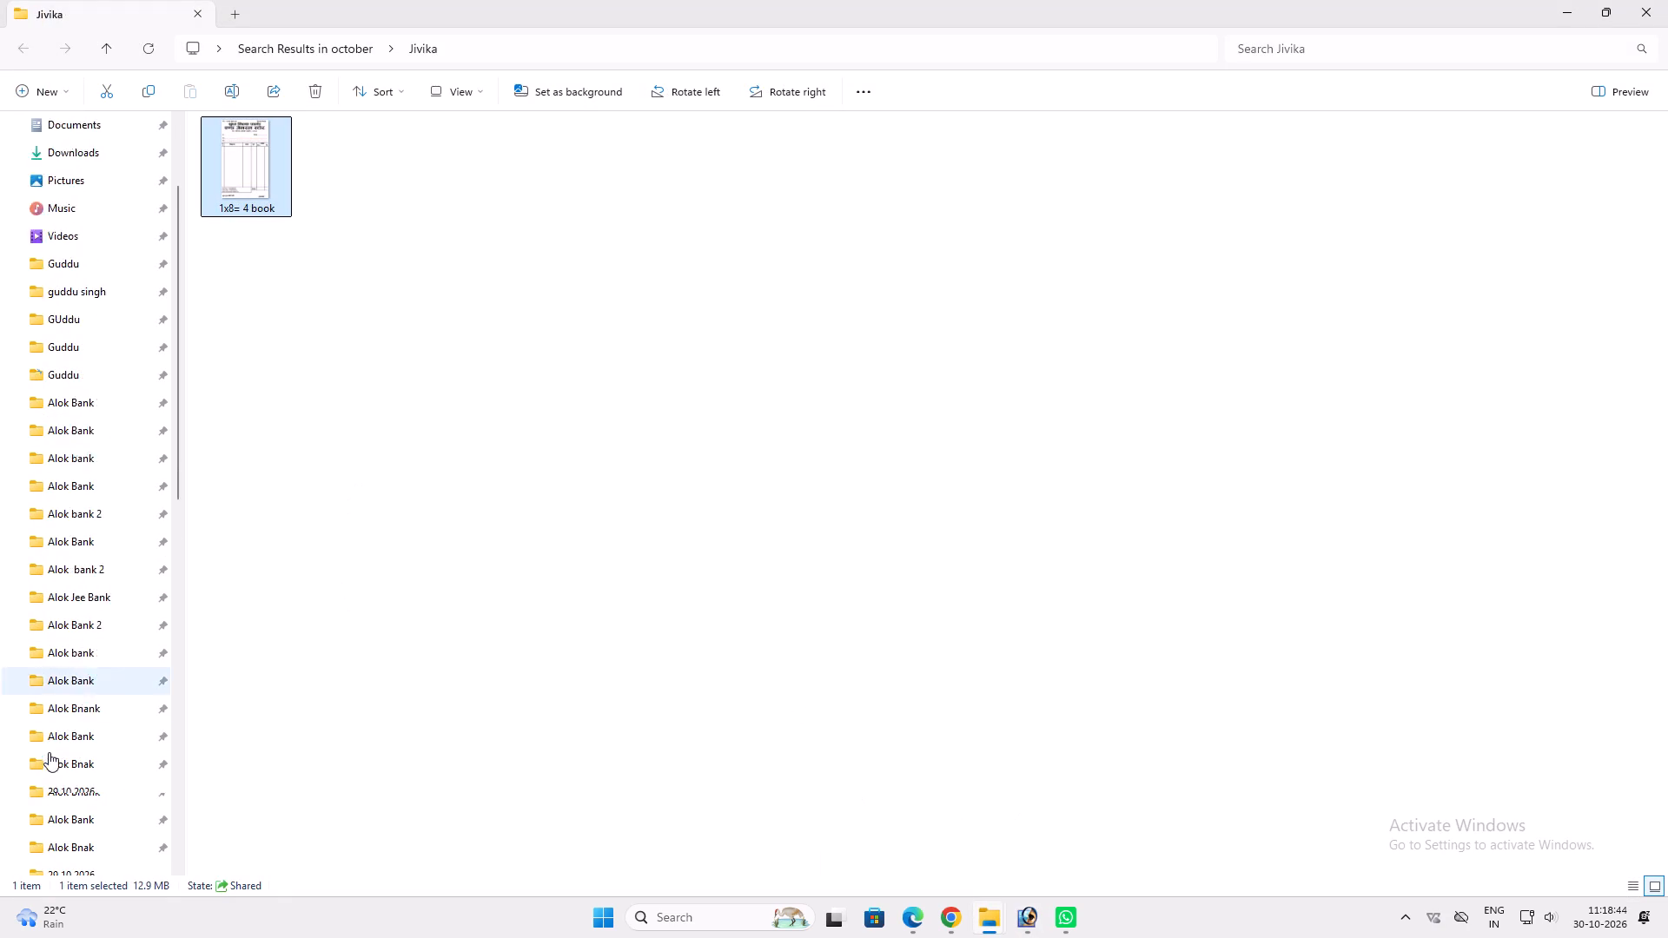
scroll(49, 752, down, 2)
click(103, 818)
double_click(261, 182)
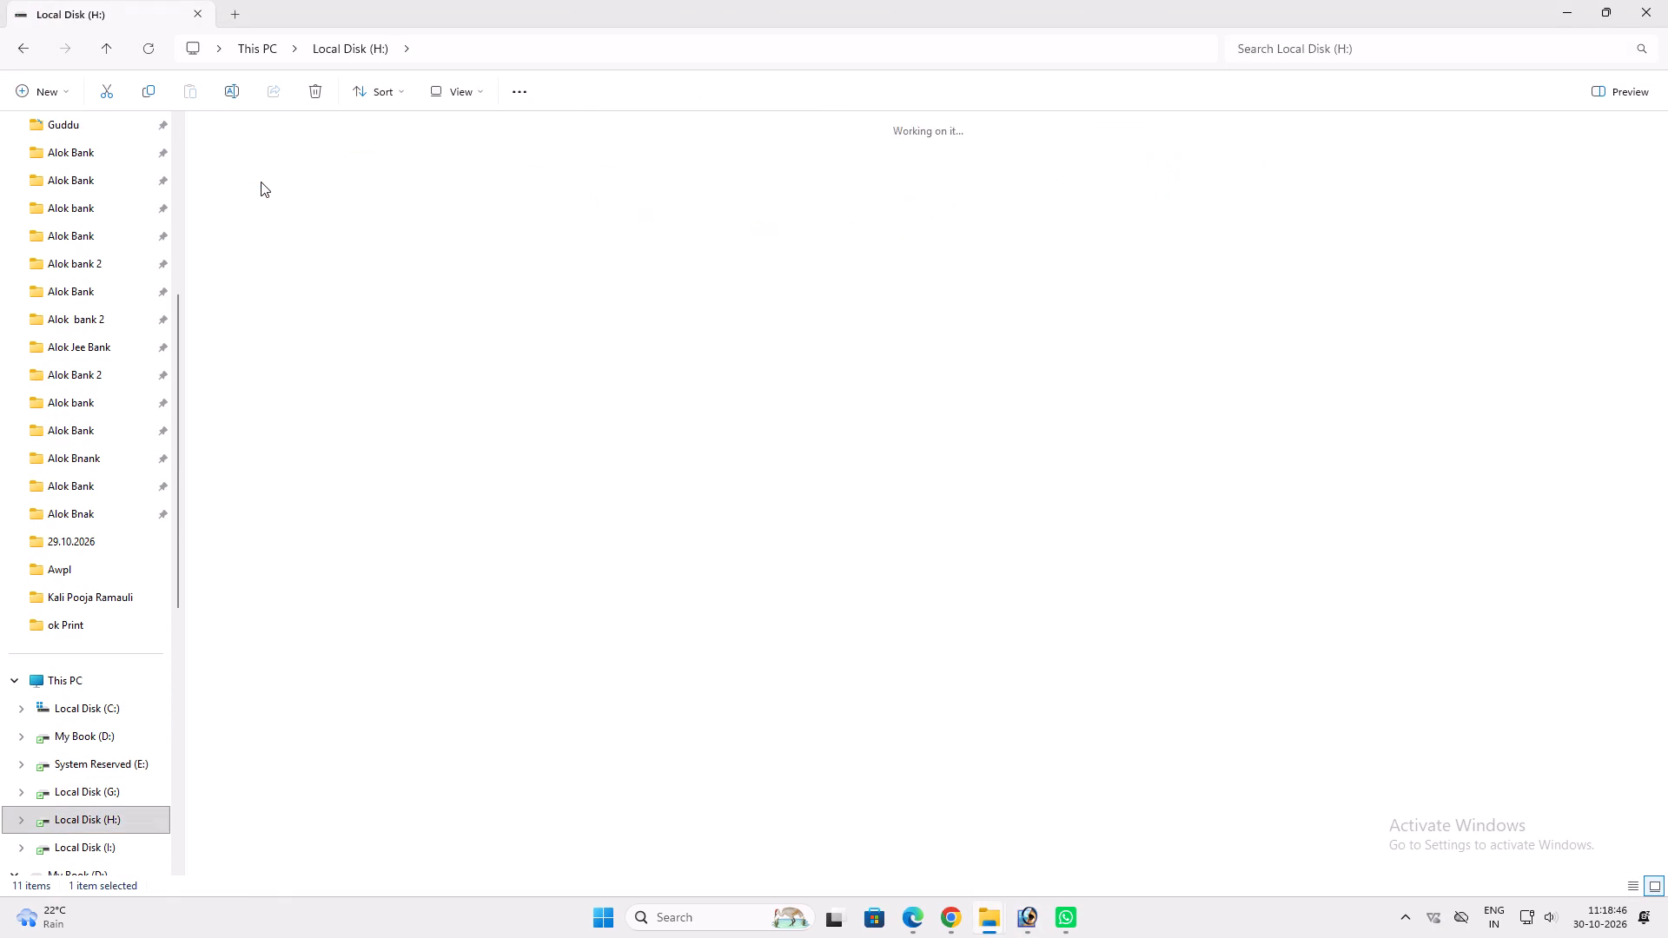
click(261, 182)
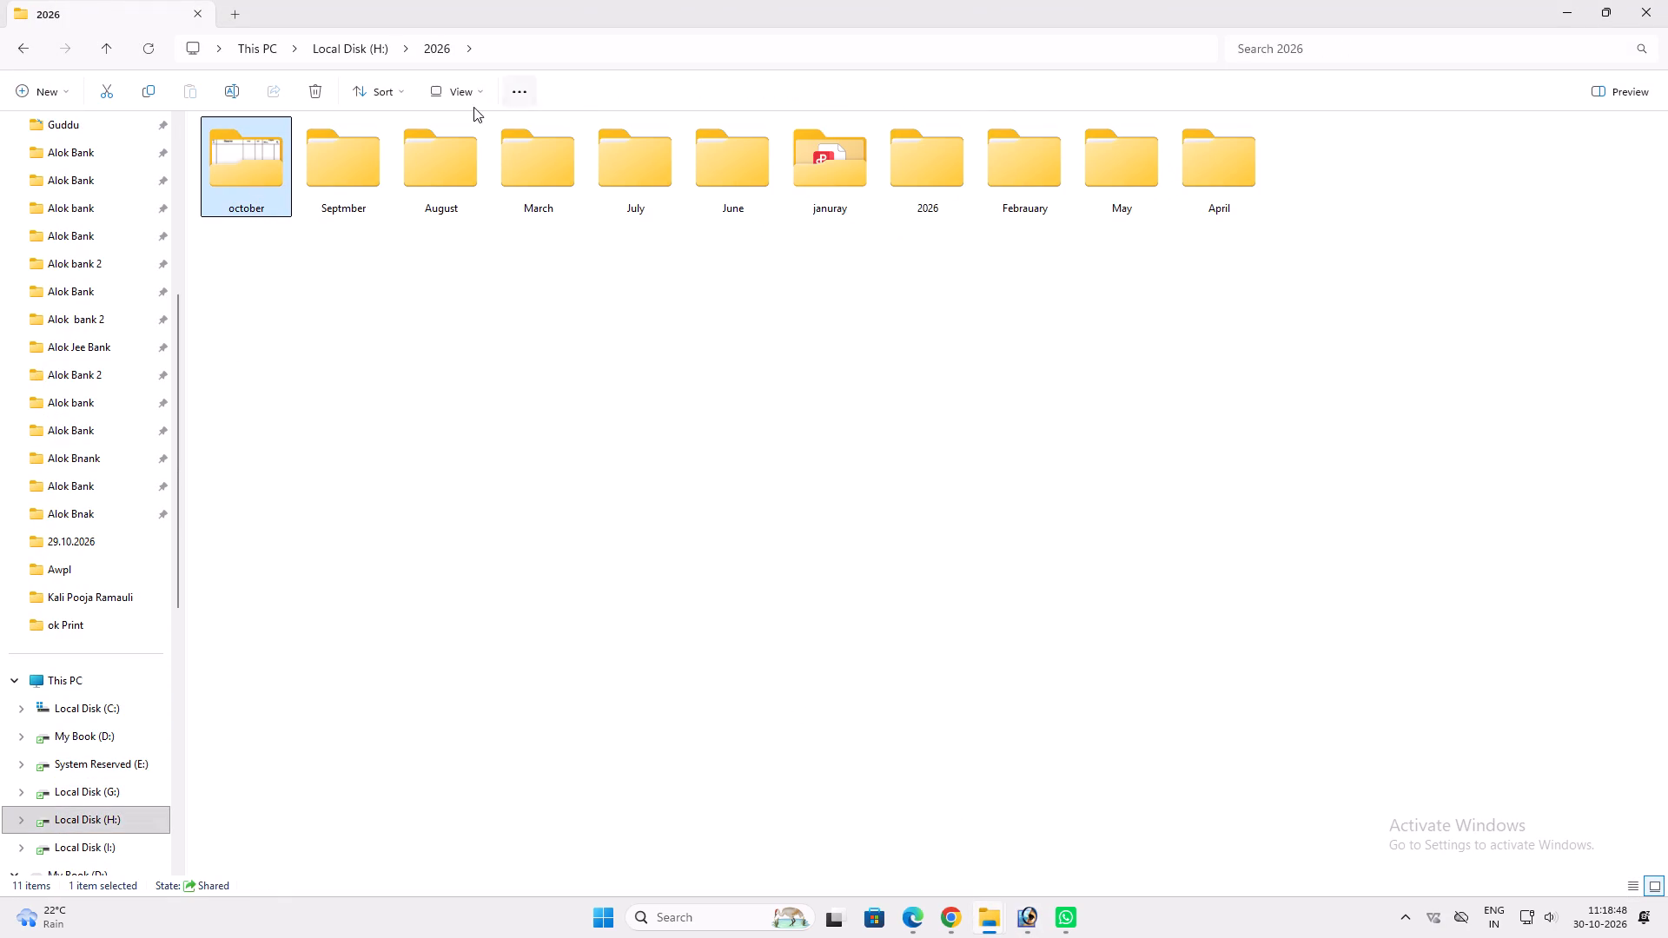
Open the october folder and search it for jivac.
key(Return)
click(1273, 42)
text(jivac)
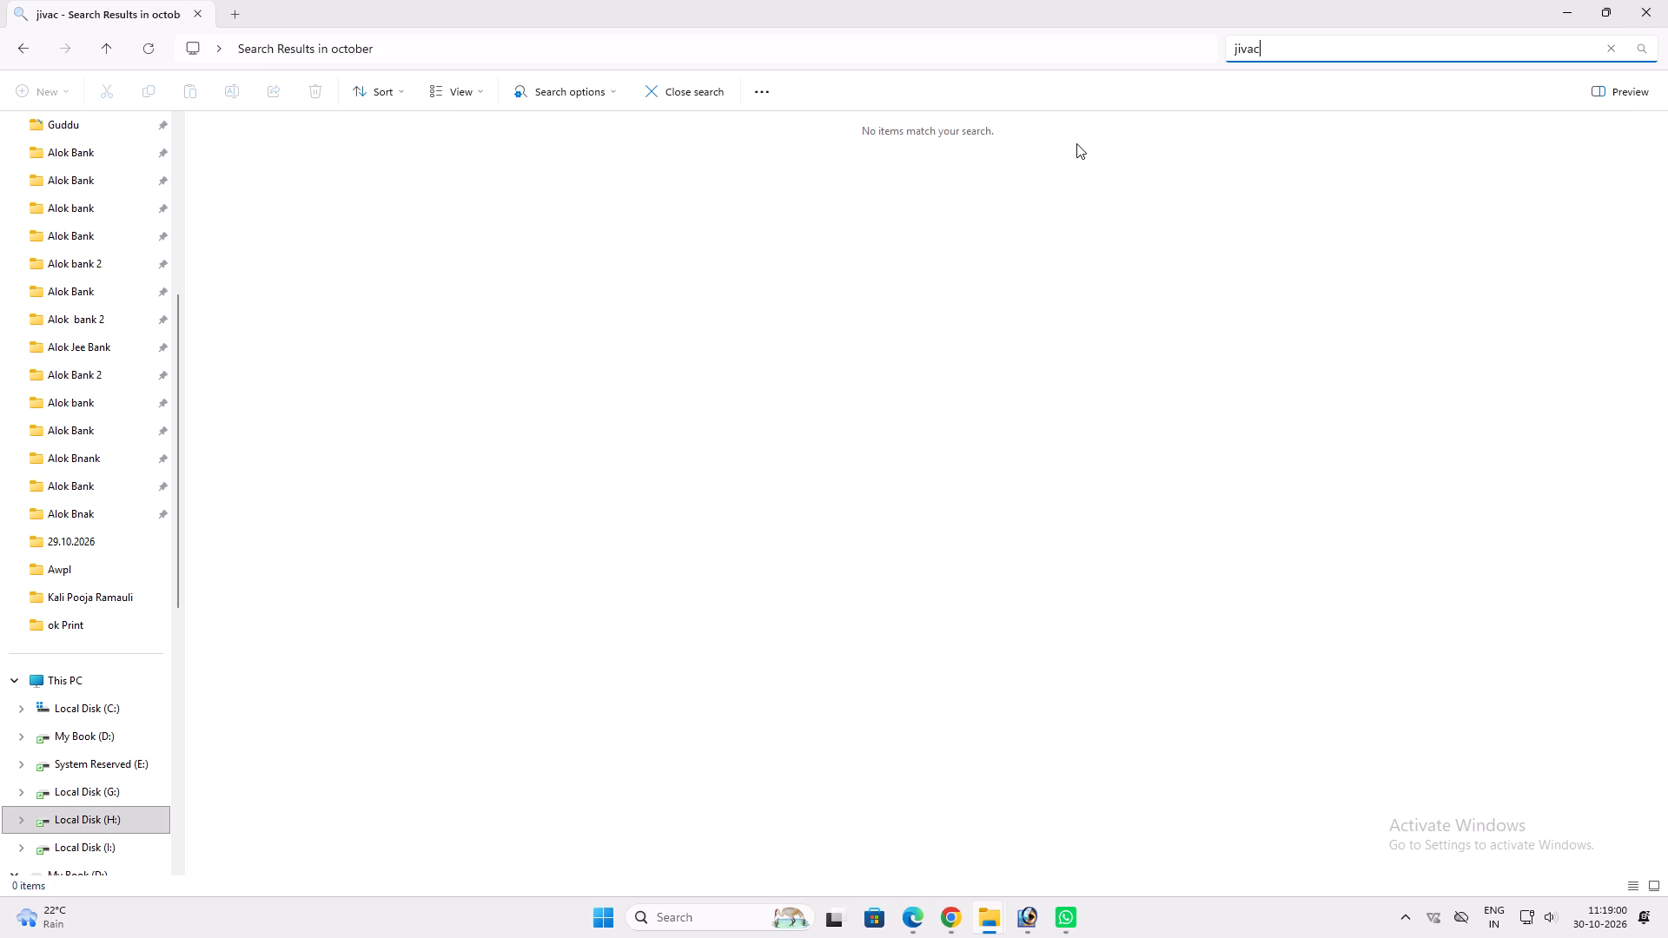
Replace the search term with 1x12 for the october folder and display the matching files as thumbnail icons.
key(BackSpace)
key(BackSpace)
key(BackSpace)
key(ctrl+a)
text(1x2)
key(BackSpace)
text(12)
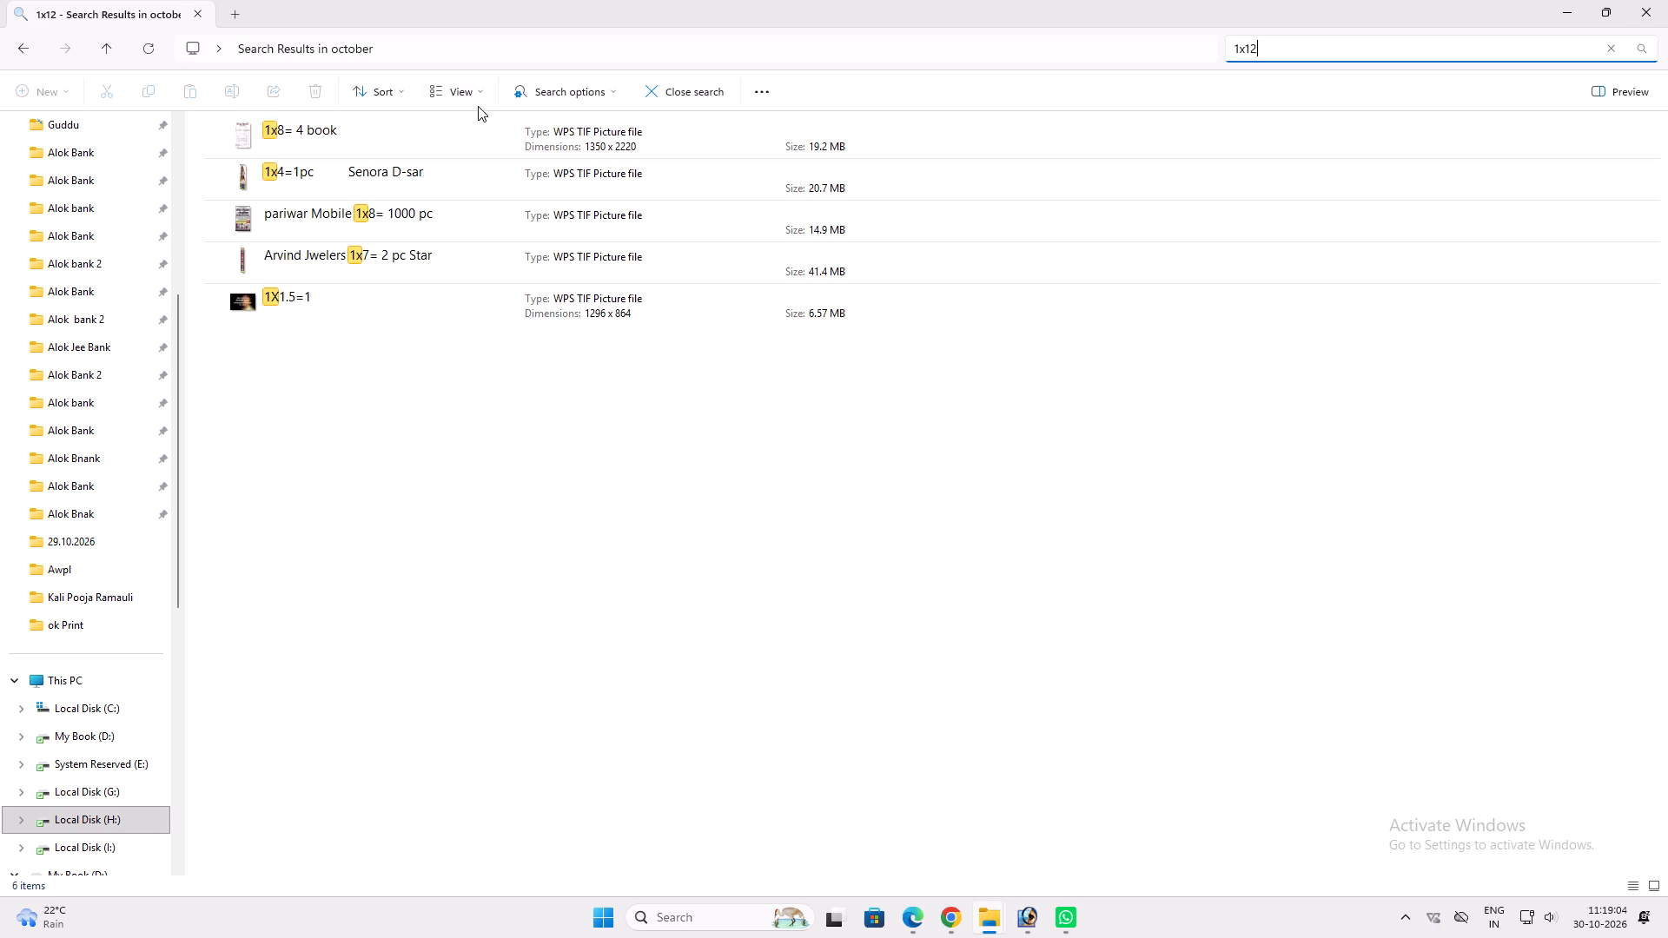
click(476, 96)
click(483, 152)
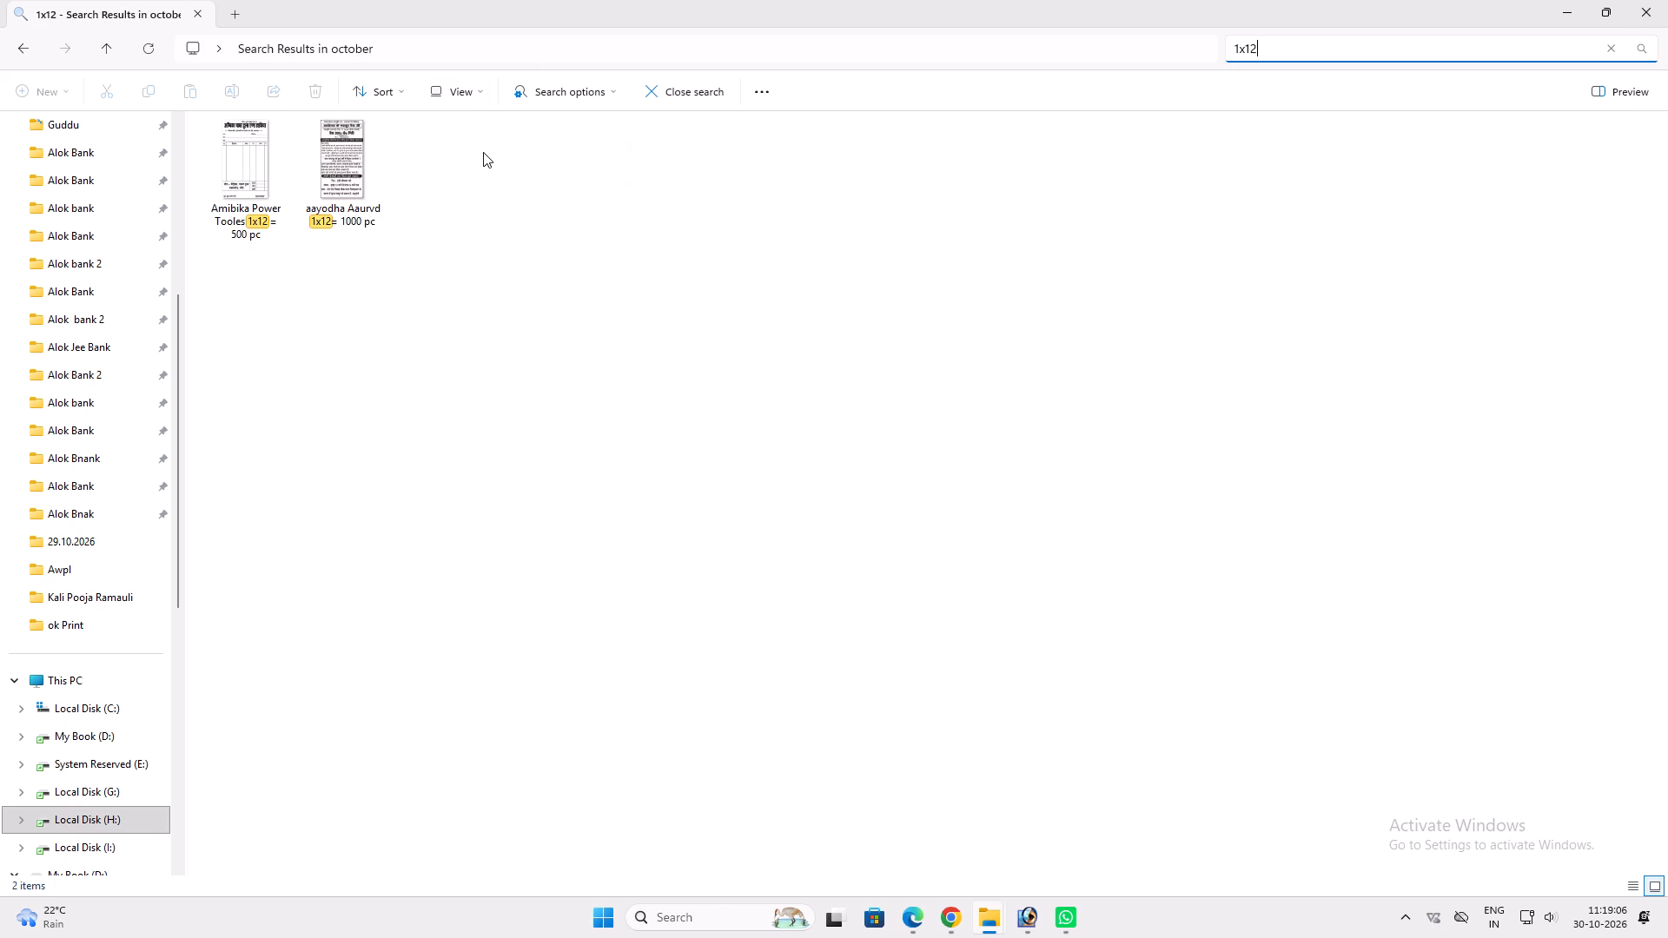
Open the file aayodha Aaurvd 1x12= 1000 pc from the search results in Photoshop.
drag(350, 155, 1025, 763)
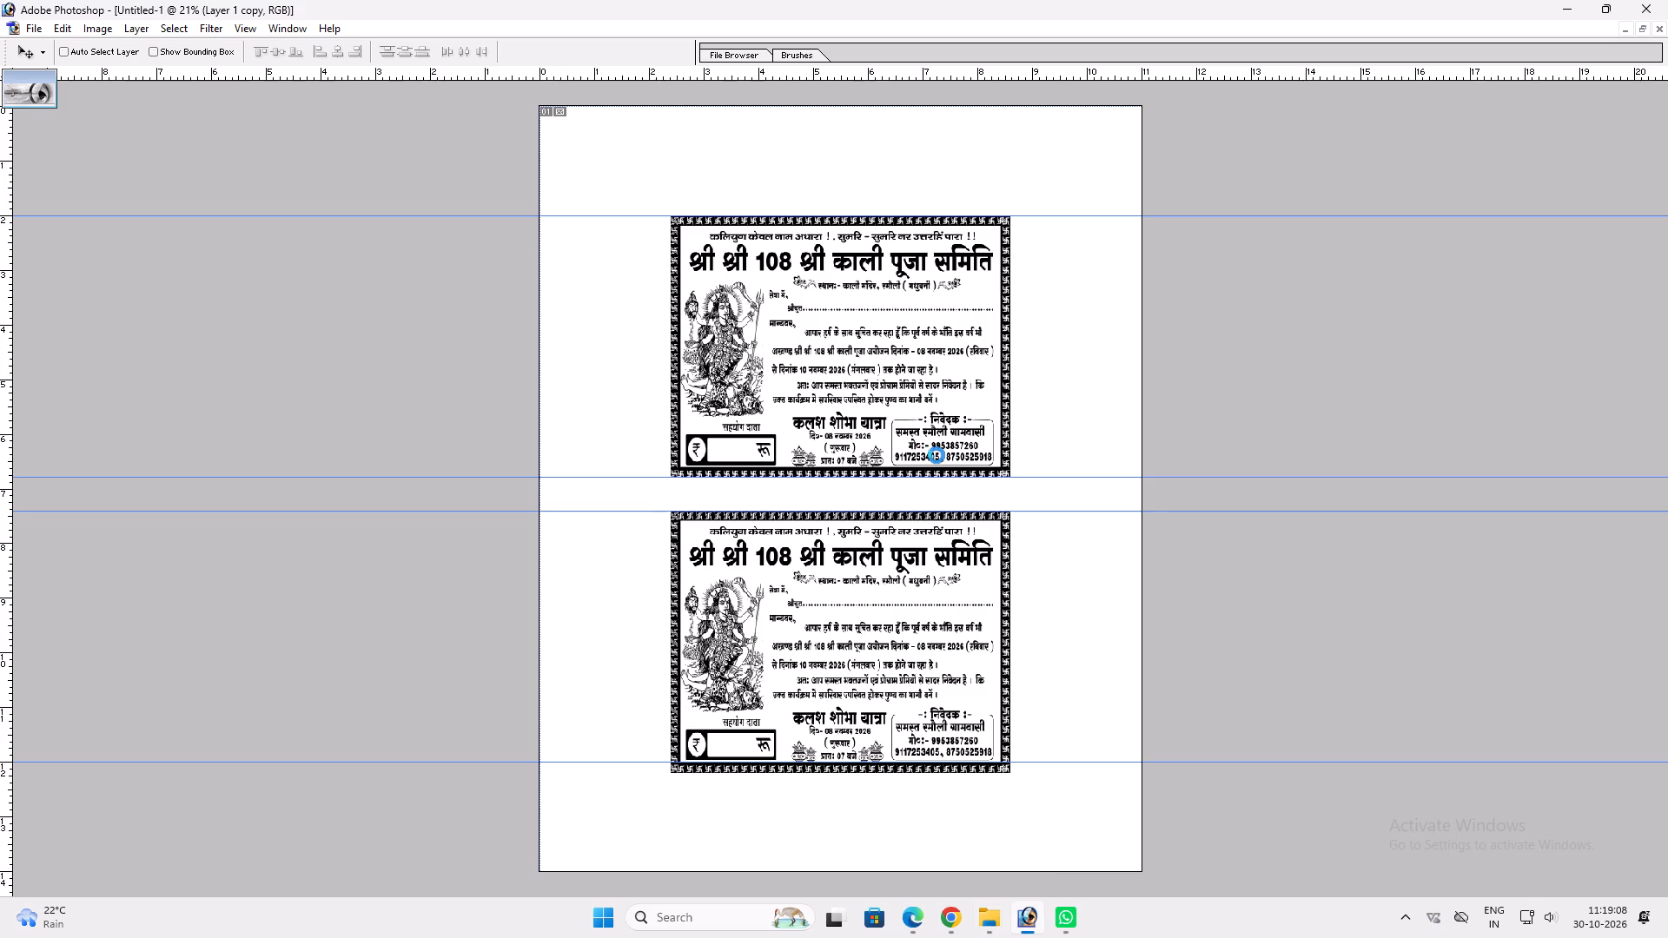
click(368, 101)
Examine the upper part of the Ayurvedic leaflet up close, from its heading lines through the body paragraph.
key(ctrl+0)
key(ctrl+plus)
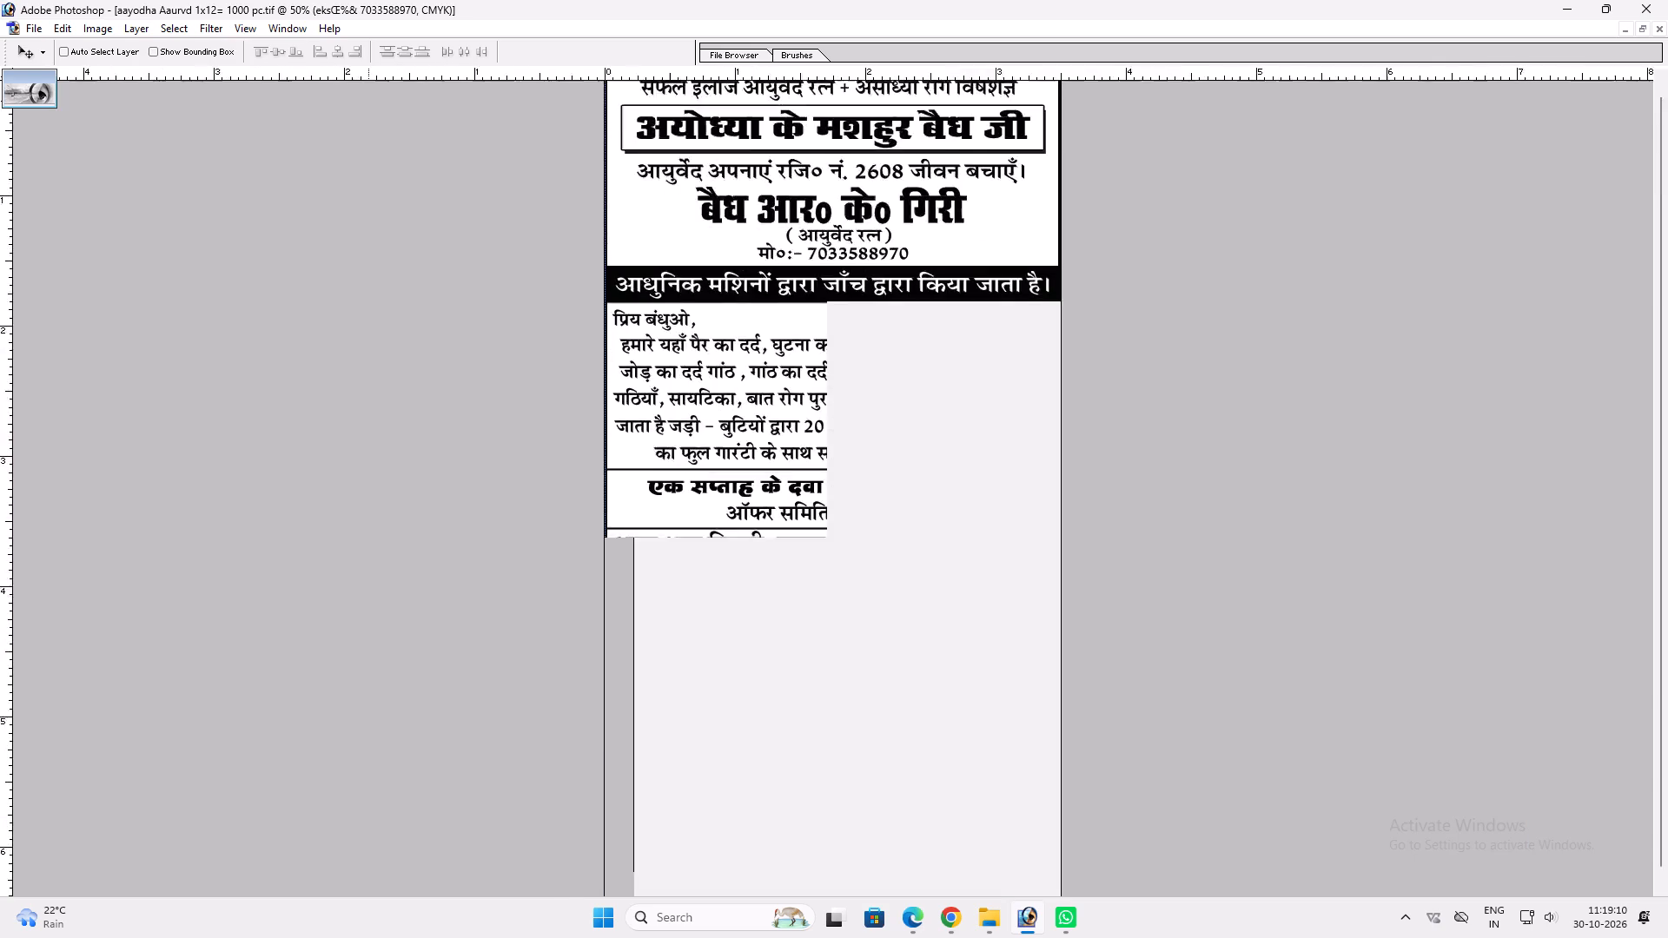
key(ctrl+plus)
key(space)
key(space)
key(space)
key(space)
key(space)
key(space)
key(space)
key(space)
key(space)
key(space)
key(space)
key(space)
drag(628, 365, 759, 671)
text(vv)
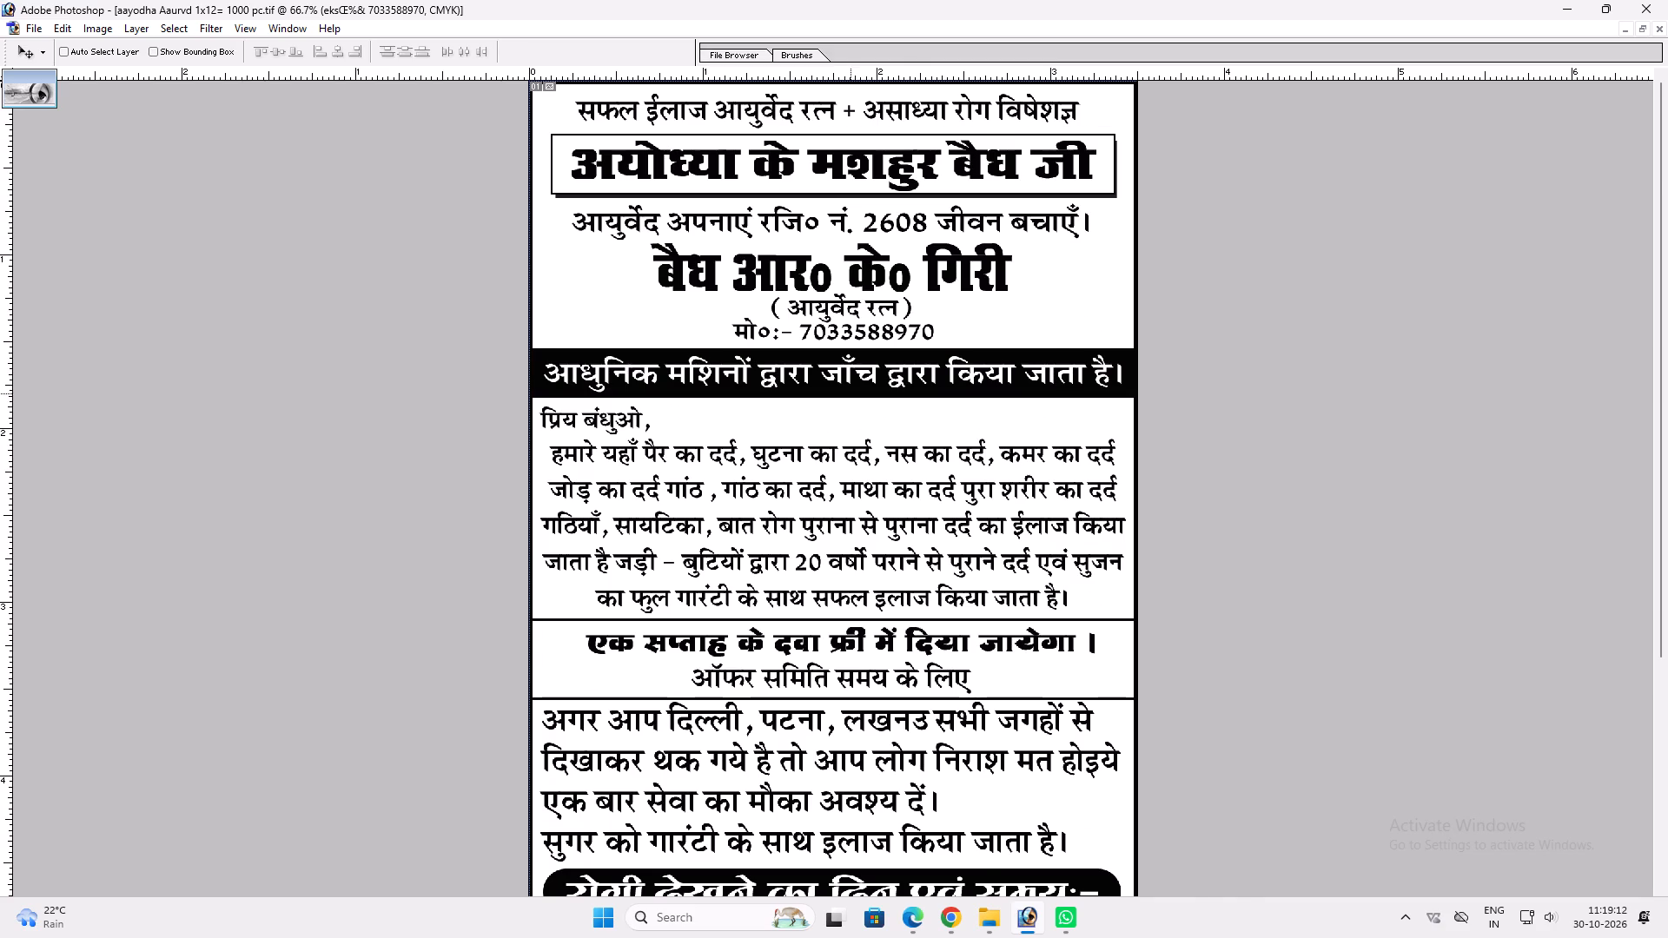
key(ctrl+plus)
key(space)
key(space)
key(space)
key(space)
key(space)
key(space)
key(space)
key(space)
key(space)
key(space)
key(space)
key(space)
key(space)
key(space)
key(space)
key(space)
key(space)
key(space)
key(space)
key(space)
drag(886, 622, 884, 874)
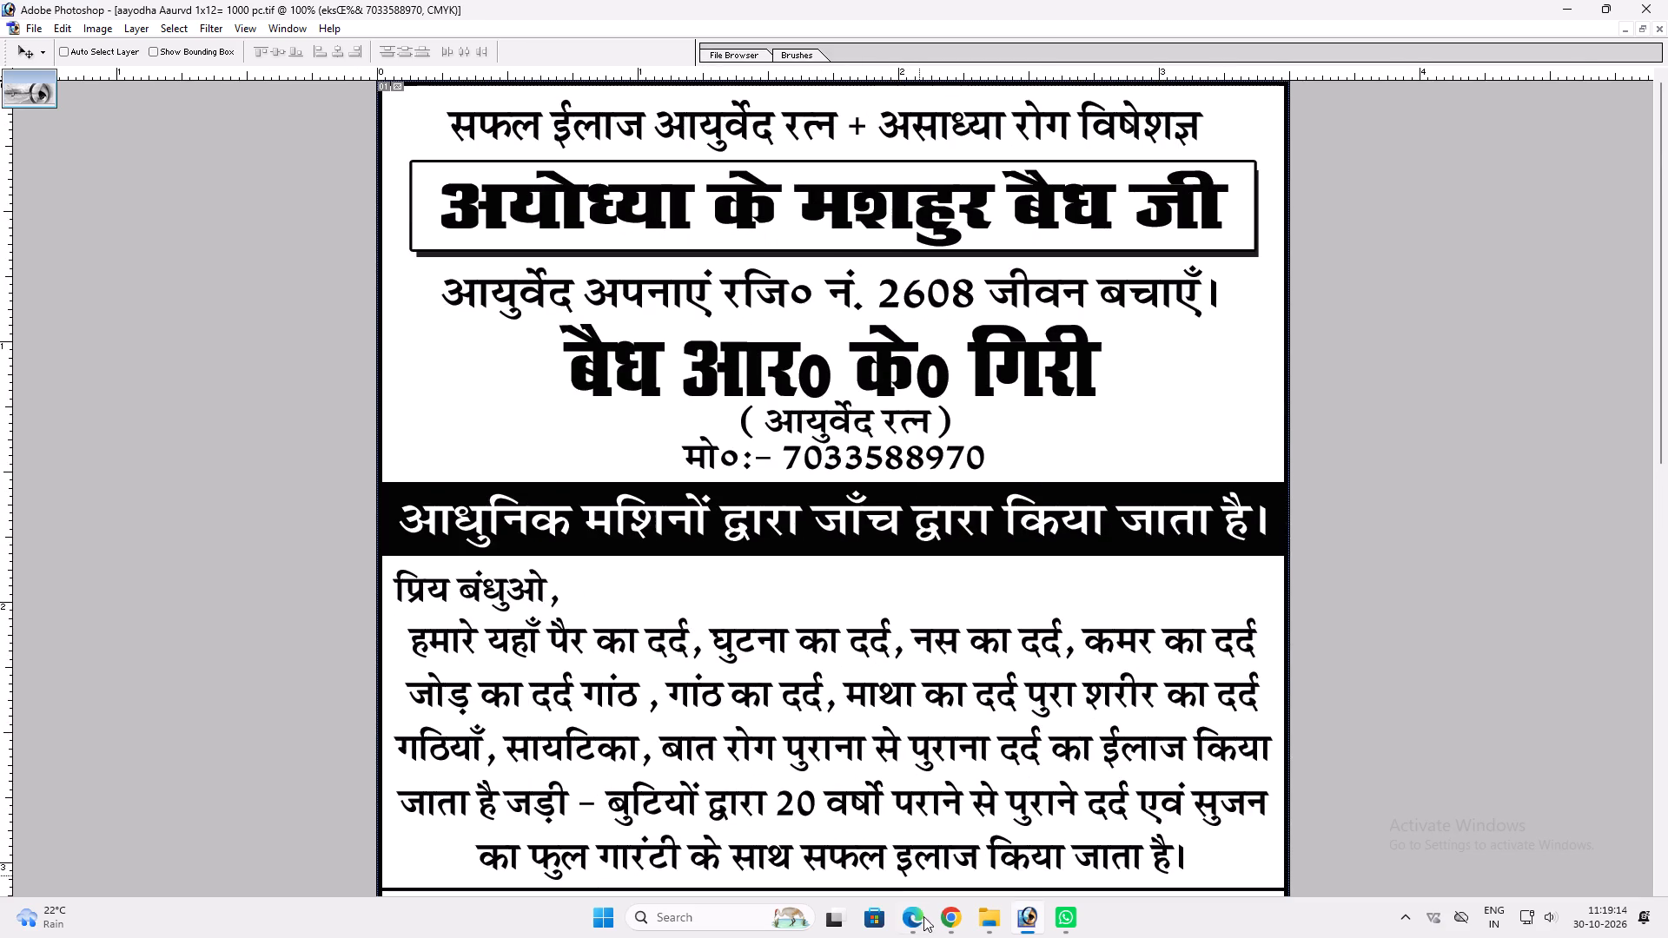